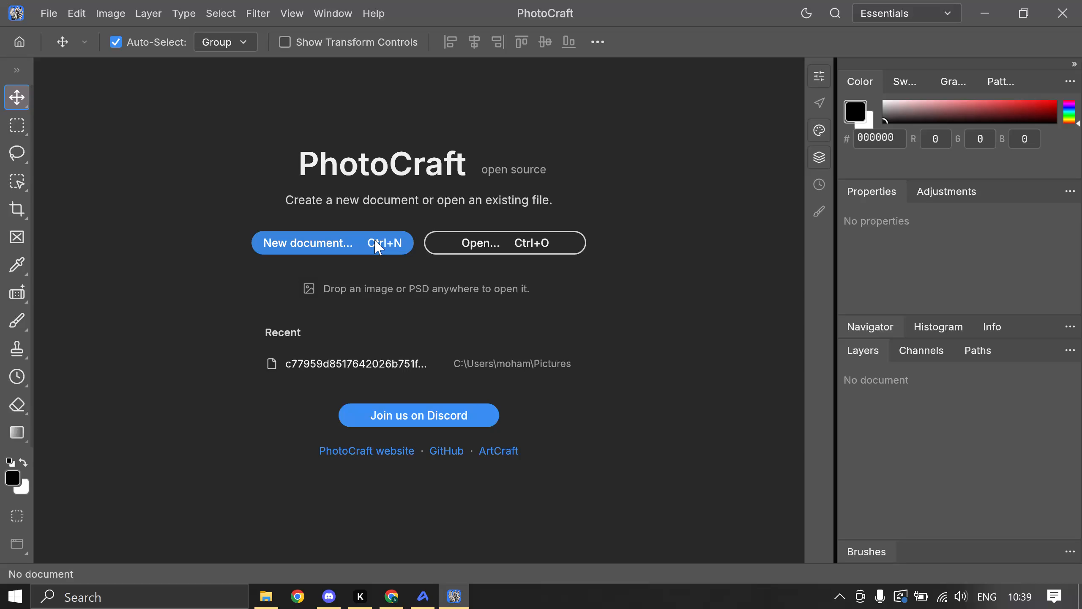
# Create a new 1920 x 1080 px document at 72 ppi from the Clipboard preset, with a white background.
pyautogui.hotkey('ctrl', 'n')
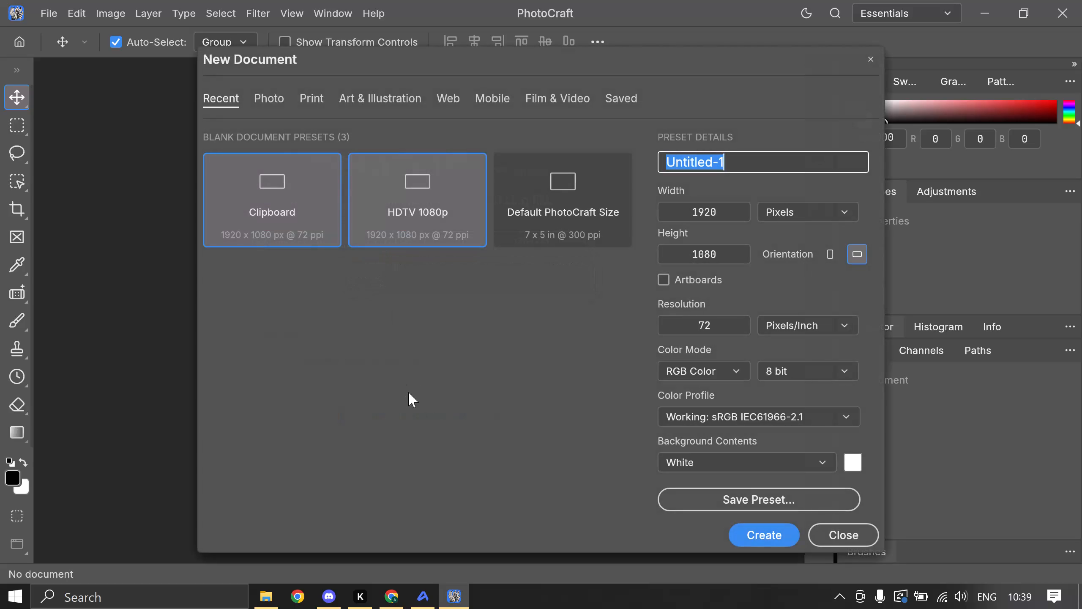
pyautogui.click(421, 206)
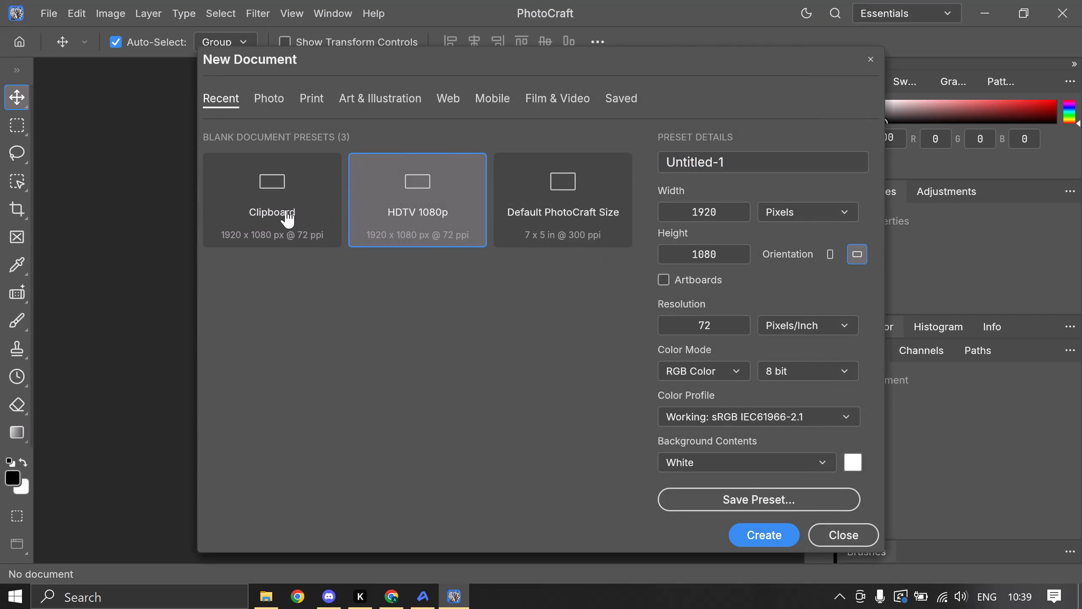
pyautogui.click(286, 210)
pyautogui.click(449, 226)
pyautogui.click(295, 213)
pyautogui.click(375, 206)
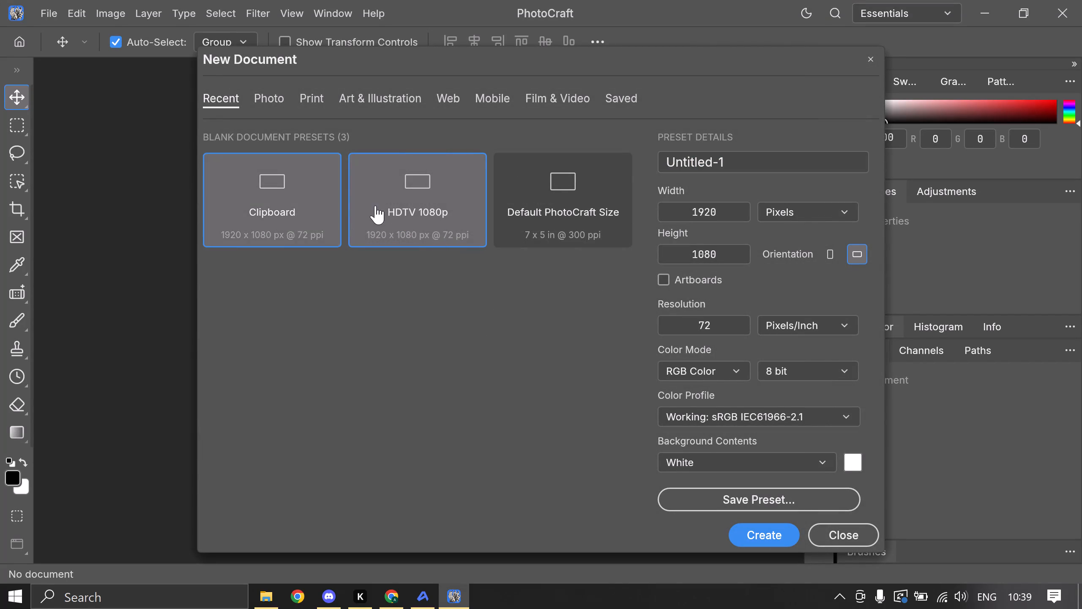
pyautogui.click(410, 237)
pyautogui.click(249, 214)
pyautogui.click(770, 533)
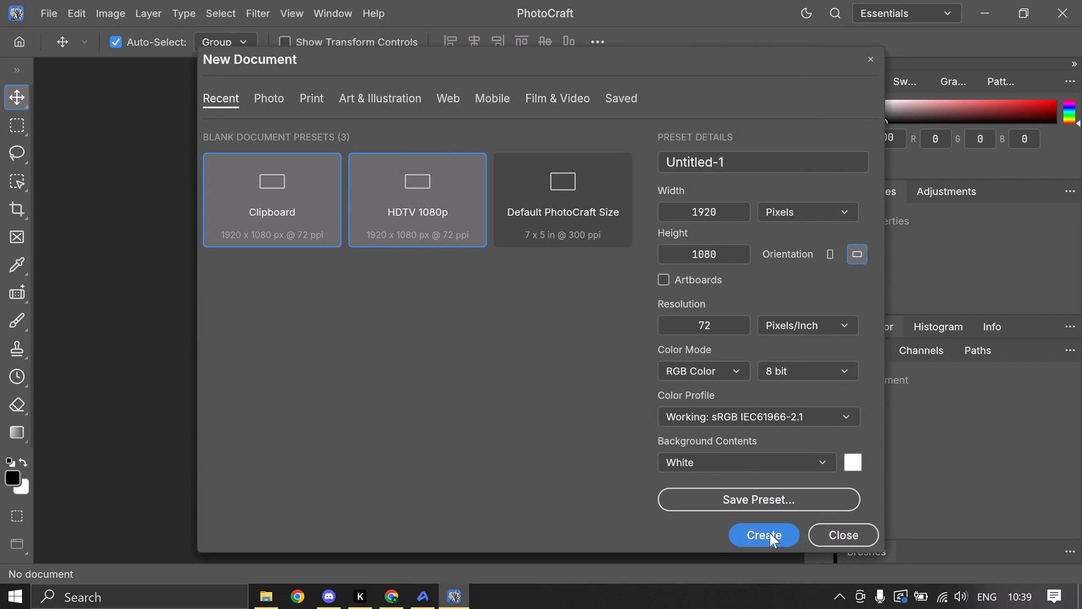
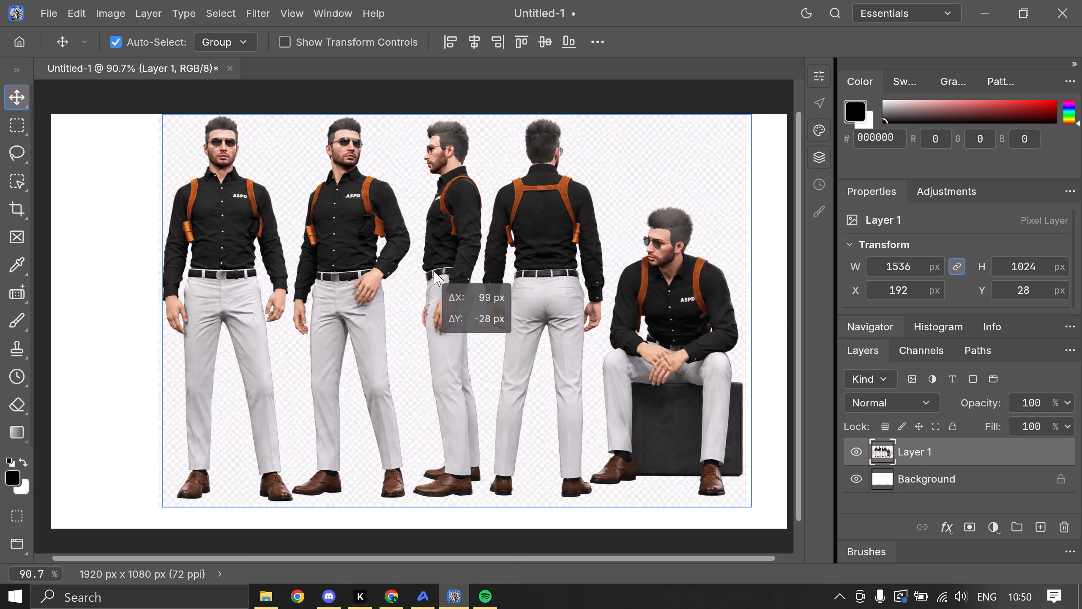
pyautogui.moveTo(434, 271); pyautogui.dragTo(424, 275)
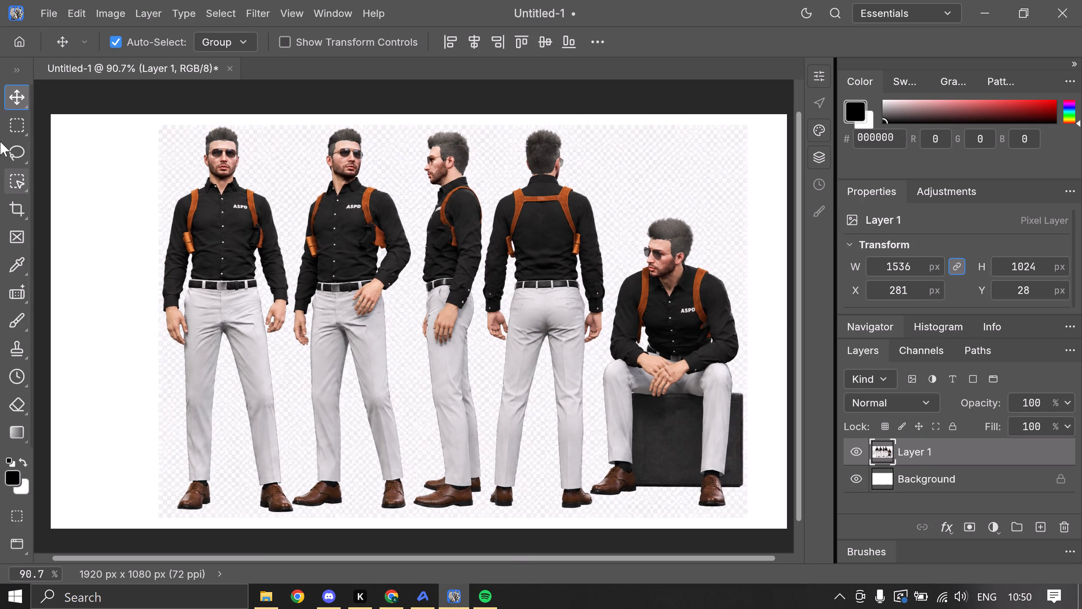
# Lasso the first front-facing standing character on Layer 1, cut it out and paste it as a separate layer.
pyautogui.click(15, 148)
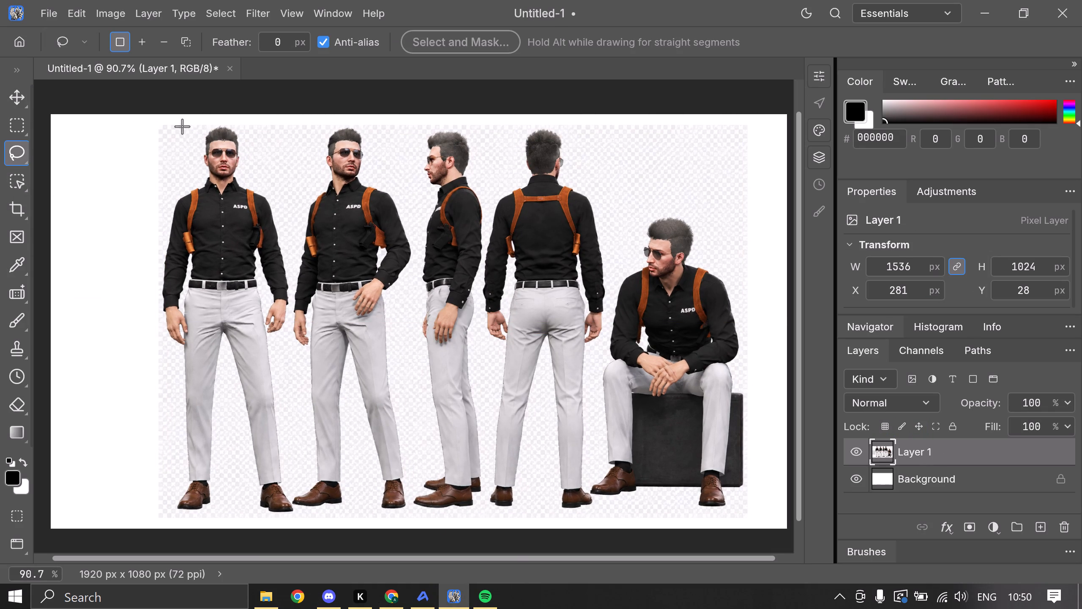
pyautogui.moveTo(182, 126); pyautogui.dragTo(258, 178)
pyautogui.hotkey('ctrl', 'z')
pyautogui.click(172, 192)
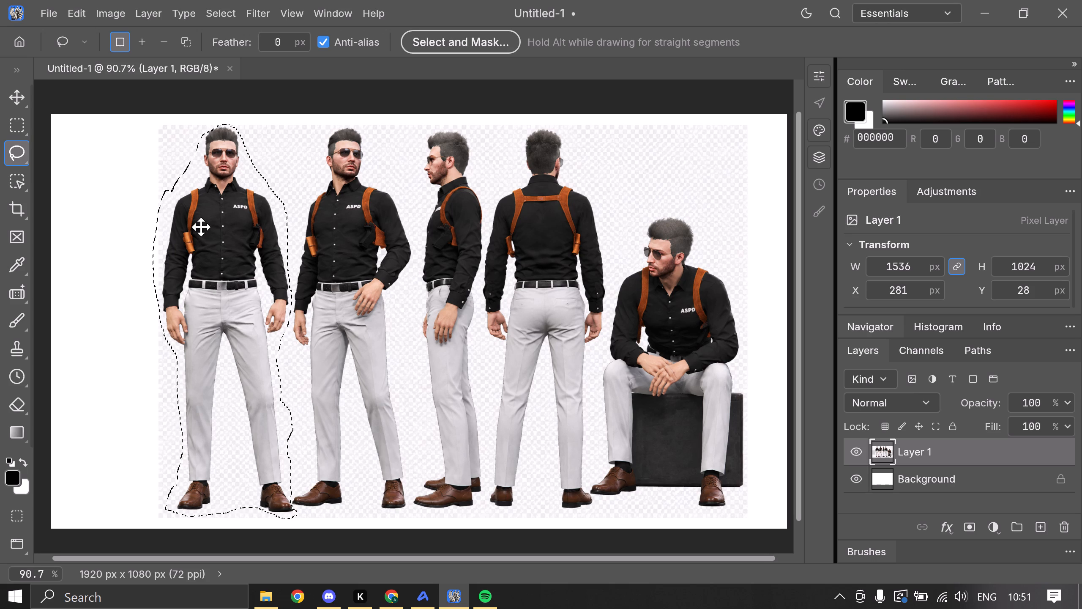
pyautogui.hotkey('ctrl', 'x')
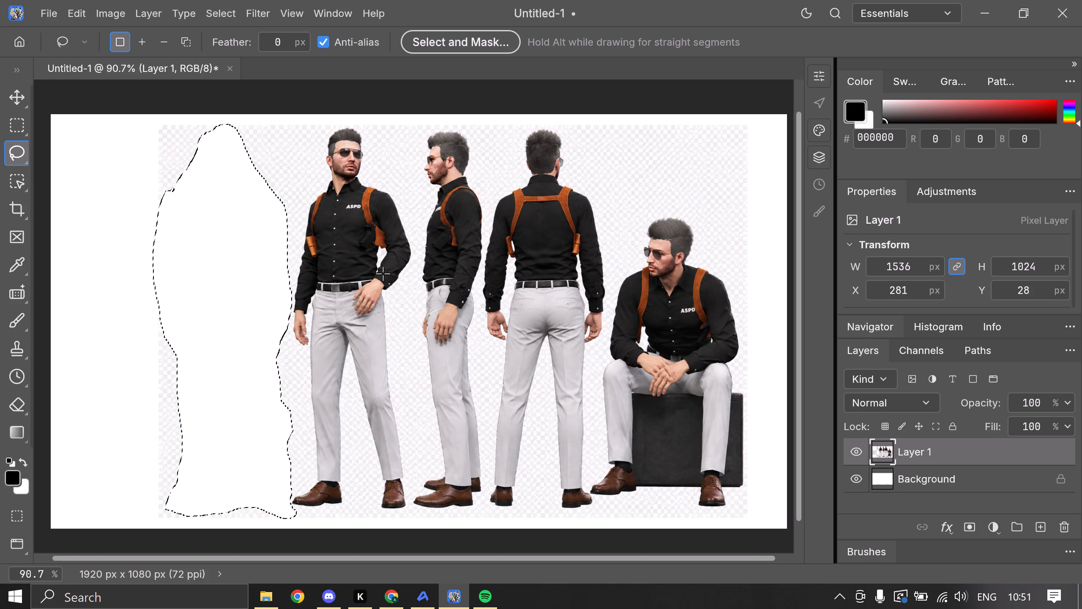
pyautogui.click(16, 92)
pyautogui.moveTo(466, 288); pyautogui.dragTo(426, 292)
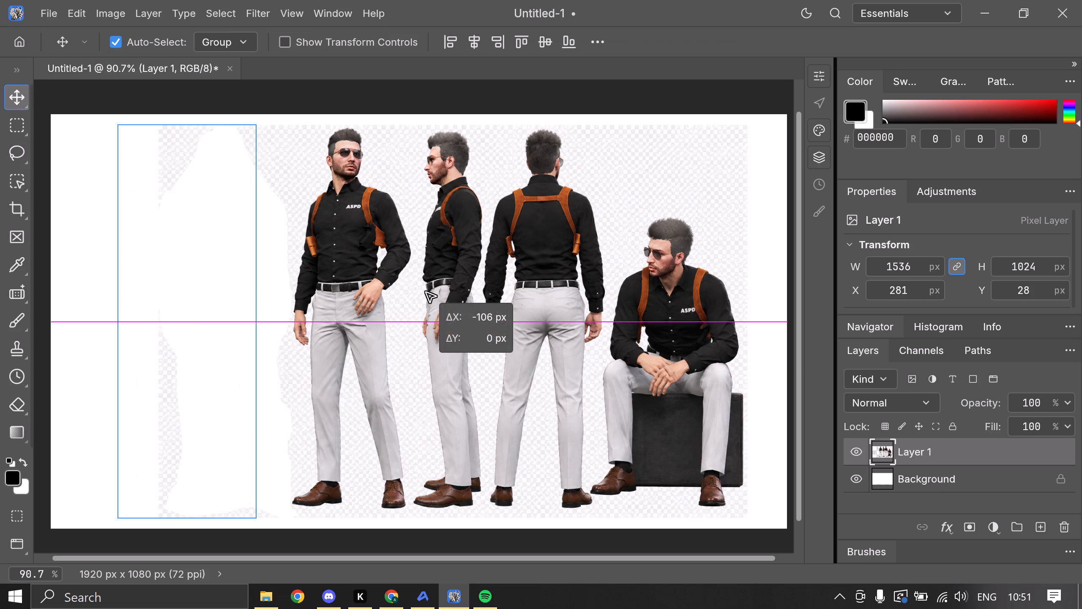
pyautogui.moveTo(426, 292); pyautogui.dragTo(407, 304)
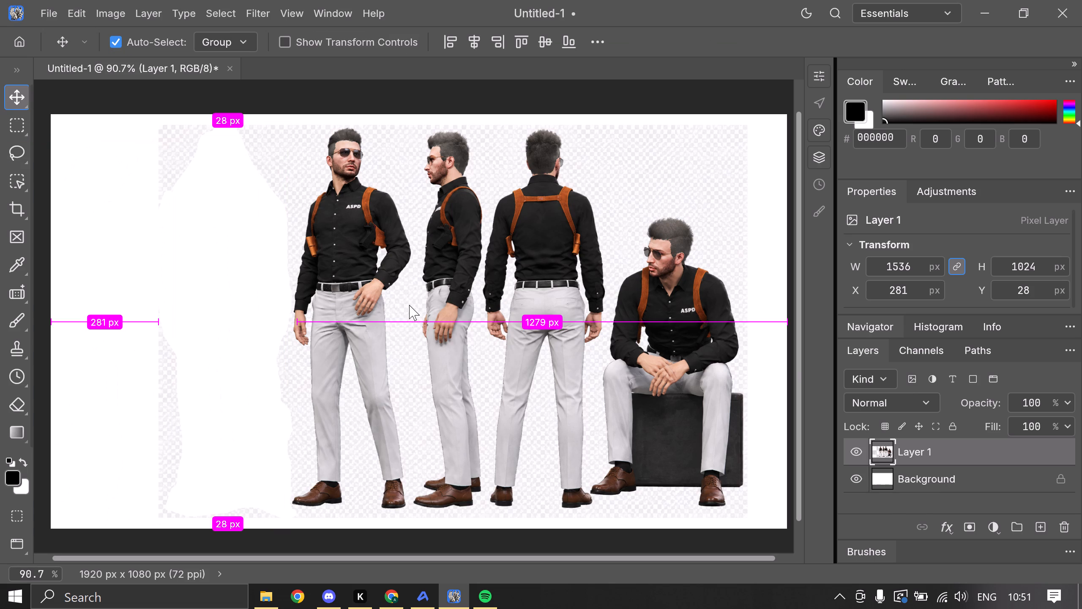
pyautogui.hotkey('ctrl', 'v')
# Separate the layers by moving the cut-out character to about X 147, Y 28 px and Layer 1 toward the canvas's right side.
pyautogui.moveTo(234, 266); pyautogui.dragTo(165, 260)
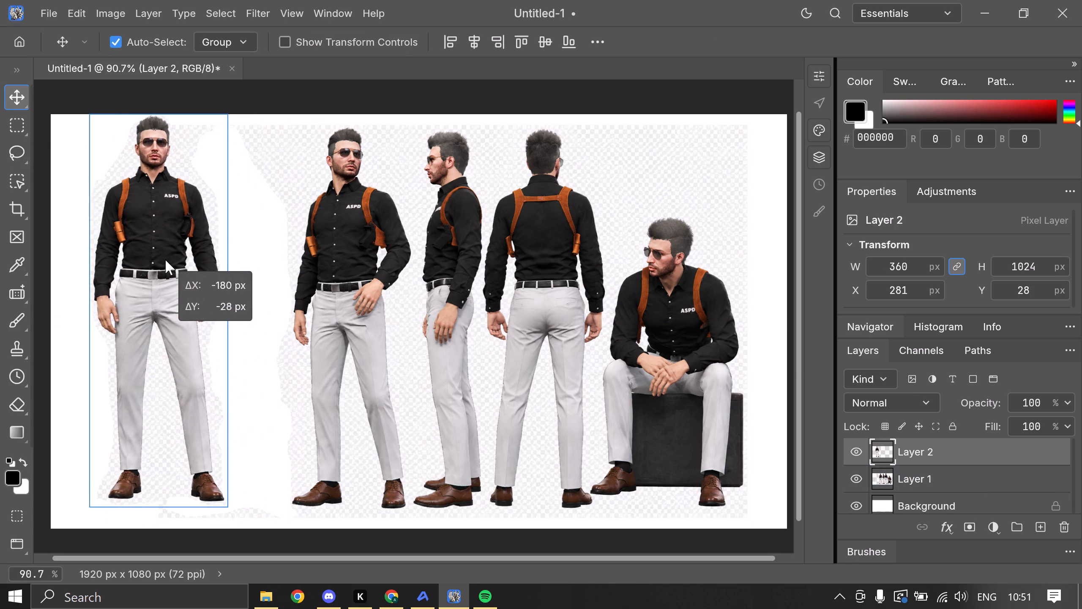
pyautogui.moveTo(165, 260); pyautogui.dragTo(167, 270)
pyautogui.moveTo(383, 206); pyautogui.dragTo(566, 217)
pyautogui.moveTo(164, 196); pyautogui.dragTo(179, 188)
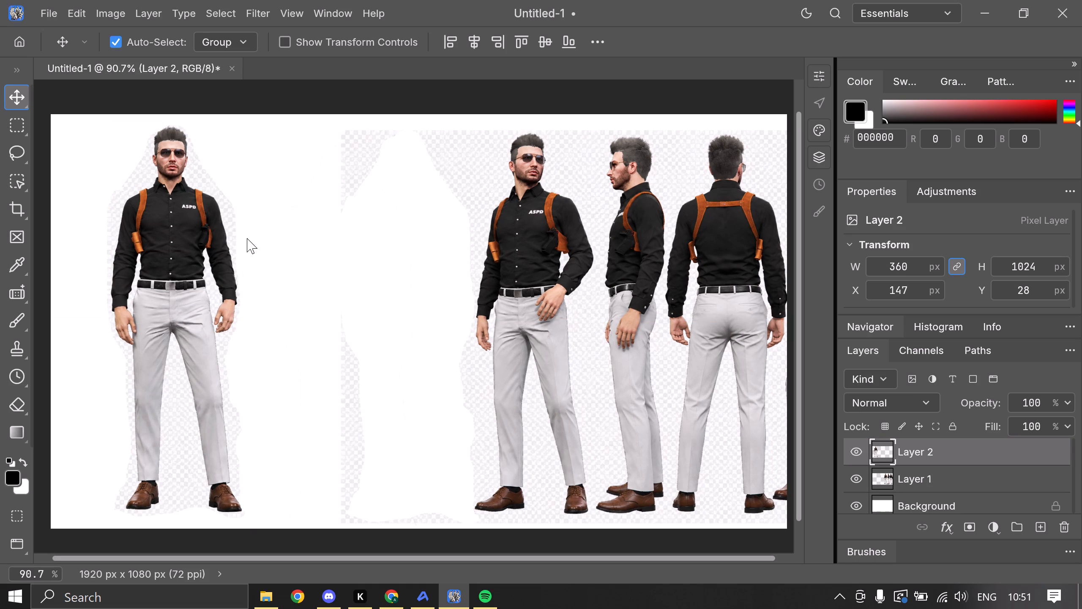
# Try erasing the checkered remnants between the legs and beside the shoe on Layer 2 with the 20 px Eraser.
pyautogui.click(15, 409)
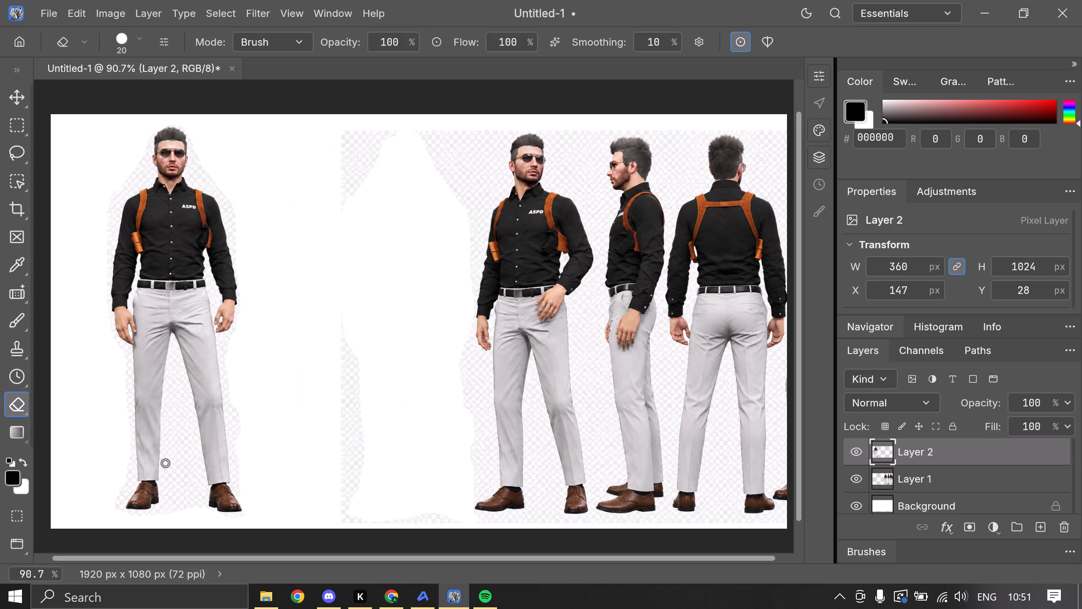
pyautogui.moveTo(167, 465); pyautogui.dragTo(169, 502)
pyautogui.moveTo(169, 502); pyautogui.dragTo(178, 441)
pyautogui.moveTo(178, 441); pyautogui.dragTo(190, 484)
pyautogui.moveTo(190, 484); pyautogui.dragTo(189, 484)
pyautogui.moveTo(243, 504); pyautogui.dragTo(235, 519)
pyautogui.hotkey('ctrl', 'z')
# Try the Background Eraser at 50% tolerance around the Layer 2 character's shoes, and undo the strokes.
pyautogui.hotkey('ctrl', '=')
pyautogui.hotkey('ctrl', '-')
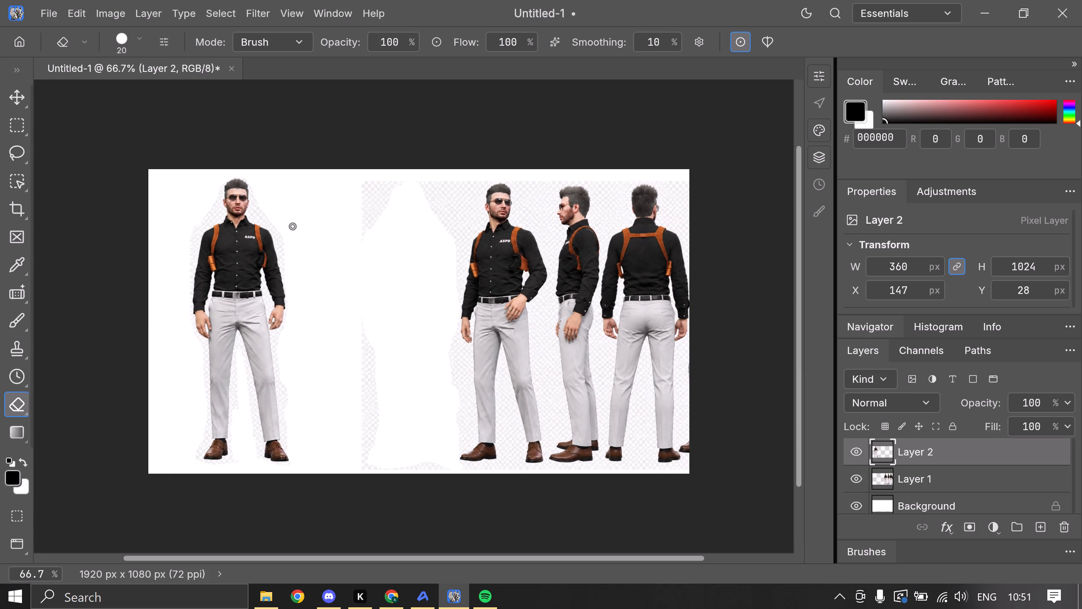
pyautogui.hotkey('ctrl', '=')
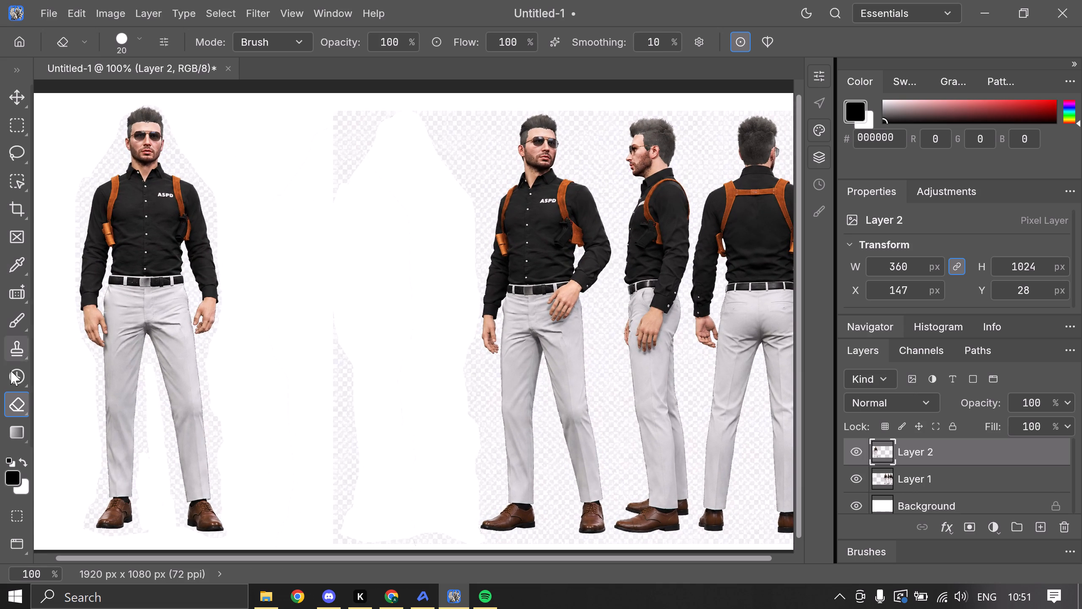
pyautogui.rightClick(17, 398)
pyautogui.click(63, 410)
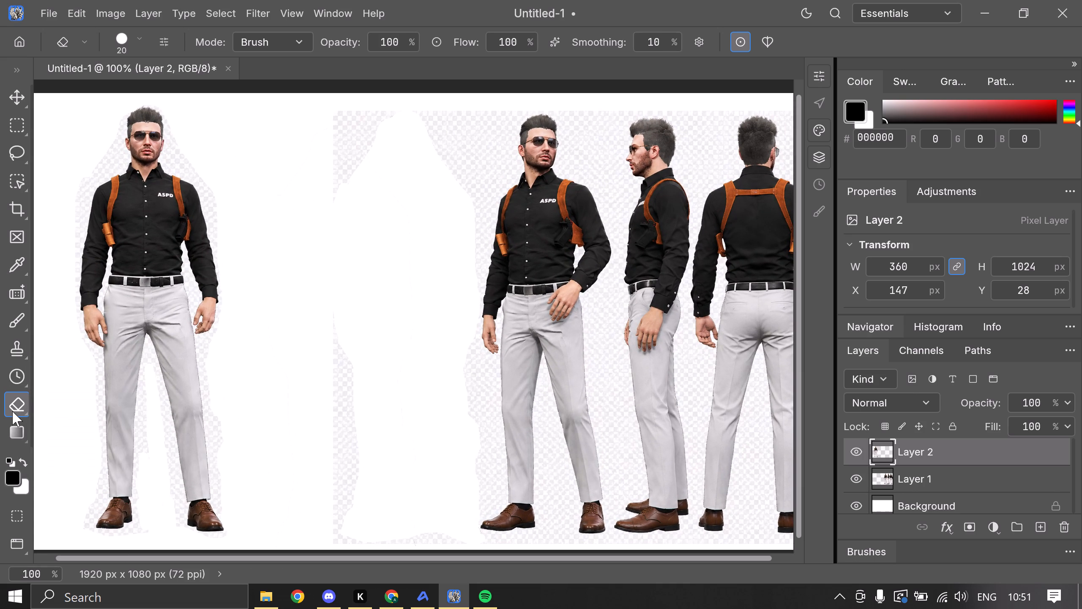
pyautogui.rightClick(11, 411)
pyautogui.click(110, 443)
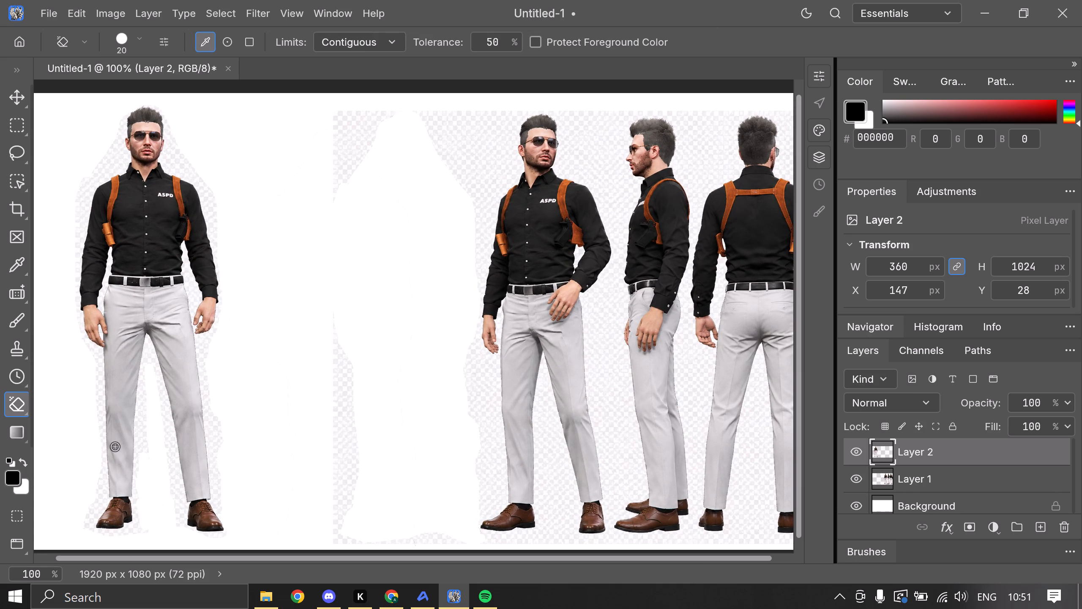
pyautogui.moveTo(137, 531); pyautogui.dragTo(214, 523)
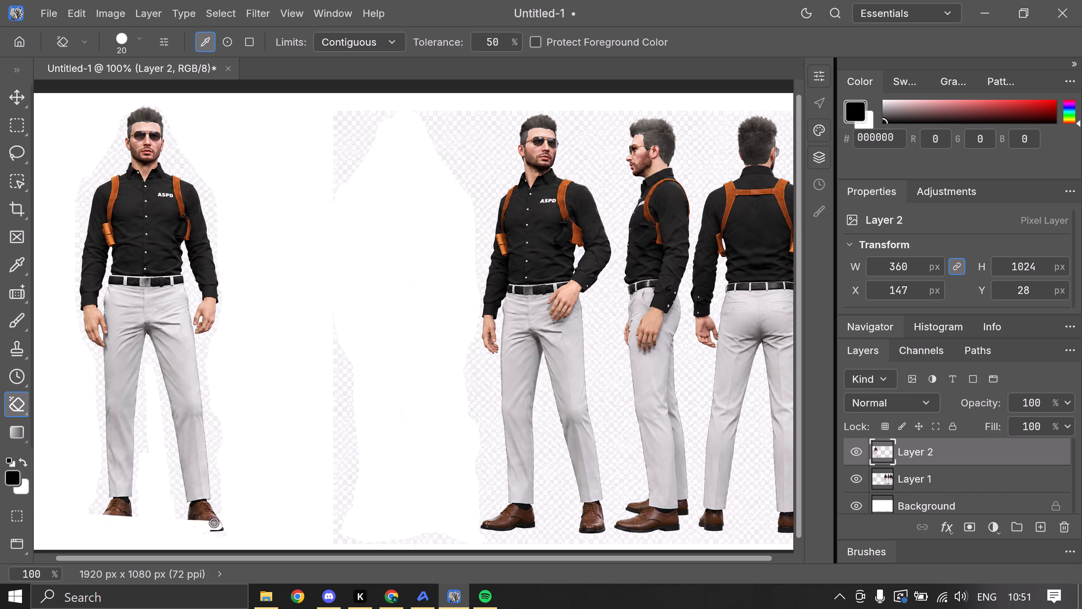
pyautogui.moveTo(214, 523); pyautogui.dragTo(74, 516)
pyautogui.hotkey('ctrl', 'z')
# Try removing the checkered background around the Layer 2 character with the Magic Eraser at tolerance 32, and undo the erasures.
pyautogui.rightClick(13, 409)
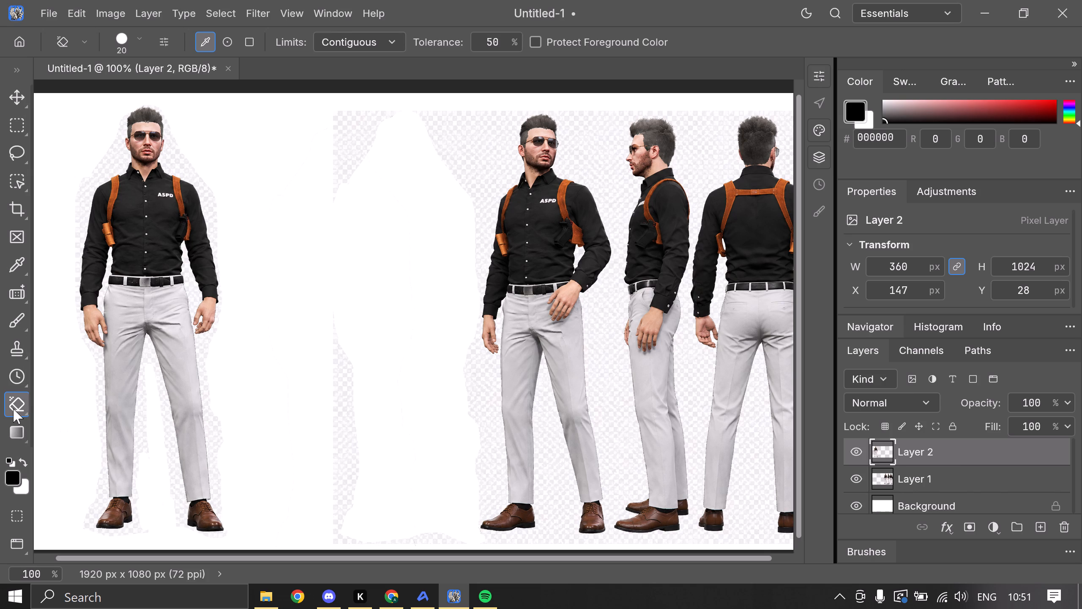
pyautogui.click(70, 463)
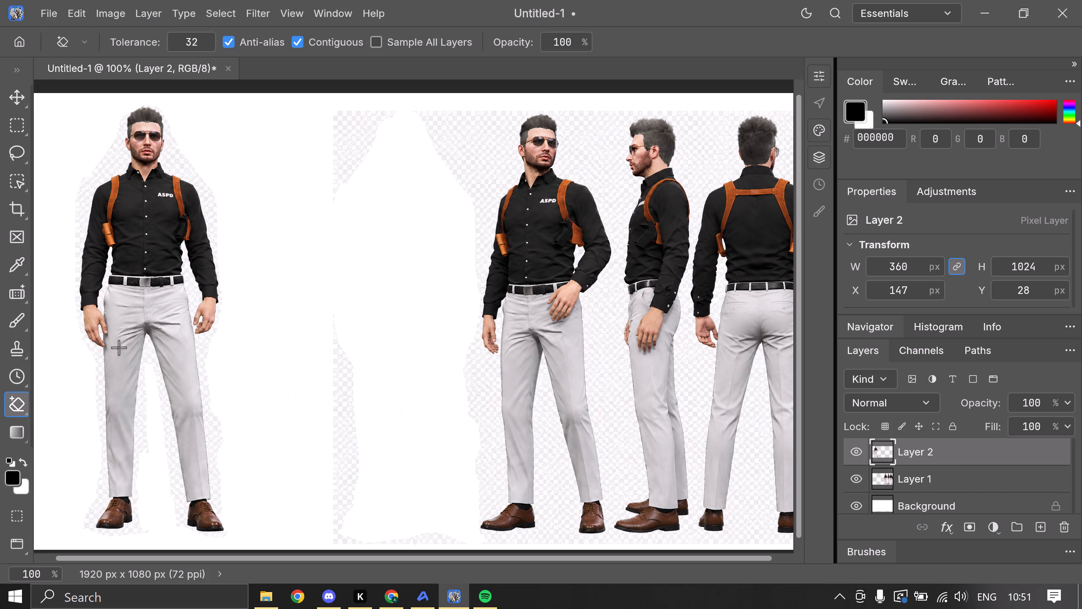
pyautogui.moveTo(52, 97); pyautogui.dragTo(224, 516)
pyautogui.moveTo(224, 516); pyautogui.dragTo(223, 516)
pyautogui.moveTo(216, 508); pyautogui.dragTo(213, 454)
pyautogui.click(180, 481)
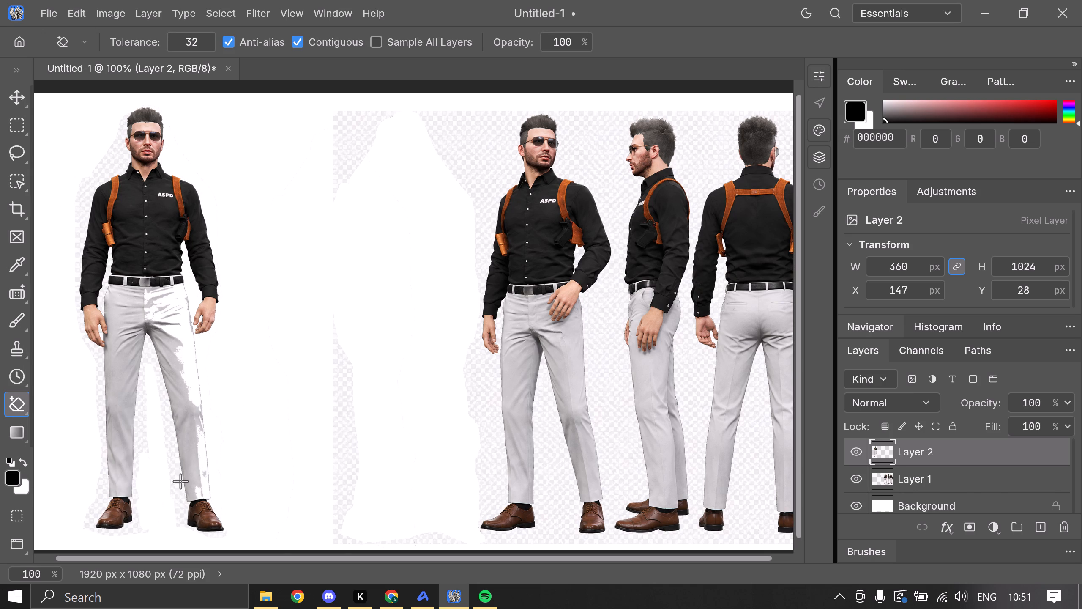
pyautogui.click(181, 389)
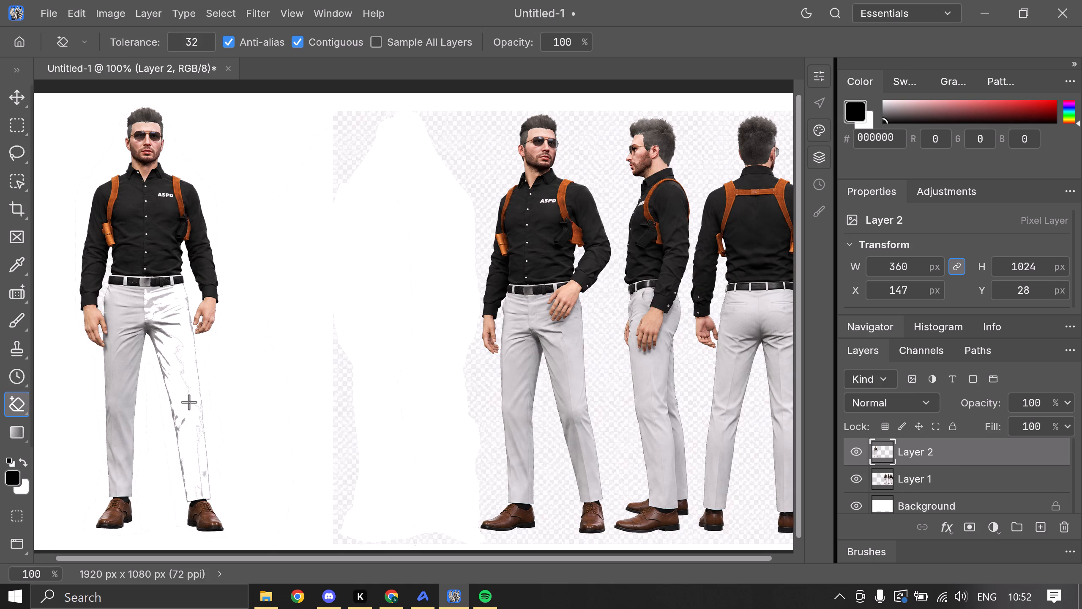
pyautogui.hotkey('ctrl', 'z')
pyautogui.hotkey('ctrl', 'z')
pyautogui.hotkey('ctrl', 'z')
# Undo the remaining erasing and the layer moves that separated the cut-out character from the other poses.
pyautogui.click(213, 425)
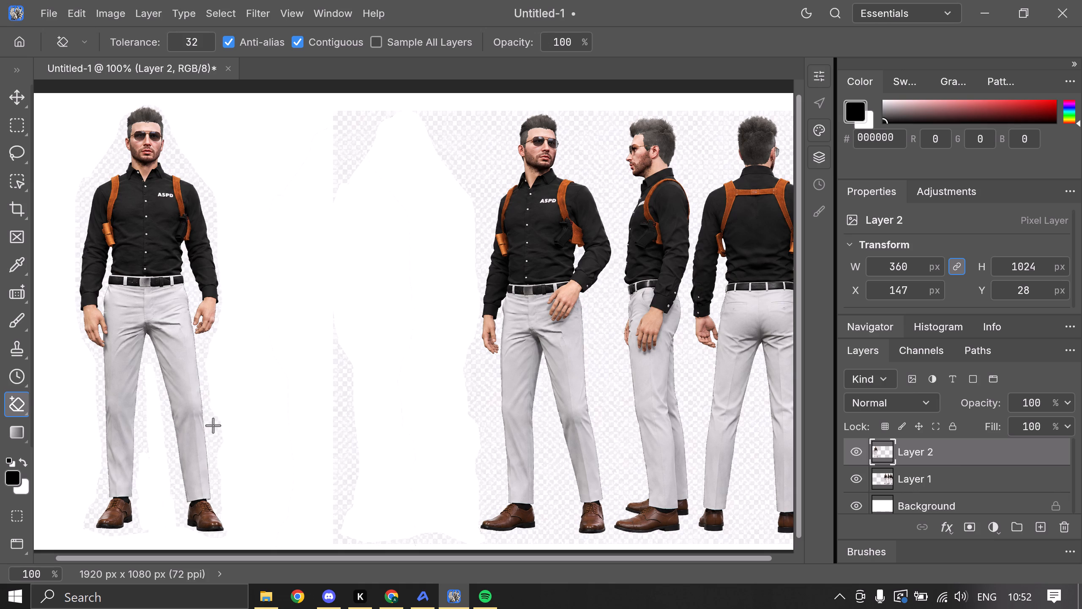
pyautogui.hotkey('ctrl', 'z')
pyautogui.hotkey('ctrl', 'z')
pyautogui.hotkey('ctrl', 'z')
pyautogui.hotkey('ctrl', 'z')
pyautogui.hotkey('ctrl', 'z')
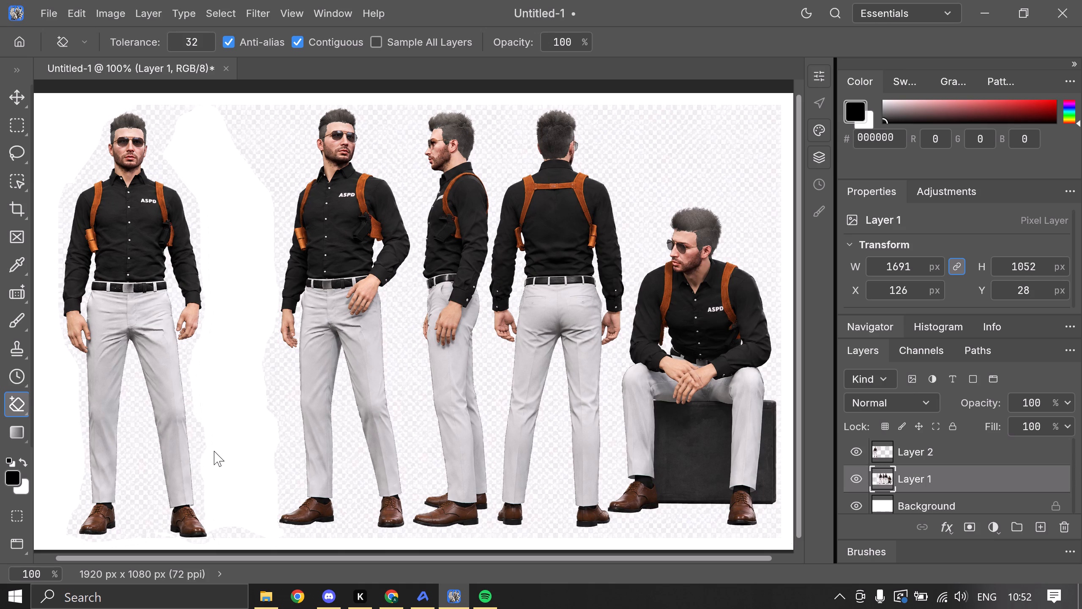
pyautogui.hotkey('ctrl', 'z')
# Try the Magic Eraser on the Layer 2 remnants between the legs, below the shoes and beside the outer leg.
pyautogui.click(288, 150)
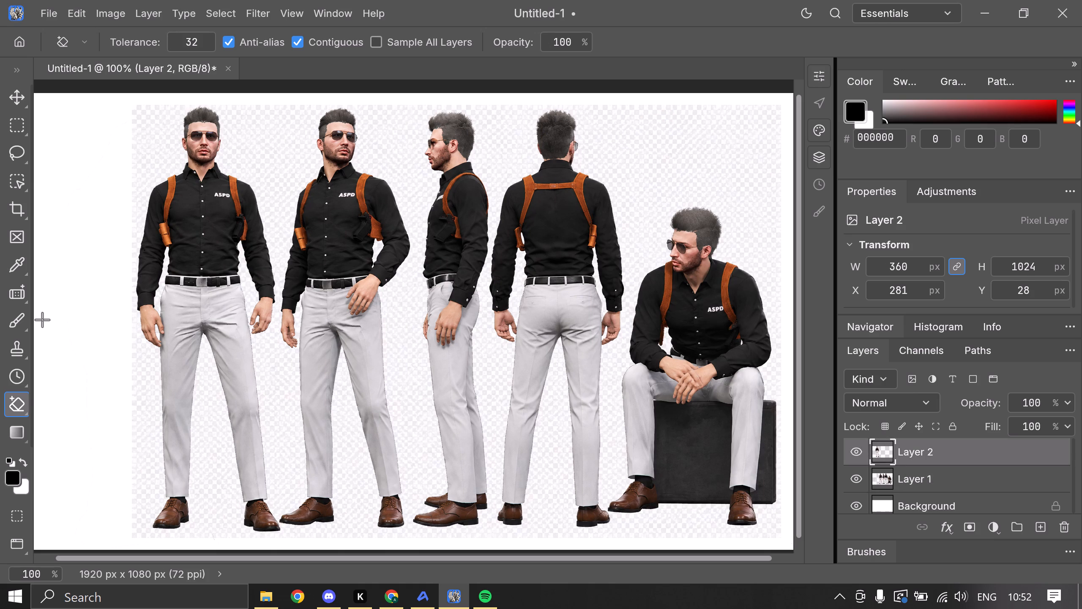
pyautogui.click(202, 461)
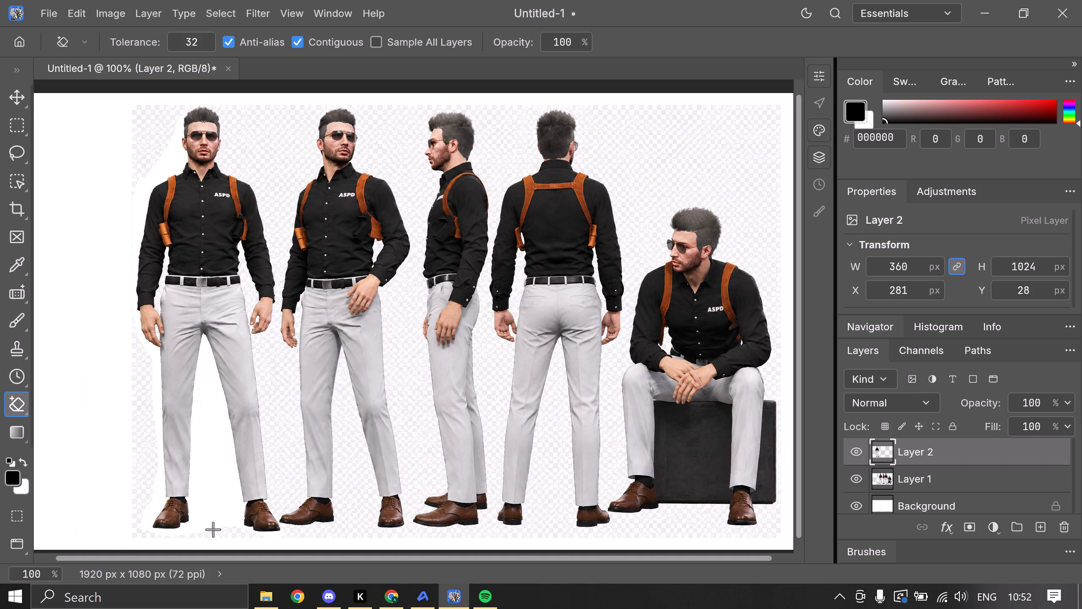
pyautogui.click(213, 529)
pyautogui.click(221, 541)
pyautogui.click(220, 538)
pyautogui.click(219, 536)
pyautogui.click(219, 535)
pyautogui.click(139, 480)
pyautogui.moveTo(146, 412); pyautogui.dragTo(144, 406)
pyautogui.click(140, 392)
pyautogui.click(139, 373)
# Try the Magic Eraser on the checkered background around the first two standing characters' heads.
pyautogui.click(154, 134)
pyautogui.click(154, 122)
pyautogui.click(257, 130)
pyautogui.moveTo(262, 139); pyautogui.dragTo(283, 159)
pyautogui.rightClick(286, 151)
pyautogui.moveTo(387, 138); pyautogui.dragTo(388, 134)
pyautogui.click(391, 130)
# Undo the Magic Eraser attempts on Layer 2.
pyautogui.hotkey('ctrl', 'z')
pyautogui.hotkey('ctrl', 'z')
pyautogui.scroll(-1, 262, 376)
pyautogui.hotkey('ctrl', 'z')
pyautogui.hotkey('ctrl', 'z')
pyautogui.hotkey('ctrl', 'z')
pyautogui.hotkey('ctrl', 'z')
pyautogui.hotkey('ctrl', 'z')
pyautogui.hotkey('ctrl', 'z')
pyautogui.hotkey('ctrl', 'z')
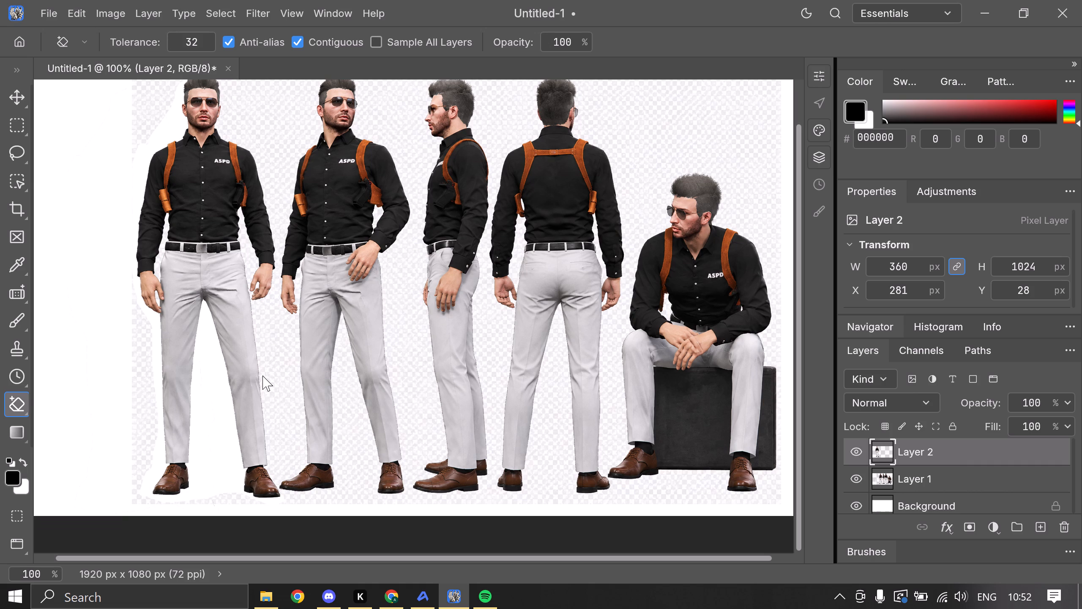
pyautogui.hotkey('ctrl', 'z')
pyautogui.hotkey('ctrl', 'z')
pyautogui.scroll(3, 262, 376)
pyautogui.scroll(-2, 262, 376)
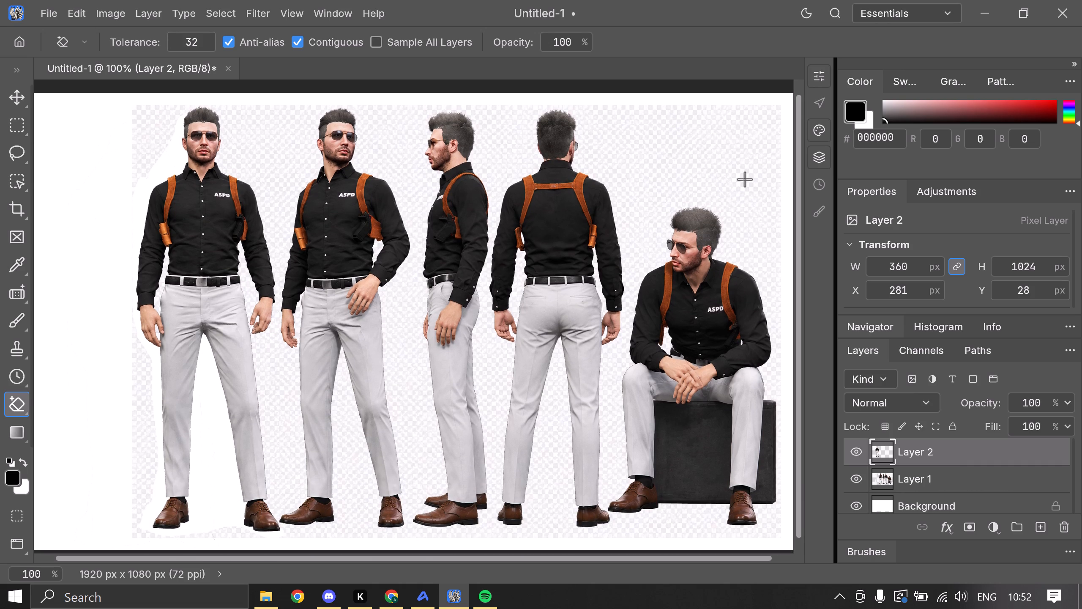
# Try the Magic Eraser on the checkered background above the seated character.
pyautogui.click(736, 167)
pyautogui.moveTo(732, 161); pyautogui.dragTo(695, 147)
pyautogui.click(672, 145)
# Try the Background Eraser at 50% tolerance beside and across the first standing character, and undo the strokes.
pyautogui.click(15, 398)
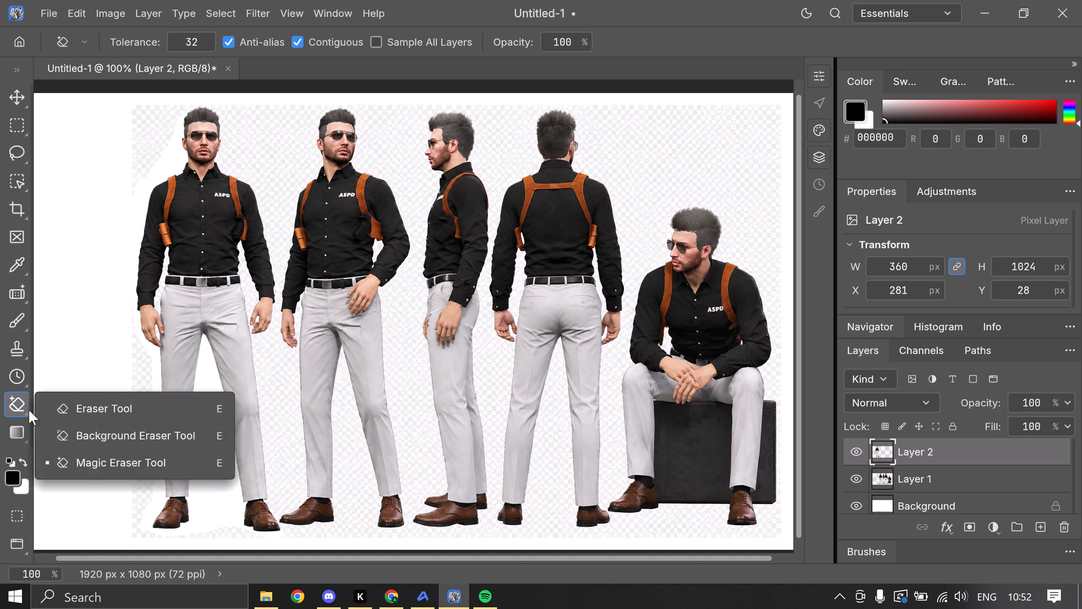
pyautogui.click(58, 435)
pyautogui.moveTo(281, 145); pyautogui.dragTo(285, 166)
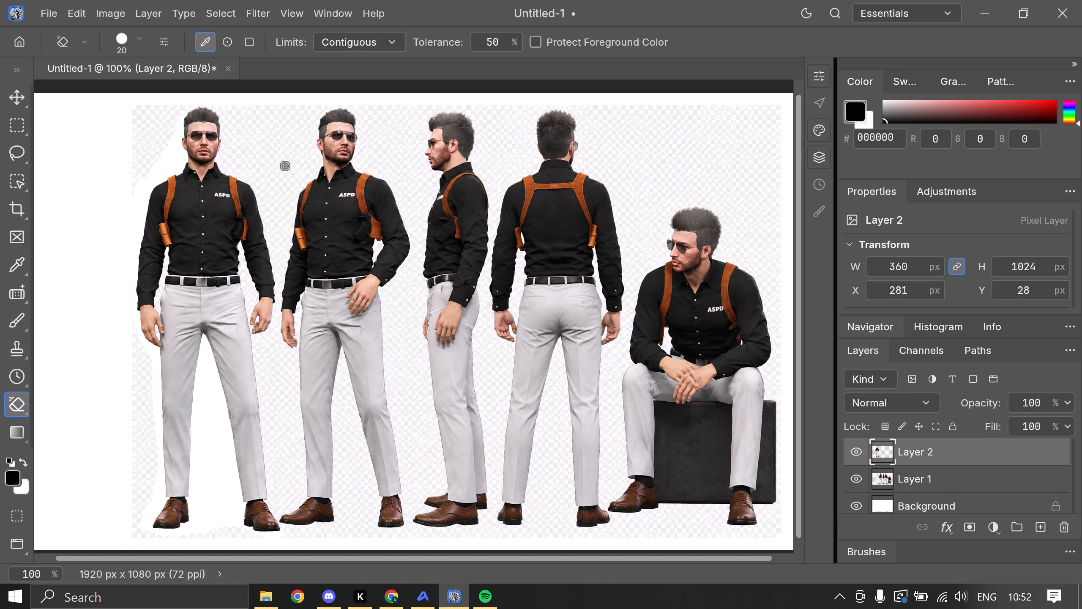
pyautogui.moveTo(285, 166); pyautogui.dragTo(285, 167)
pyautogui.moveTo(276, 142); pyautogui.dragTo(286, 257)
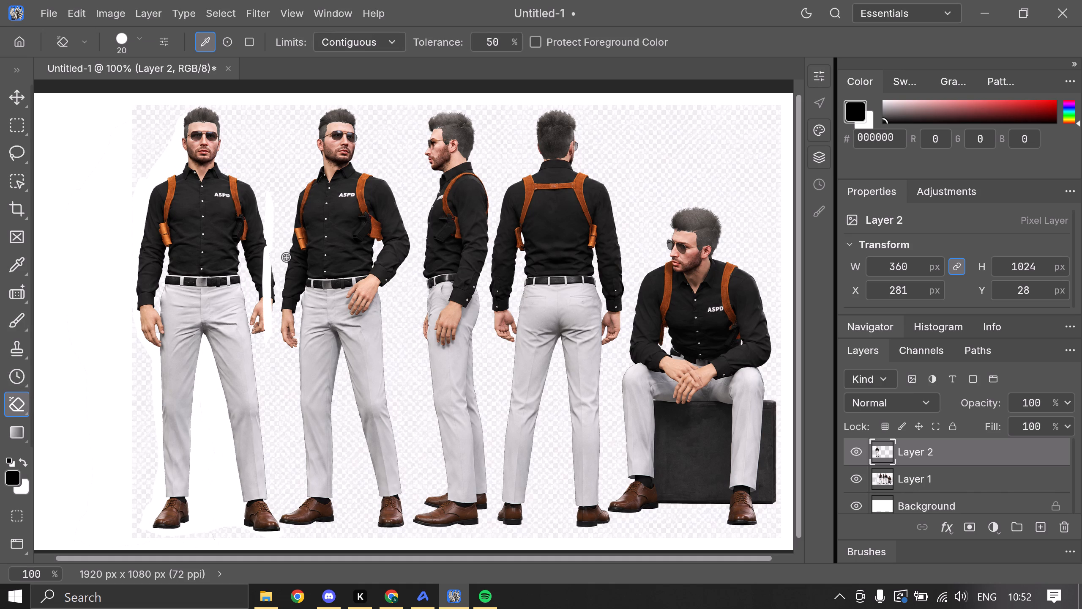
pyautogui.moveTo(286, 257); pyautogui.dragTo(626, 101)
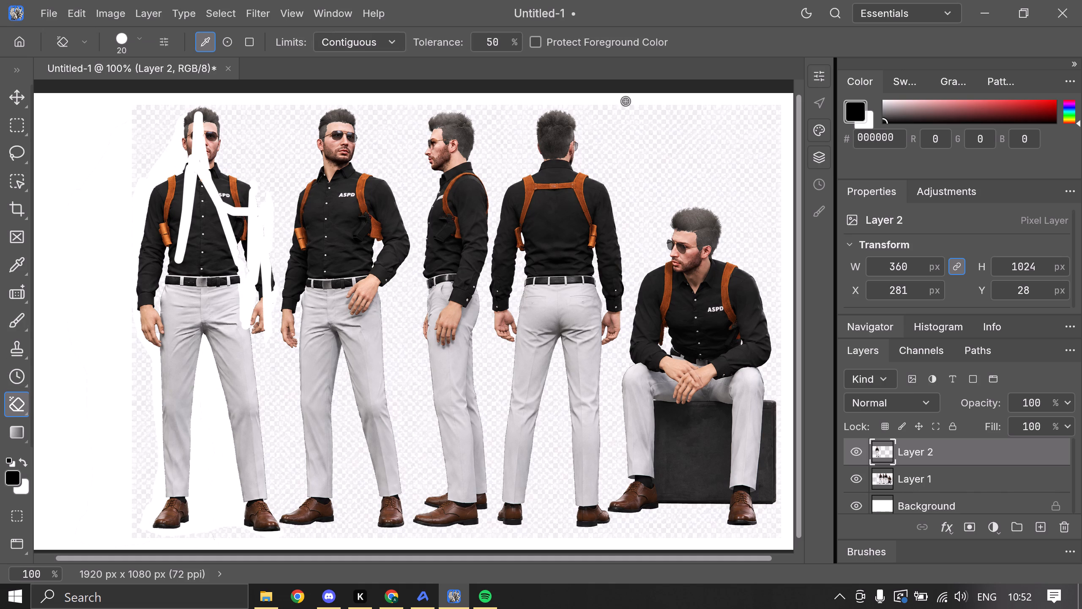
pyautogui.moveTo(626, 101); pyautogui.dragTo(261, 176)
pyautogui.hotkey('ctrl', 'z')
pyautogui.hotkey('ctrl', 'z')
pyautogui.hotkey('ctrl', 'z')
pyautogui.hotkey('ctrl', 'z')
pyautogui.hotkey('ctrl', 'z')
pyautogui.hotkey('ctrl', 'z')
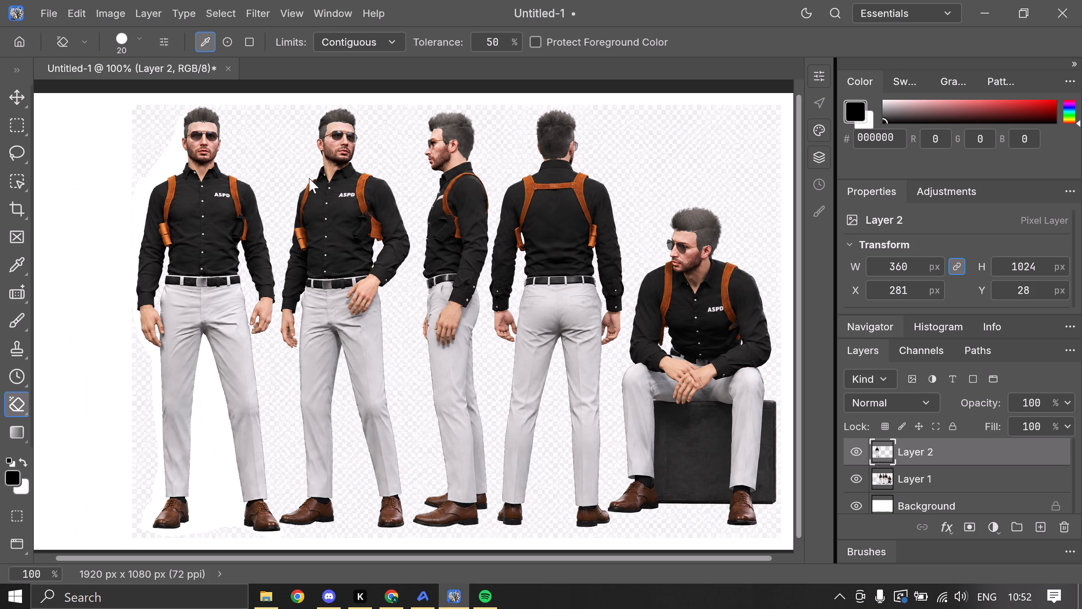
# Undo back to the blank Background layer and paste only the copied front-facing character cut-out.
pyautogui.hotkey('ctrl', 'z')
pyautogui.hotkey('ctrl', 'z')
pyautogui.hotkey('ctrl', 'z')
pyautogui.hotkey('ctrl', 'z')
pyautogui.hotkey('ctrl', 'z')
pyautogui.hotkey('ctrl', 'z')
pyautogui.hotkey('ctrl', 'z')
pyautogui.hotkey('ctrl', 'z')
pyautogui.hotkey('ctrl', 'z')
pyautogui.hotkey('ctrl', 'z')
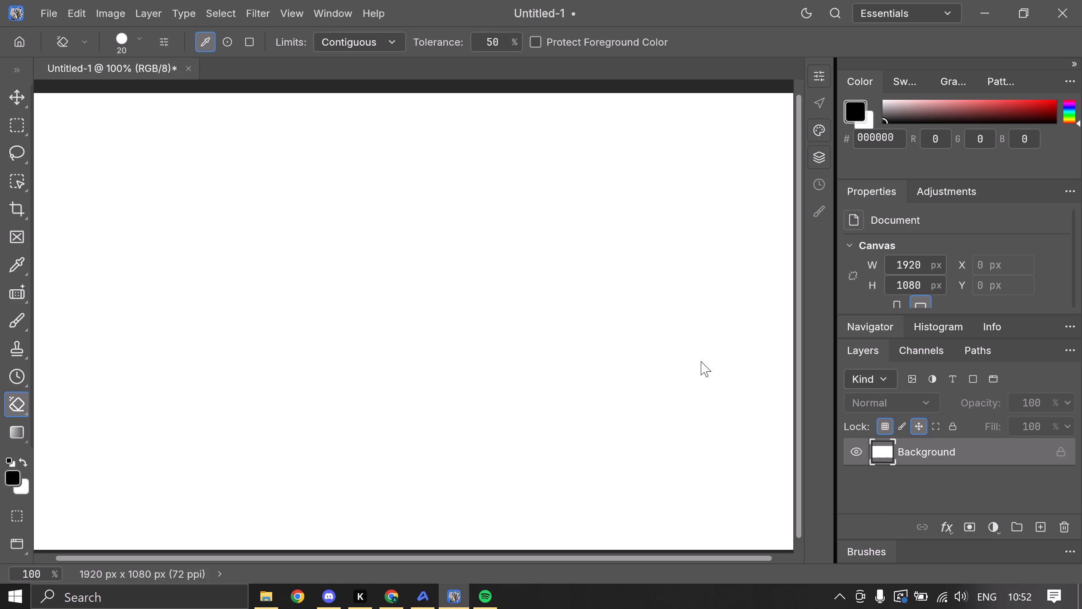
pyautogui.hotkey('ctrl', 'z')
pyautogui.hotkey('ctrl', 'z')
pyautogui.hotkey('ctrl', 'v')
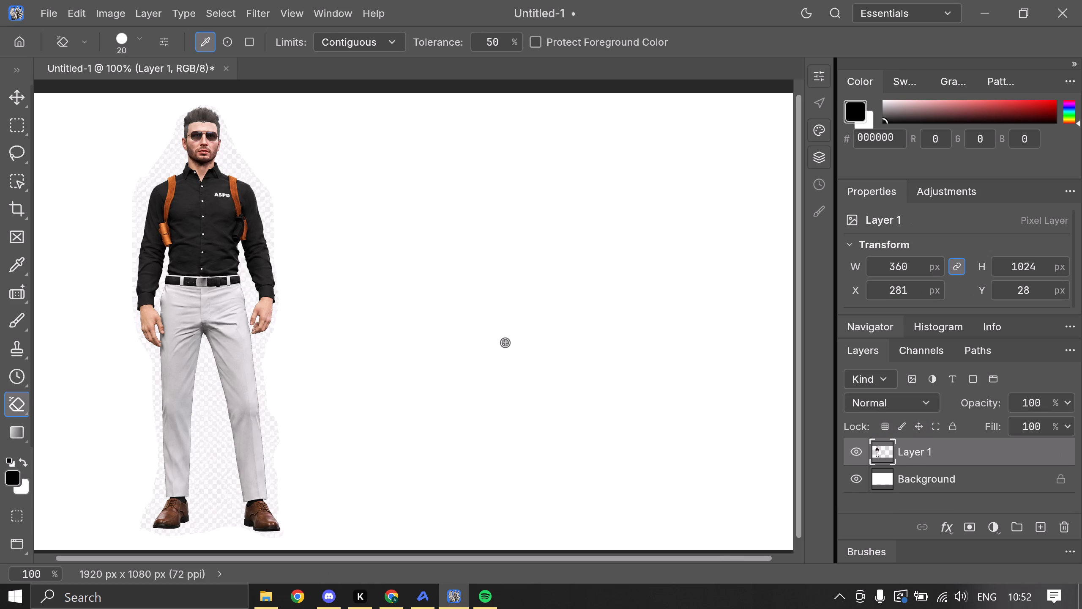
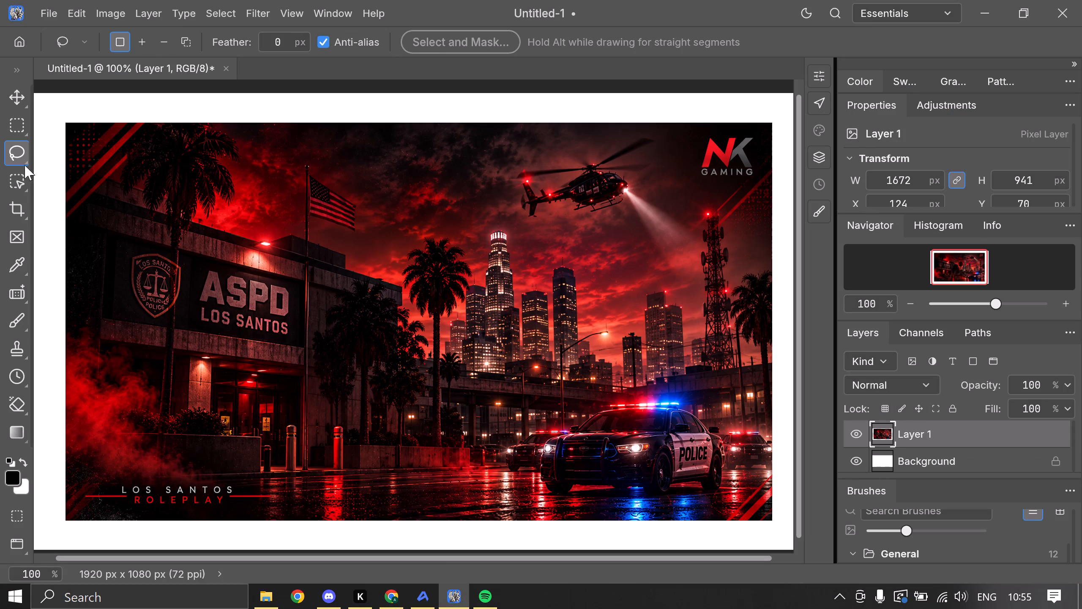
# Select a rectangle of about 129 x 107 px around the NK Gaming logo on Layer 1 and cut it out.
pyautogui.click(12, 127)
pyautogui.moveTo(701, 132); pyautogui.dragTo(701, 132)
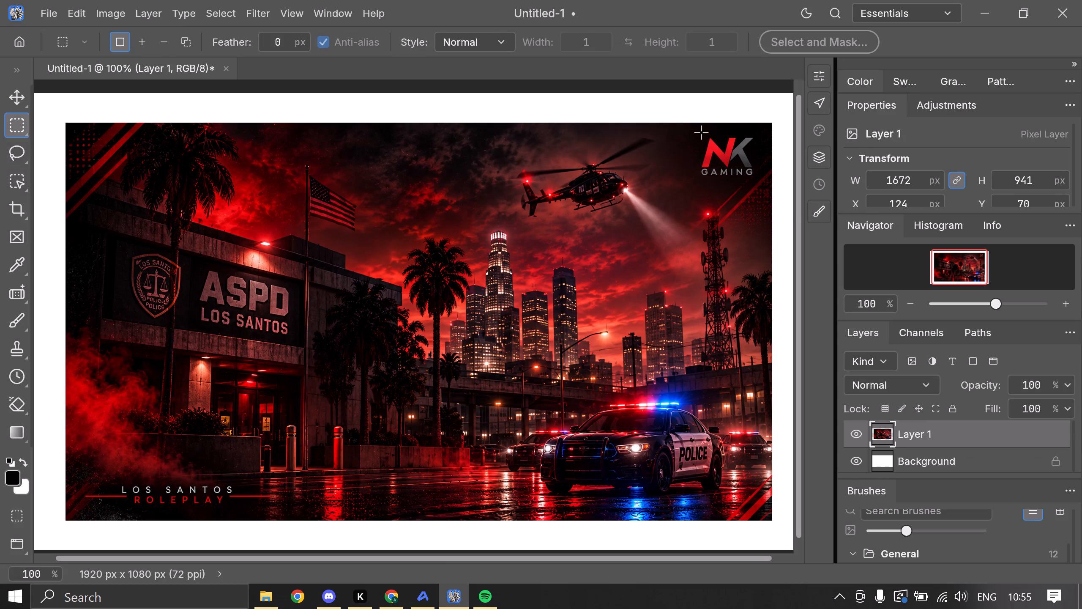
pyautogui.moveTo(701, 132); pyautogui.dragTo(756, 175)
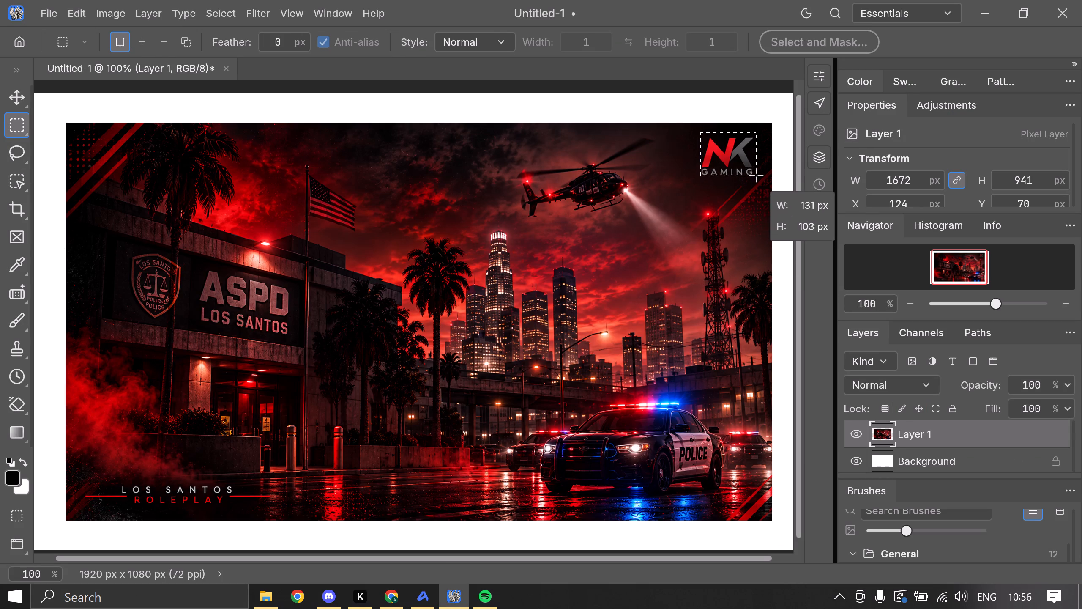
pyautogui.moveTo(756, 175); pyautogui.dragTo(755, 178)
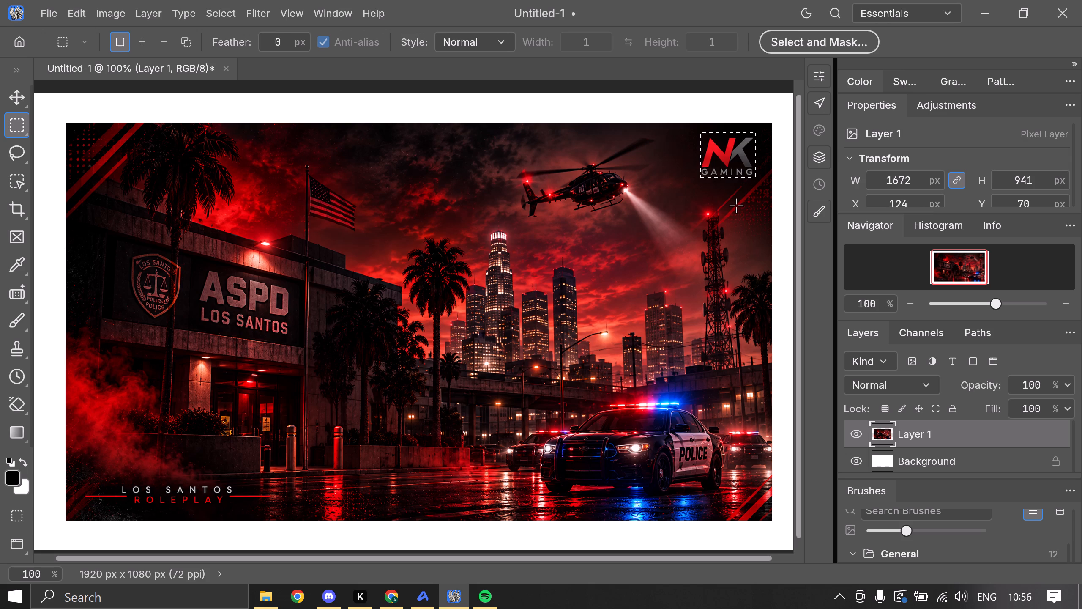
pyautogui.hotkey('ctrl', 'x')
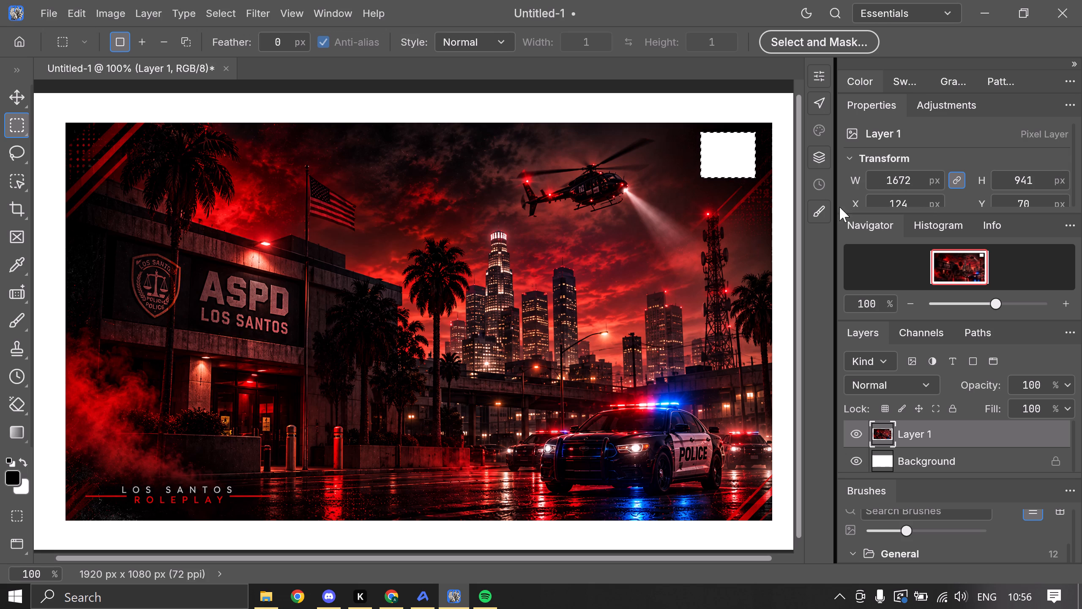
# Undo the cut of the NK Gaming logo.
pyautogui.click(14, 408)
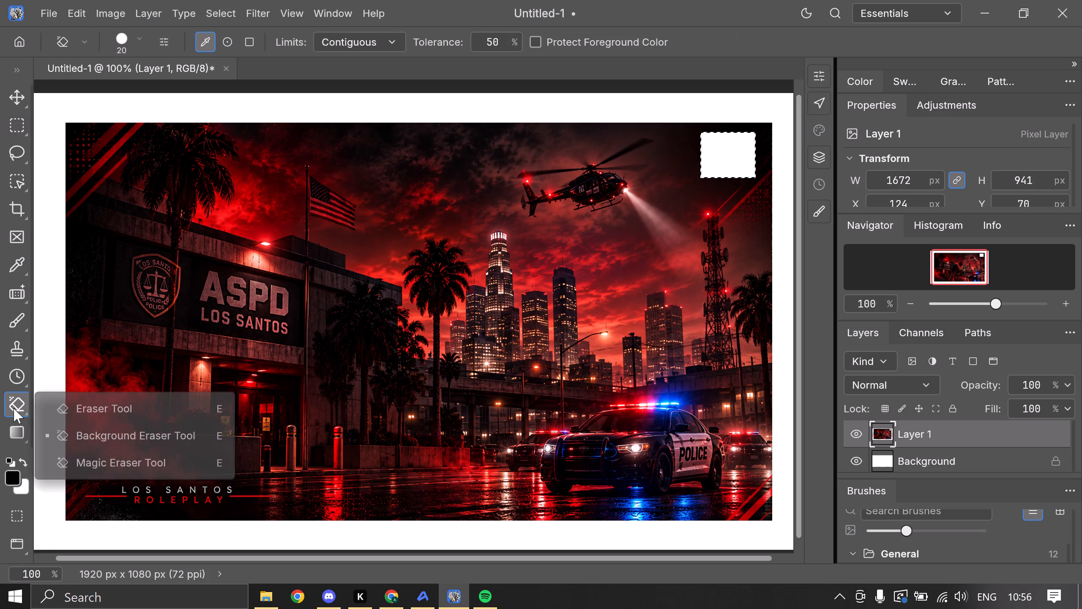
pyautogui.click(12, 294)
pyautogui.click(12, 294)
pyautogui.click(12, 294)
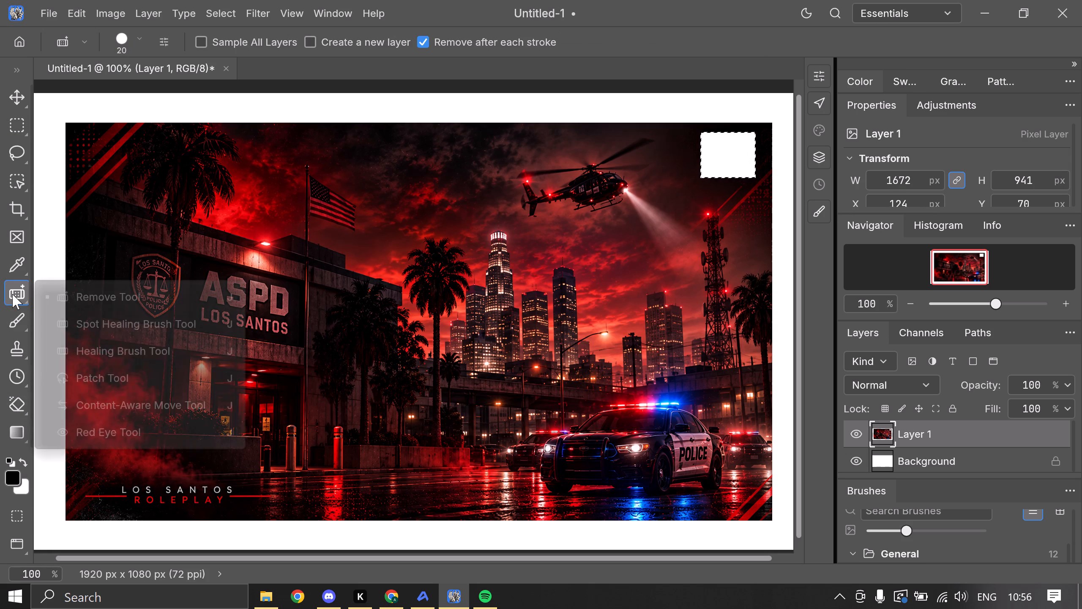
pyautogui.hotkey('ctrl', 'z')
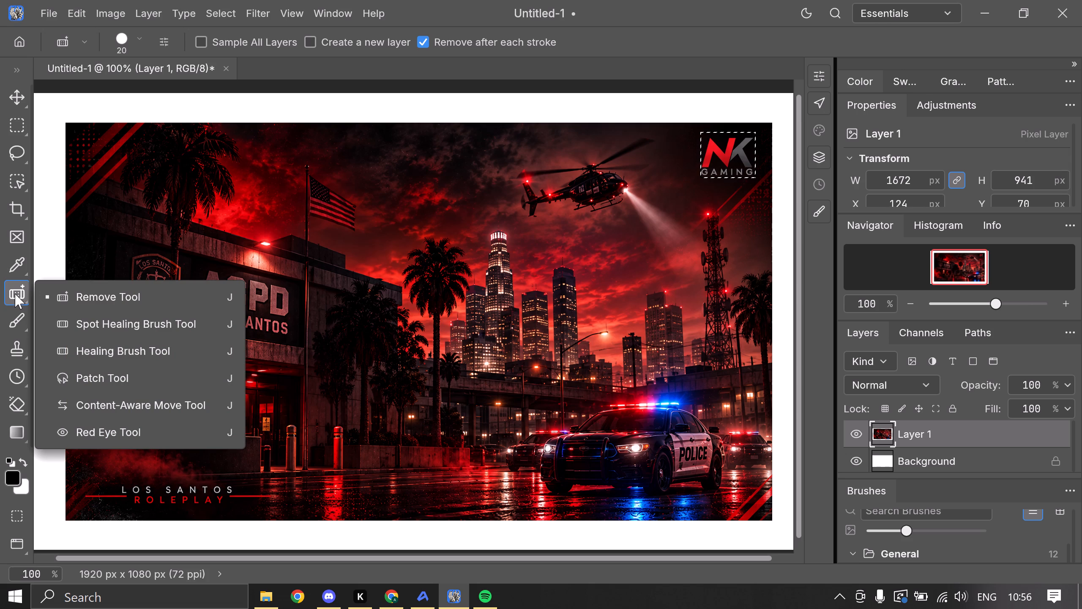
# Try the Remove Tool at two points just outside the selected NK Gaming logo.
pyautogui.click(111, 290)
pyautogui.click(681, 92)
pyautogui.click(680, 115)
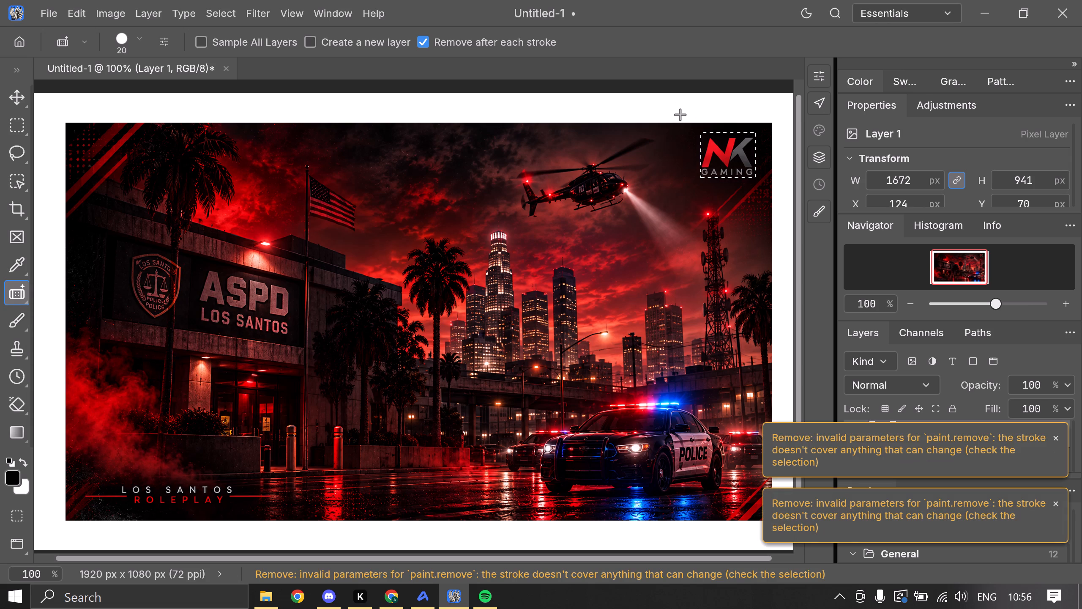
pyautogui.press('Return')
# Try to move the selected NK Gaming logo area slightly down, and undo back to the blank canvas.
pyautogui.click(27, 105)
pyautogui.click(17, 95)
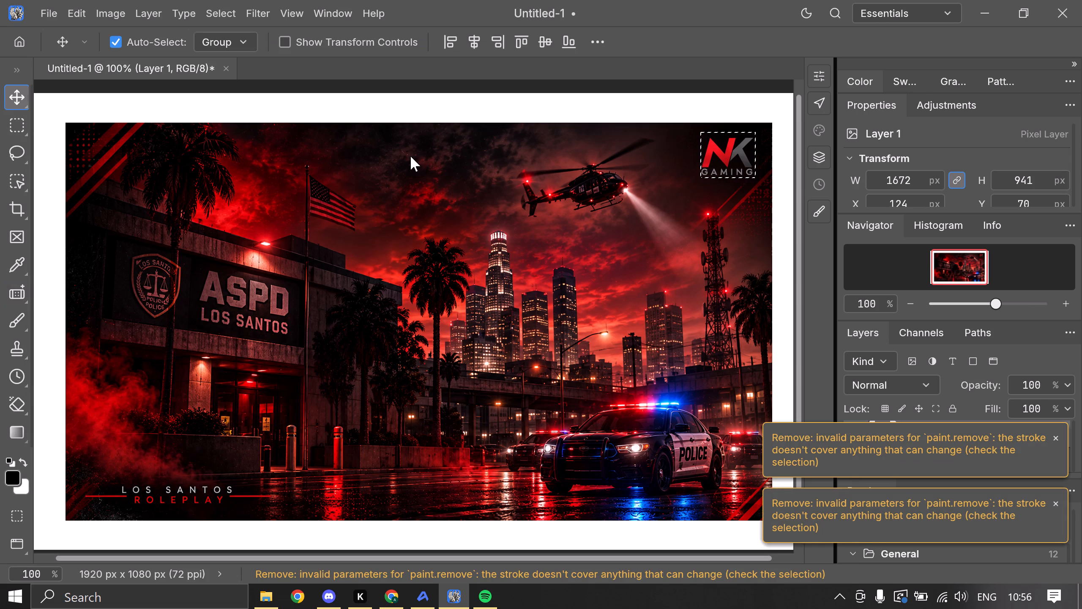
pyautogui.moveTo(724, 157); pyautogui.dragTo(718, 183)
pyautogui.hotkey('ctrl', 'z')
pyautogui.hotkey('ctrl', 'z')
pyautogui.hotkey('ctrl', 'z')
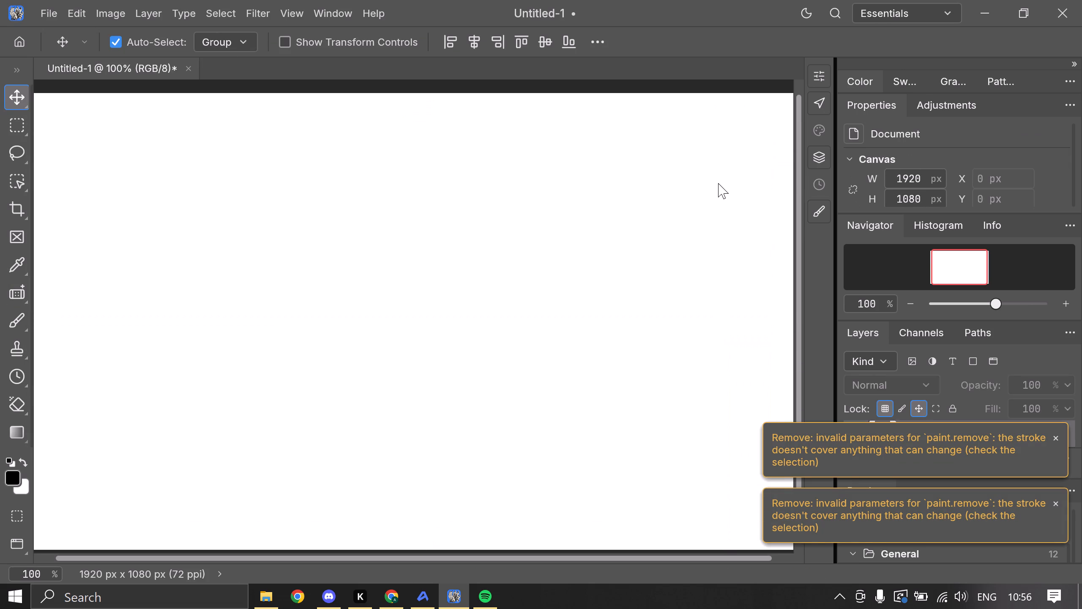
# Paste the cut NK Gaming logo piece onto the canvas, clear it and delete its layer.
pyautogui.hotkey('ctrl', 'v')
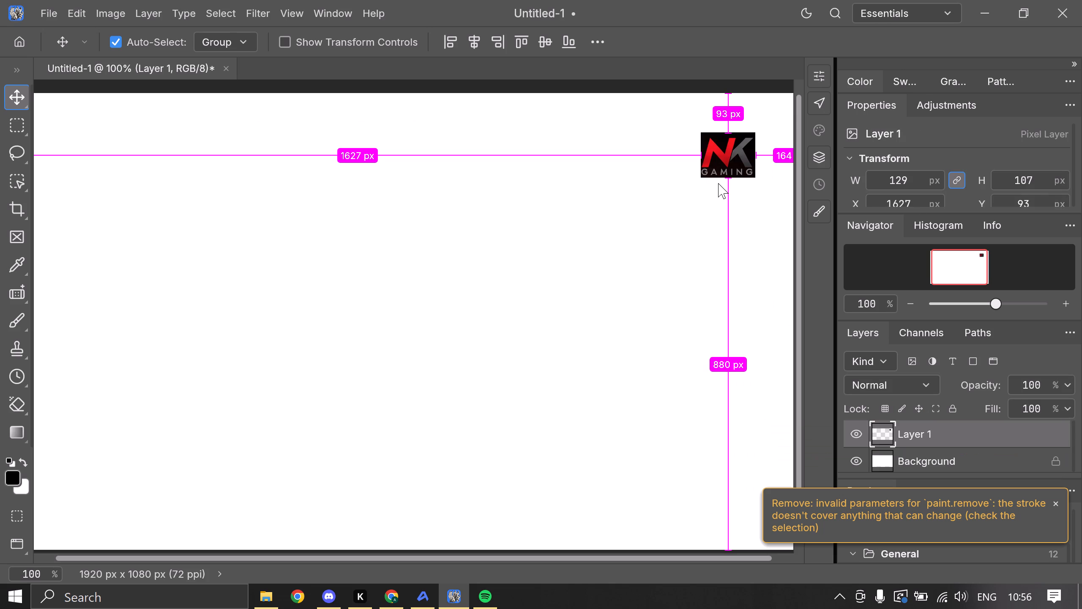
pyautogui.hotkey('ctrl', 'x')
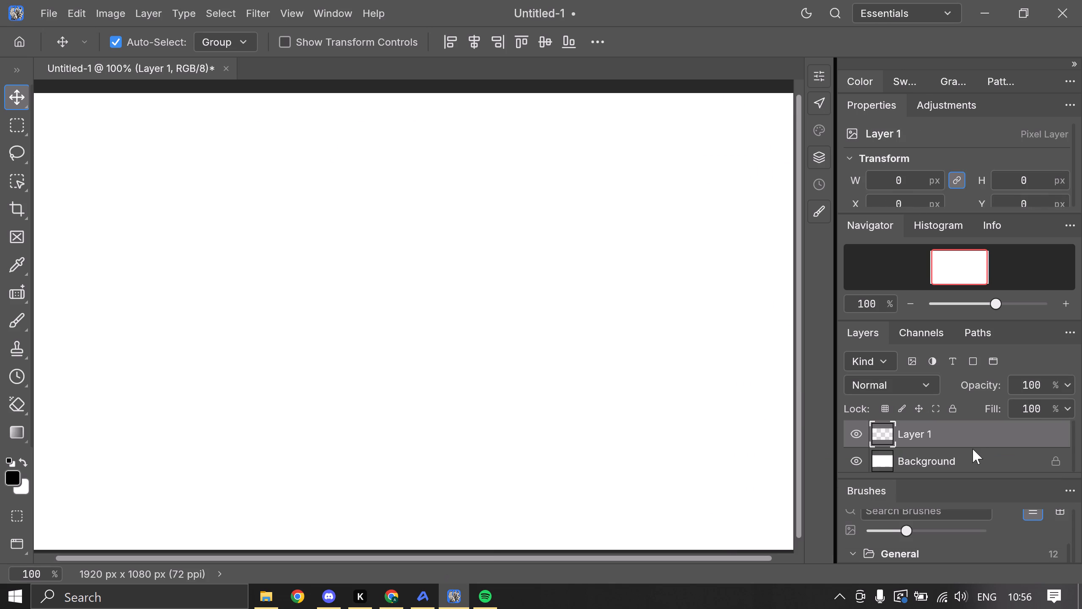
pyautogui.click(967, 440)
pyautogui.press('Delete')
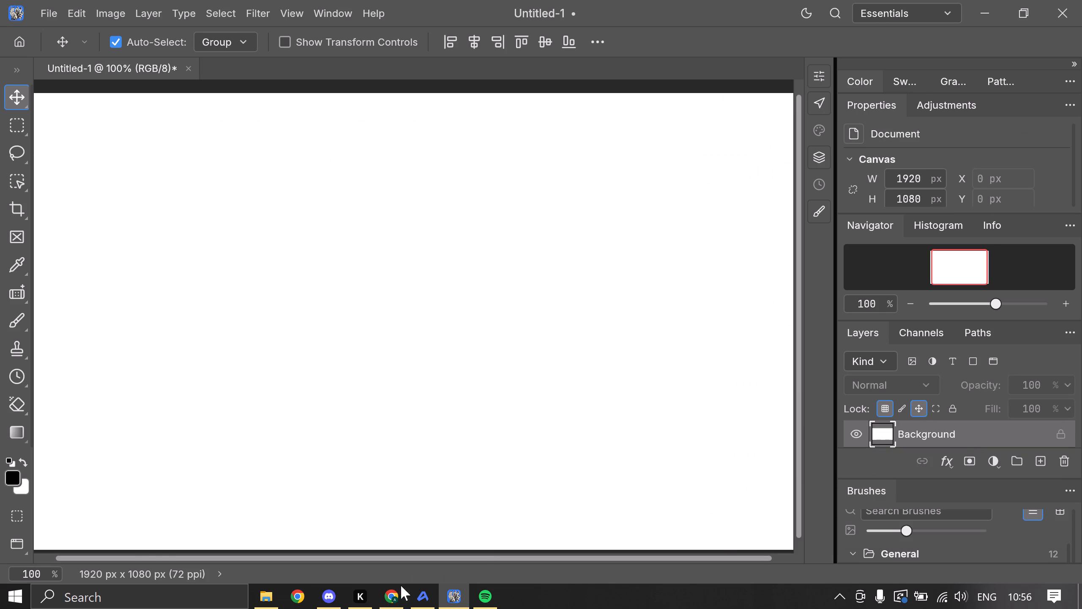
# Copy the red ASPD Los Santos background image from ChatGPT again and paste it into the Photocraft canvas.
pyautogui.click(397, 587)
pyautogui.rightClick(533, 412)
pyautogui.click(591, 296)
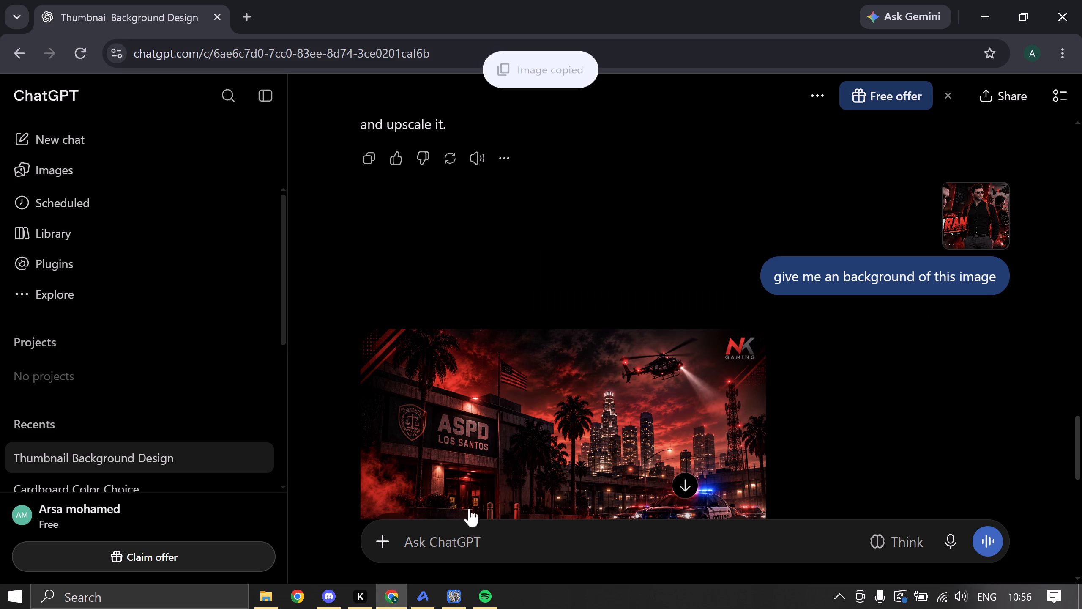
pyautogui.click(461, 590)
pyautogui.hotkey('ctrl', 'v')
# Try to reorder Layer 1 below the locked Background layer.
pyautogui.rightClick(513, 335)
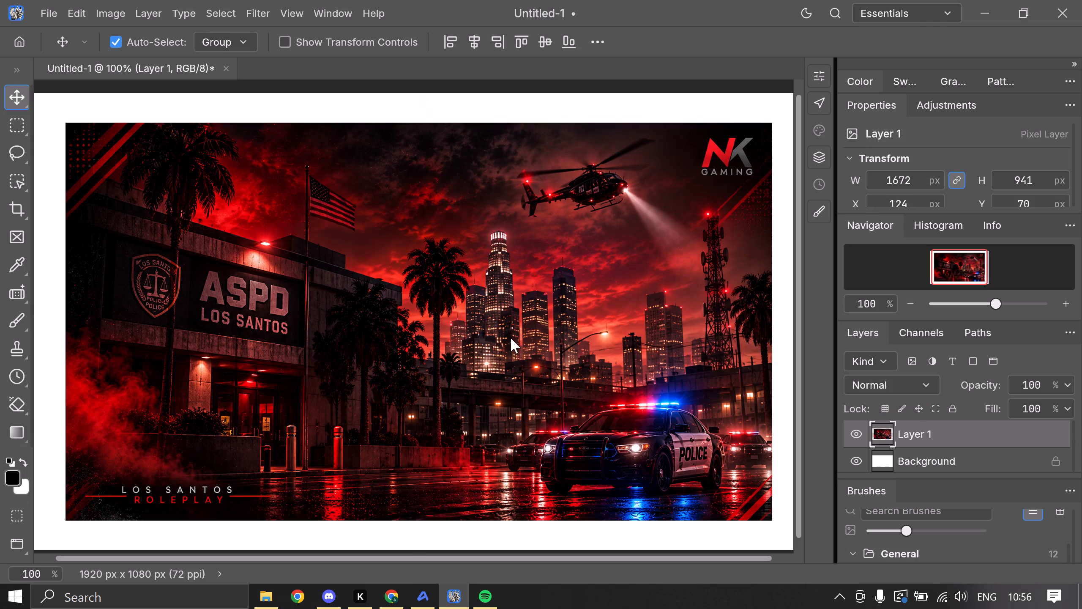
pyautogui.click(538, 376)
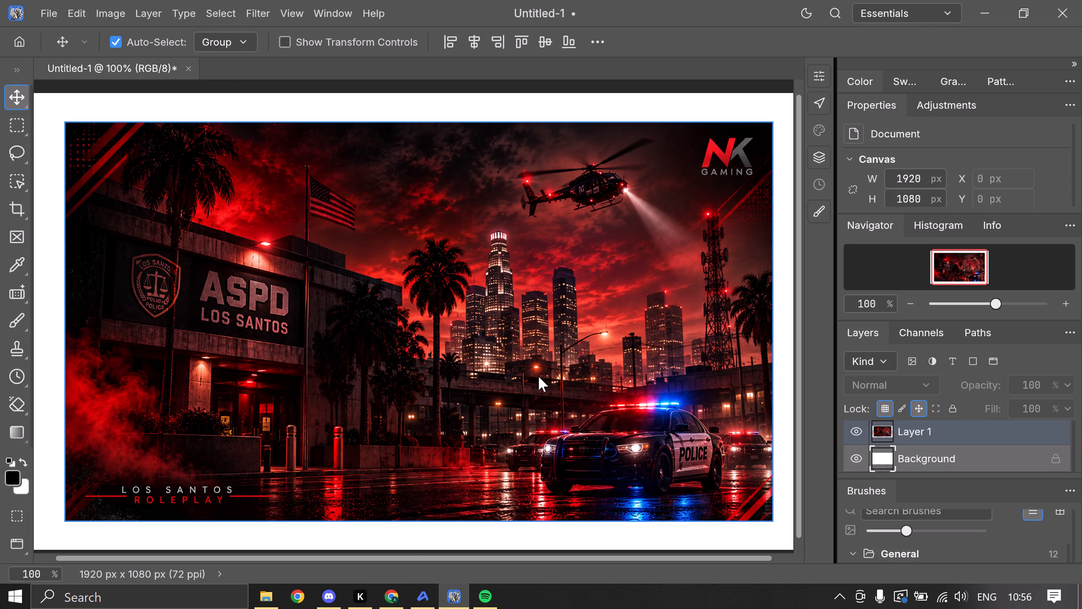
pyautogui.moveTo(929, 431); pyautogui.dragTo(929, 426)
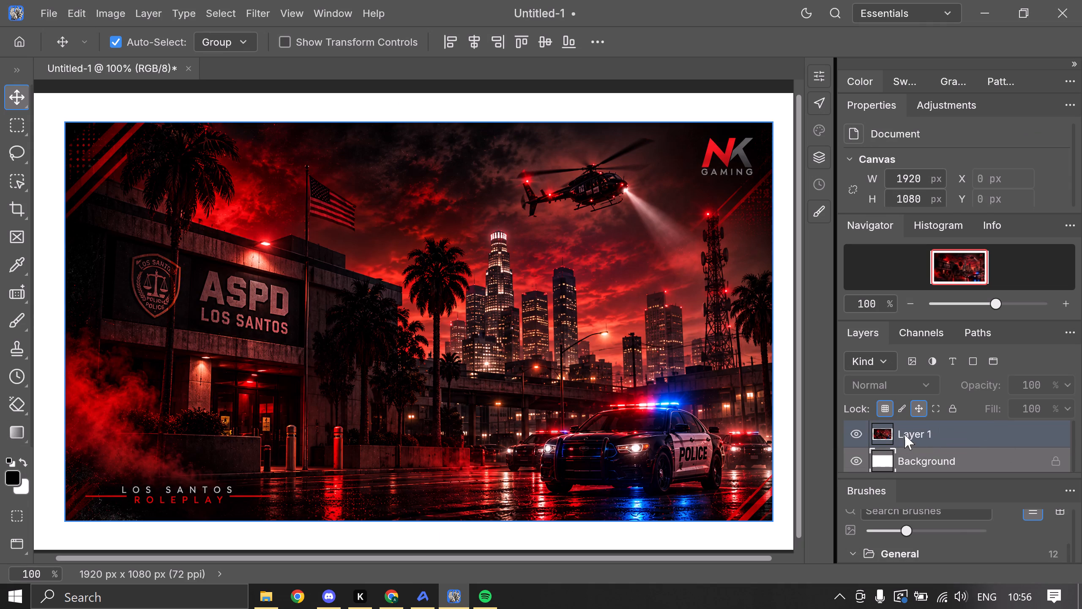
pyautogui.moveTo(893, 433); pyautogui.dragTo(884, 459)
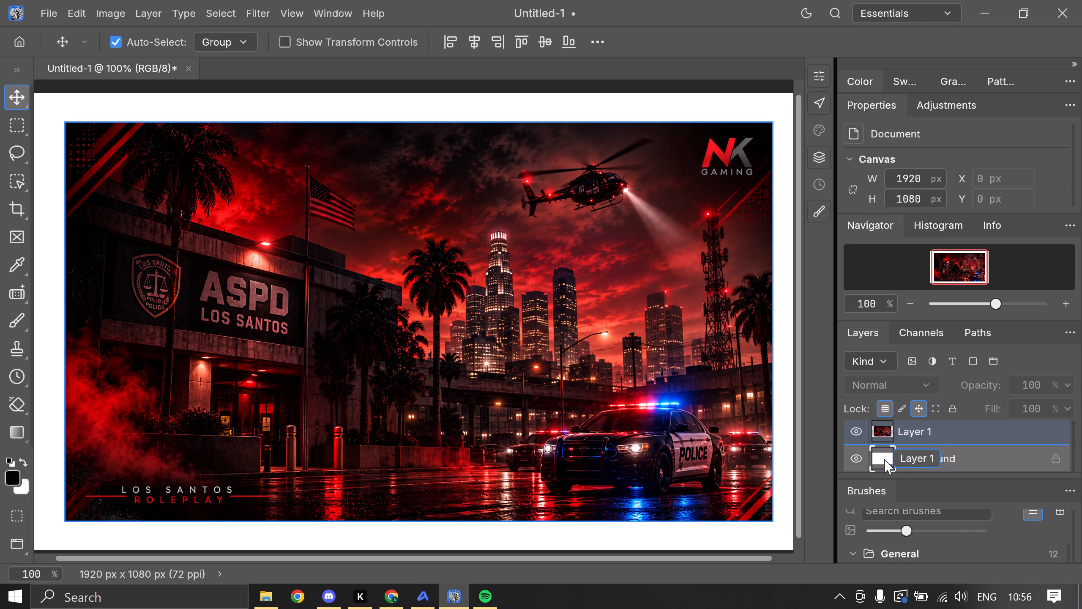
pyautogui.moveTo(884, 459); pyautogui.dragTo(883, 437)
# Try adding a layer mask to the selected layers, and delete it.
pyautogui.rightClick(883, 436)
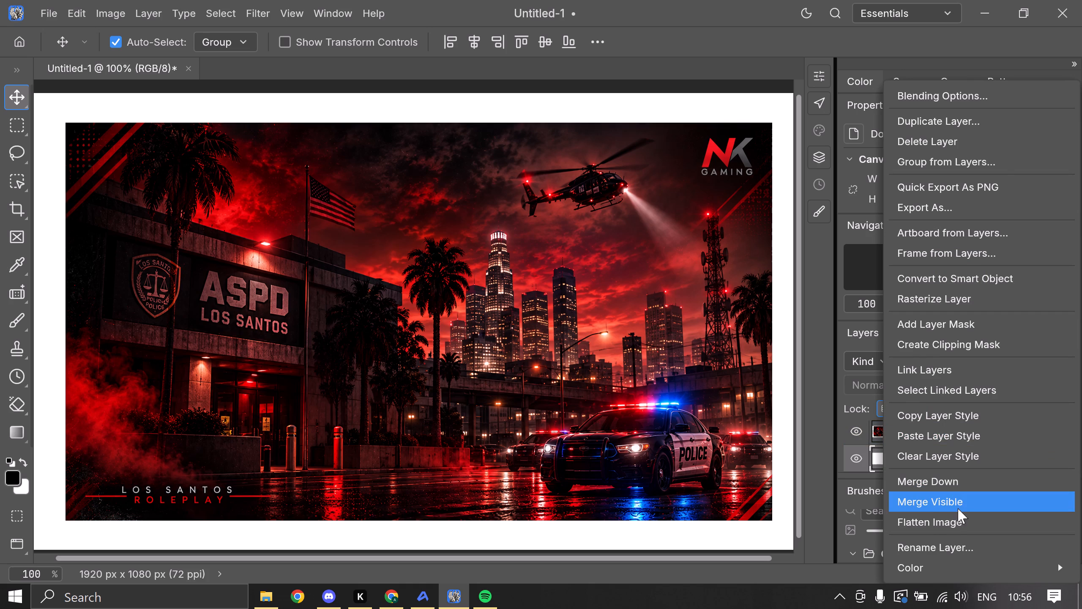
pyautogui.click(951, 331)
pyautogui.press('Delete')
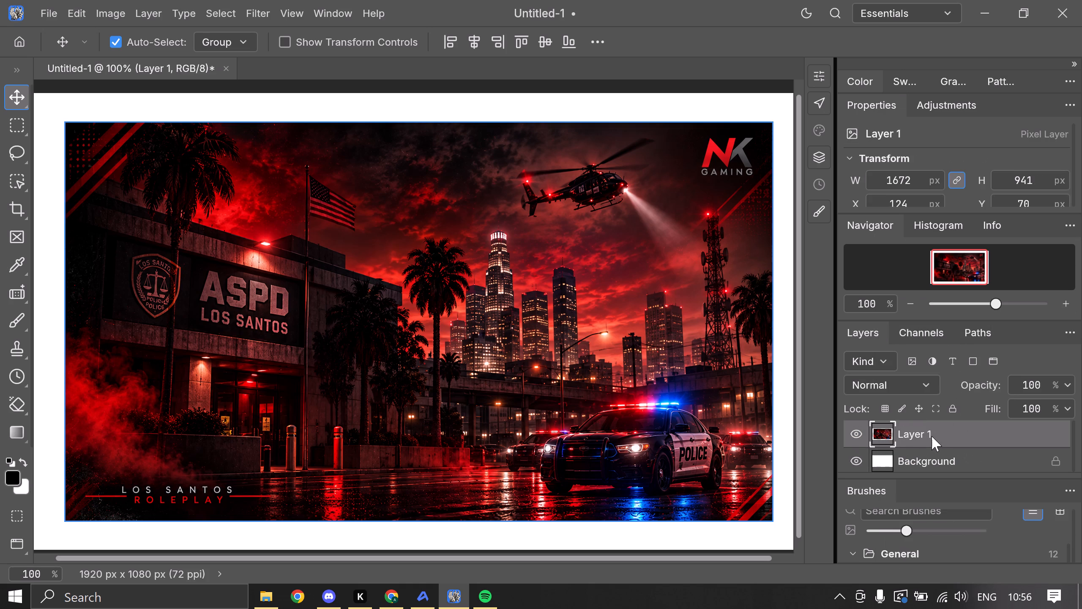
# Examine the Blending Options of Layer 1 and accept them without changes.
pyautogui.rightClick(884, 435)
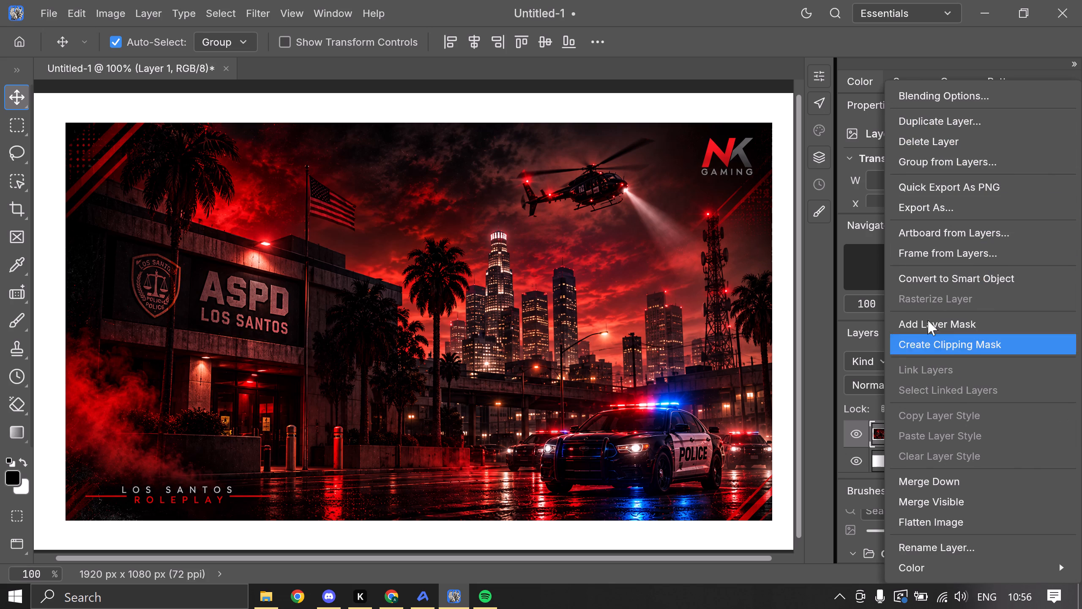
pyautogui.click(954, 94)
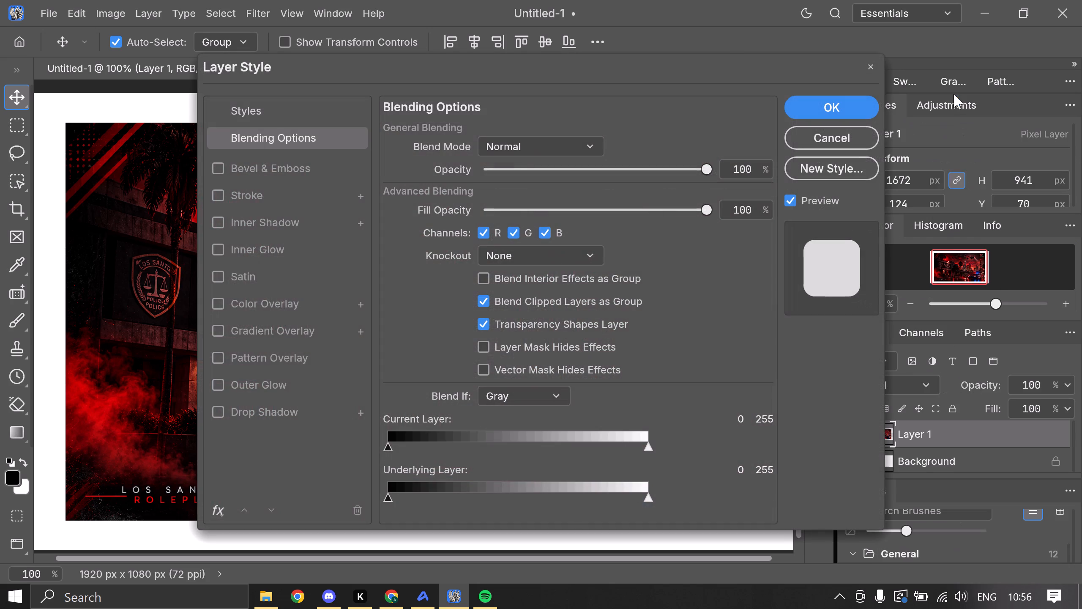
pyautogui.click(838, 110)
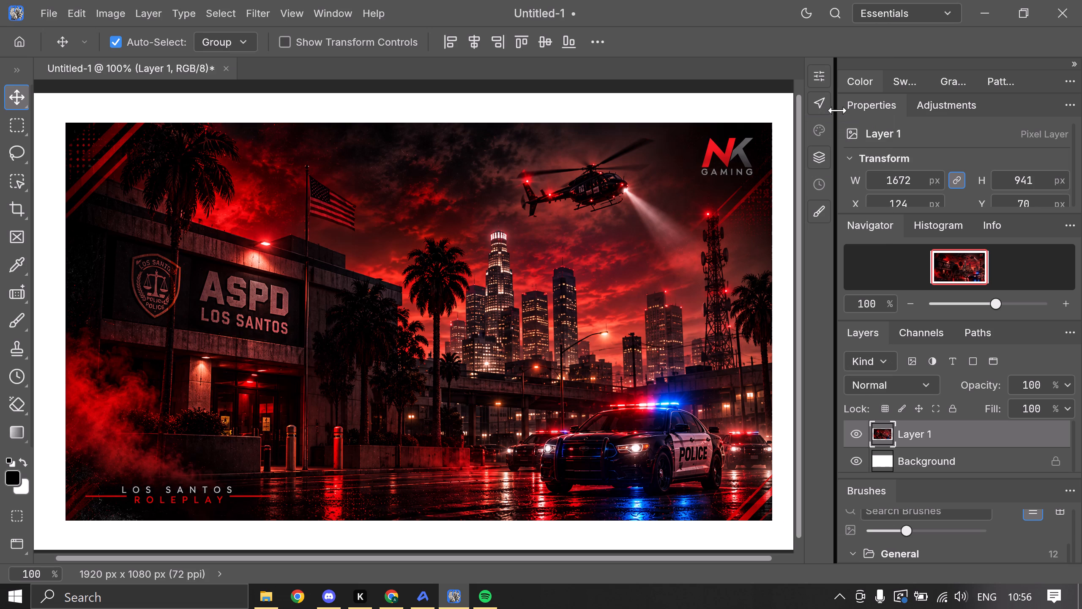
# Move Layer 1 up to the canvas's top edge, to about X 47 px and Y 0 px.
pyautogui.moveTo(580, 258); pyautogui.dragTo(579, 243)
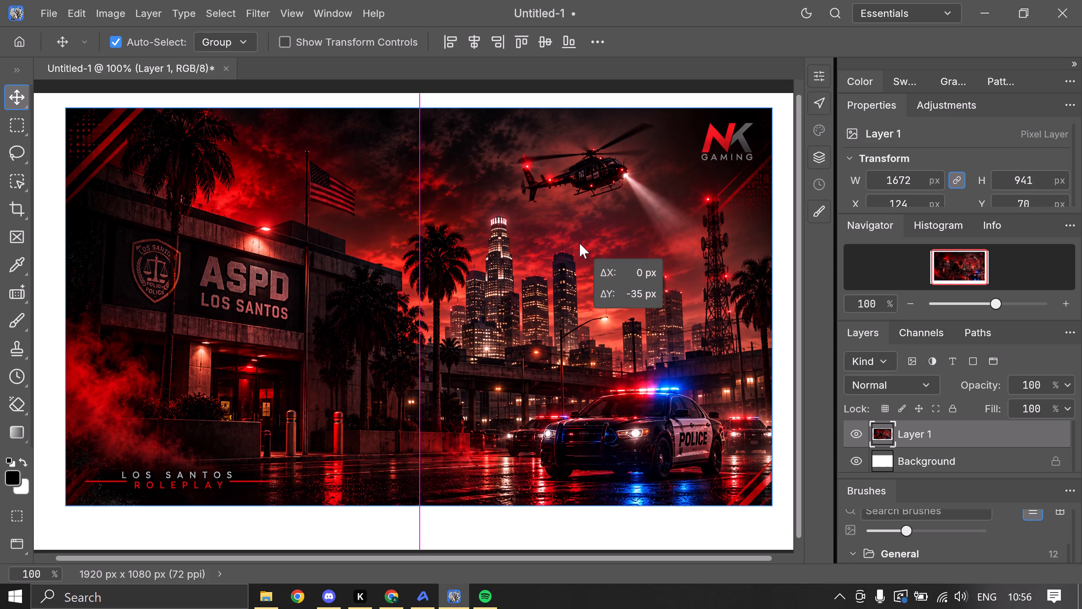
pyautogui.moveTo(579, 243); pyautogui.dragTo(547, 230)
pyautogui.moveTo(580, 283); pyautogui.dragTo(581, 288, button='right')
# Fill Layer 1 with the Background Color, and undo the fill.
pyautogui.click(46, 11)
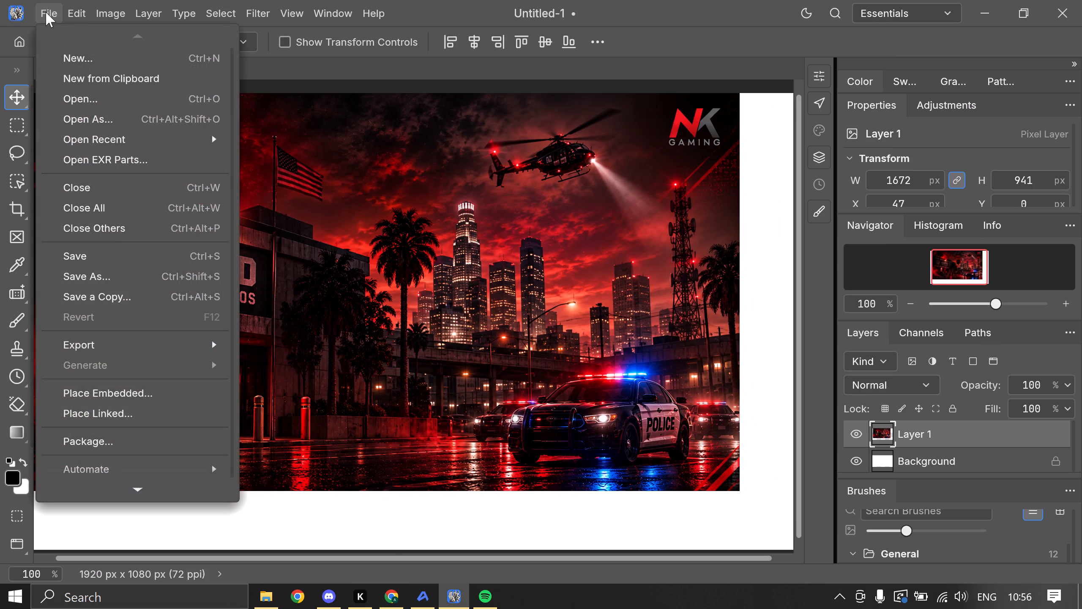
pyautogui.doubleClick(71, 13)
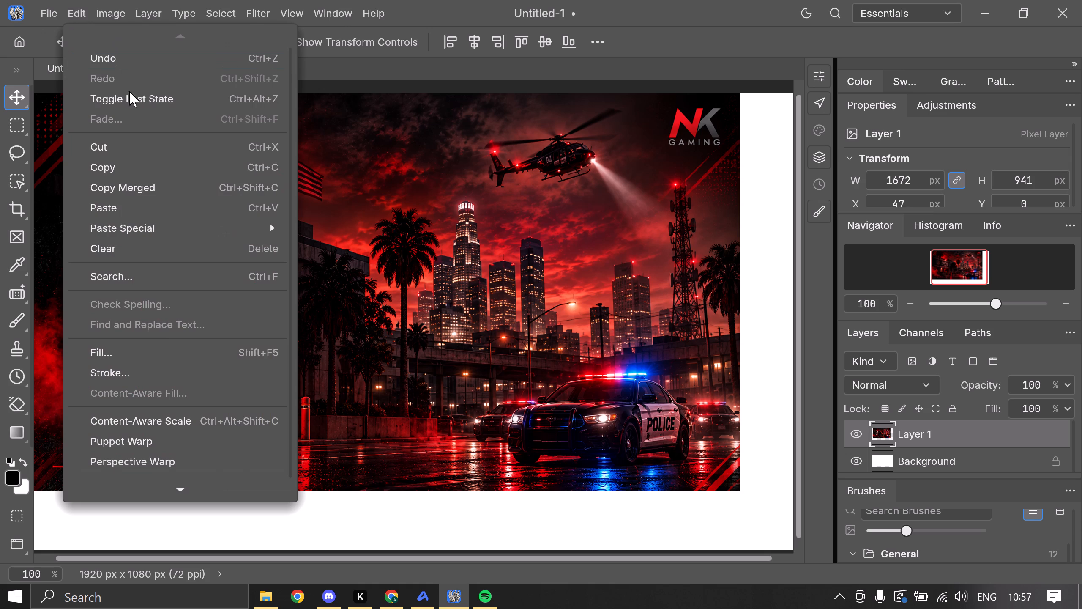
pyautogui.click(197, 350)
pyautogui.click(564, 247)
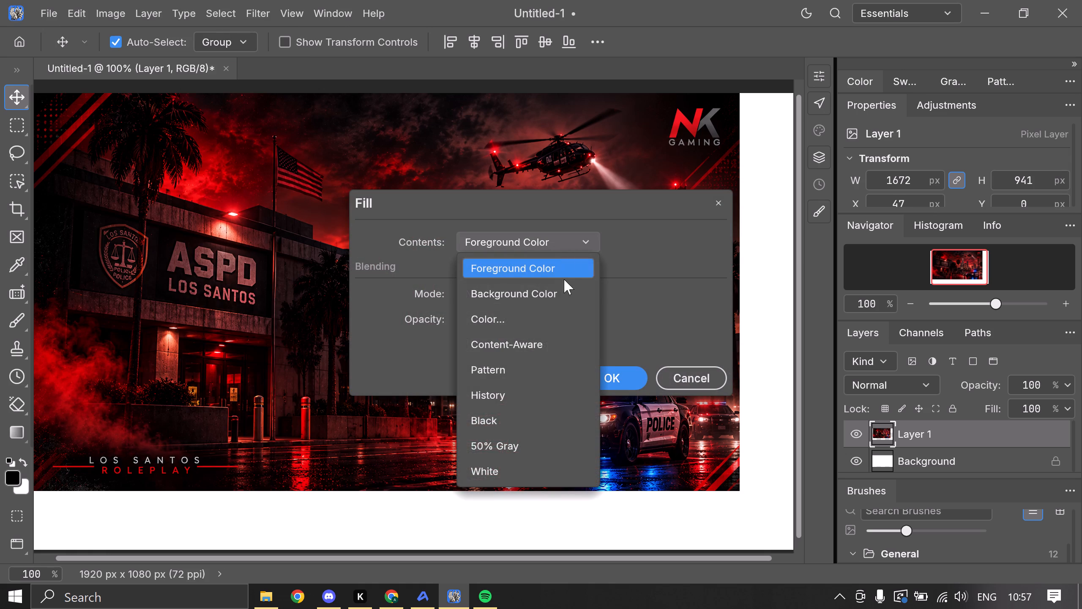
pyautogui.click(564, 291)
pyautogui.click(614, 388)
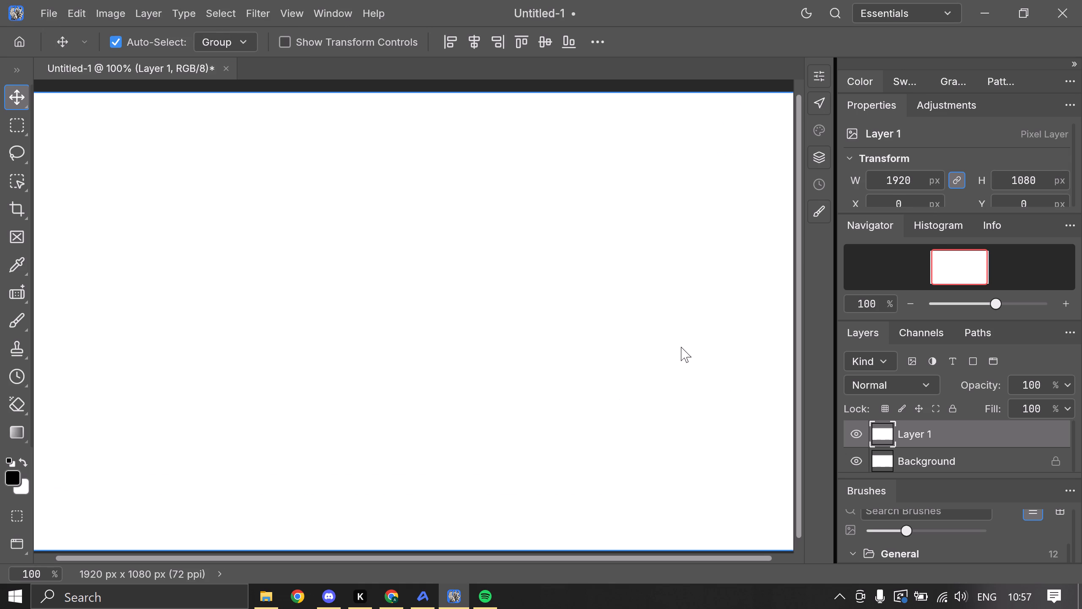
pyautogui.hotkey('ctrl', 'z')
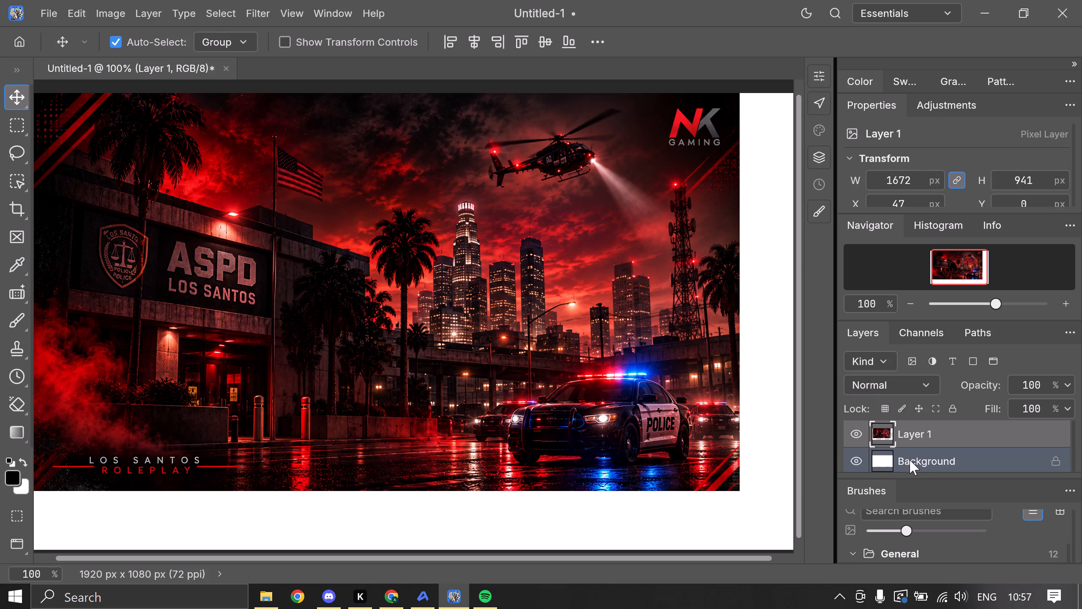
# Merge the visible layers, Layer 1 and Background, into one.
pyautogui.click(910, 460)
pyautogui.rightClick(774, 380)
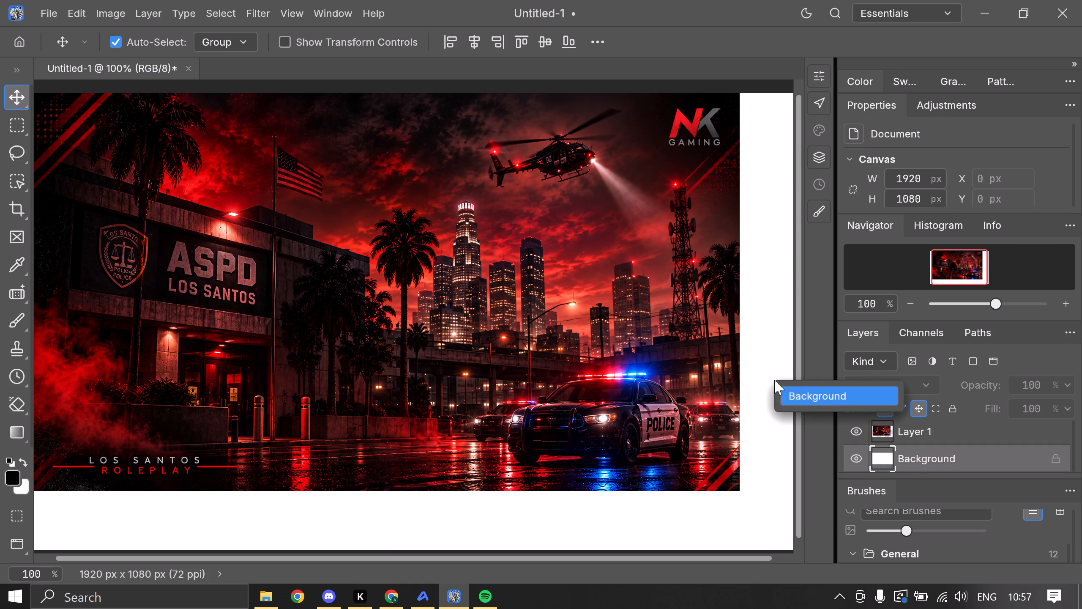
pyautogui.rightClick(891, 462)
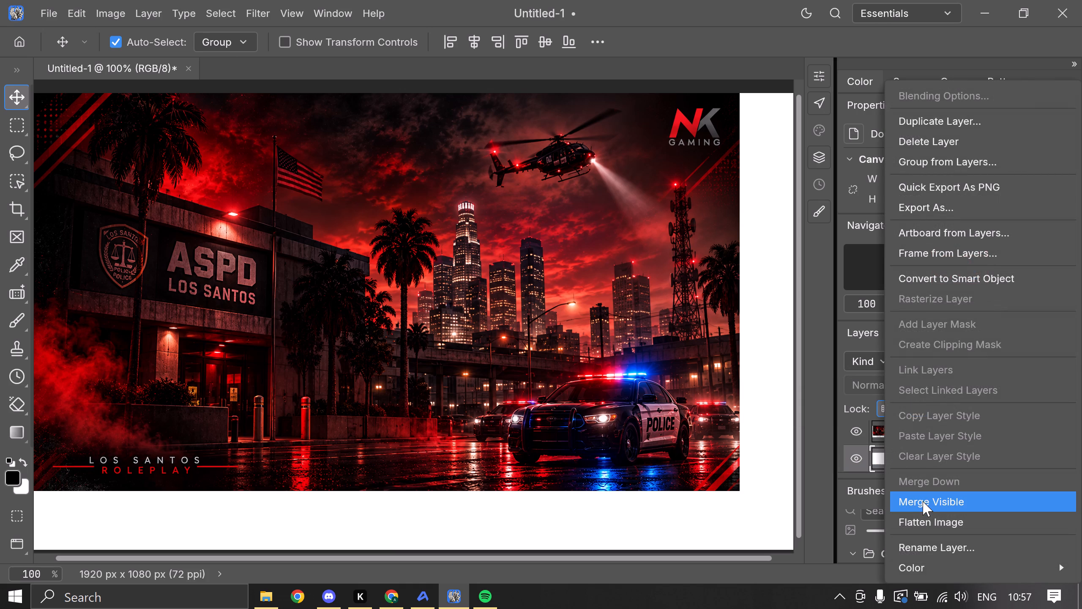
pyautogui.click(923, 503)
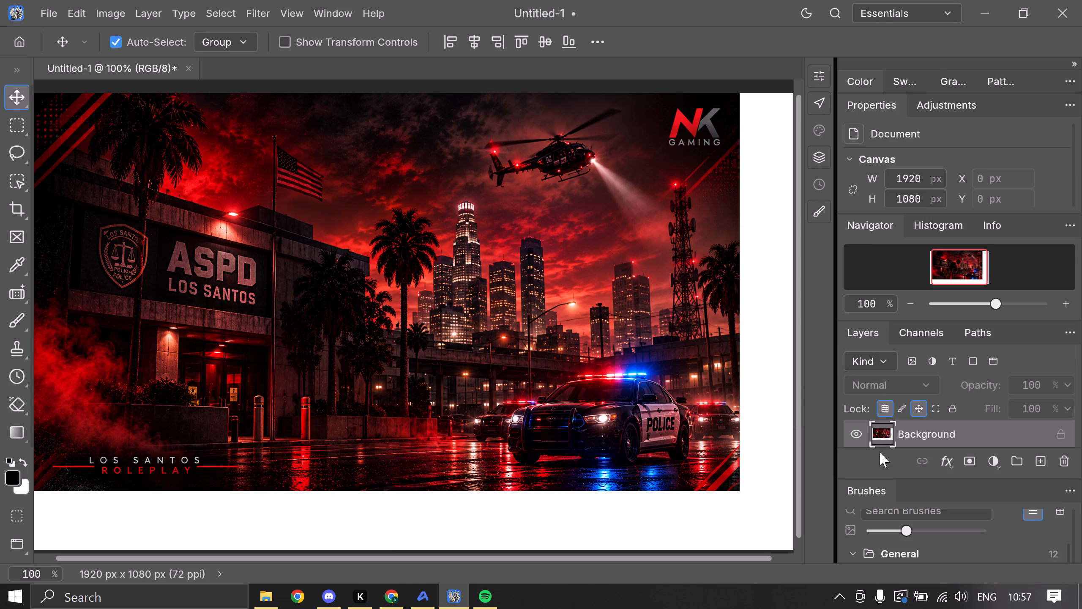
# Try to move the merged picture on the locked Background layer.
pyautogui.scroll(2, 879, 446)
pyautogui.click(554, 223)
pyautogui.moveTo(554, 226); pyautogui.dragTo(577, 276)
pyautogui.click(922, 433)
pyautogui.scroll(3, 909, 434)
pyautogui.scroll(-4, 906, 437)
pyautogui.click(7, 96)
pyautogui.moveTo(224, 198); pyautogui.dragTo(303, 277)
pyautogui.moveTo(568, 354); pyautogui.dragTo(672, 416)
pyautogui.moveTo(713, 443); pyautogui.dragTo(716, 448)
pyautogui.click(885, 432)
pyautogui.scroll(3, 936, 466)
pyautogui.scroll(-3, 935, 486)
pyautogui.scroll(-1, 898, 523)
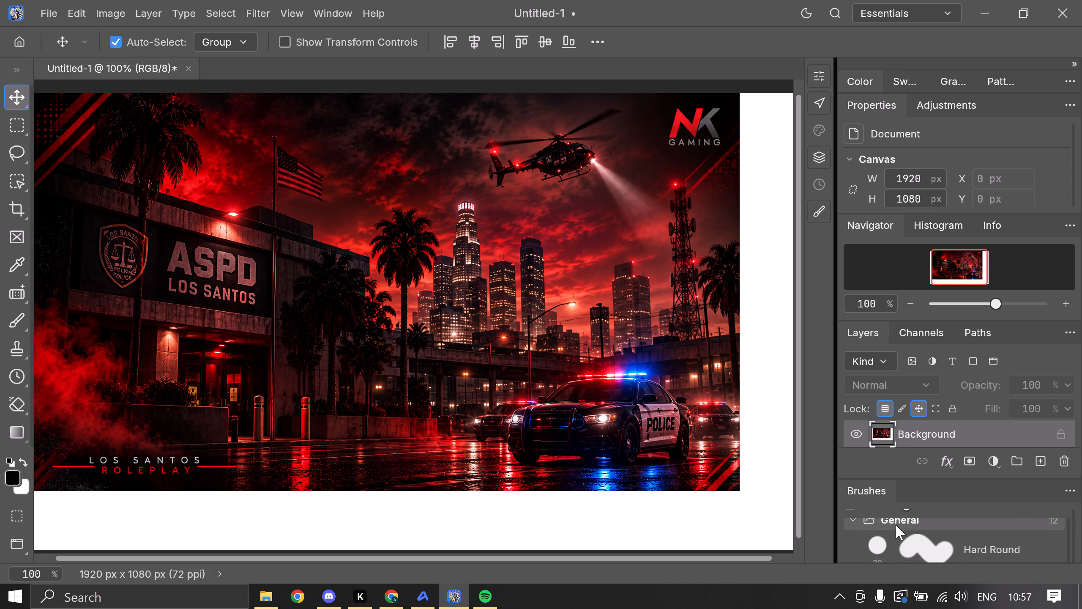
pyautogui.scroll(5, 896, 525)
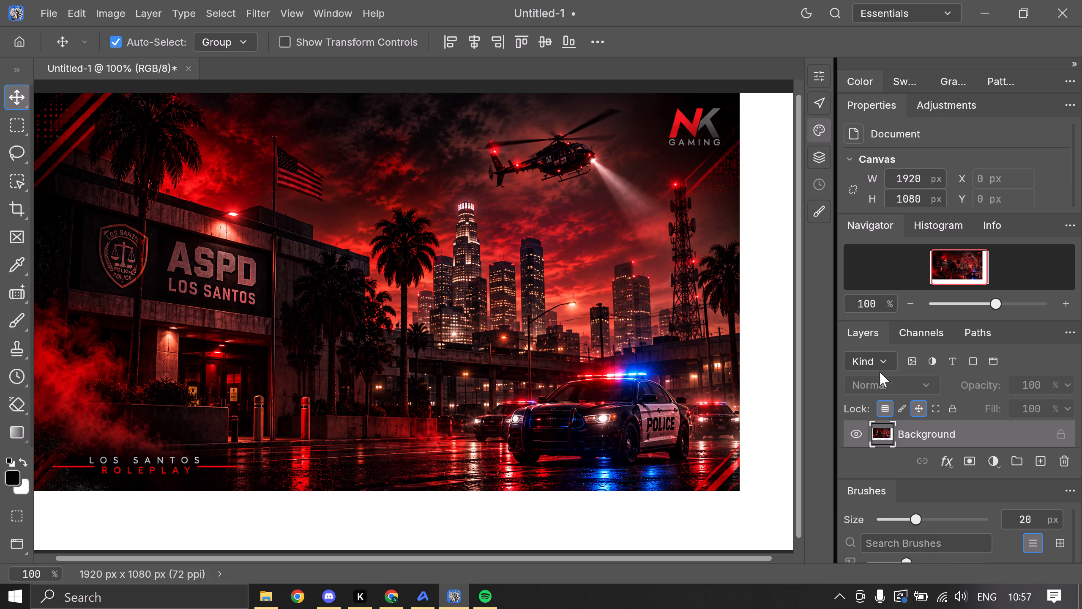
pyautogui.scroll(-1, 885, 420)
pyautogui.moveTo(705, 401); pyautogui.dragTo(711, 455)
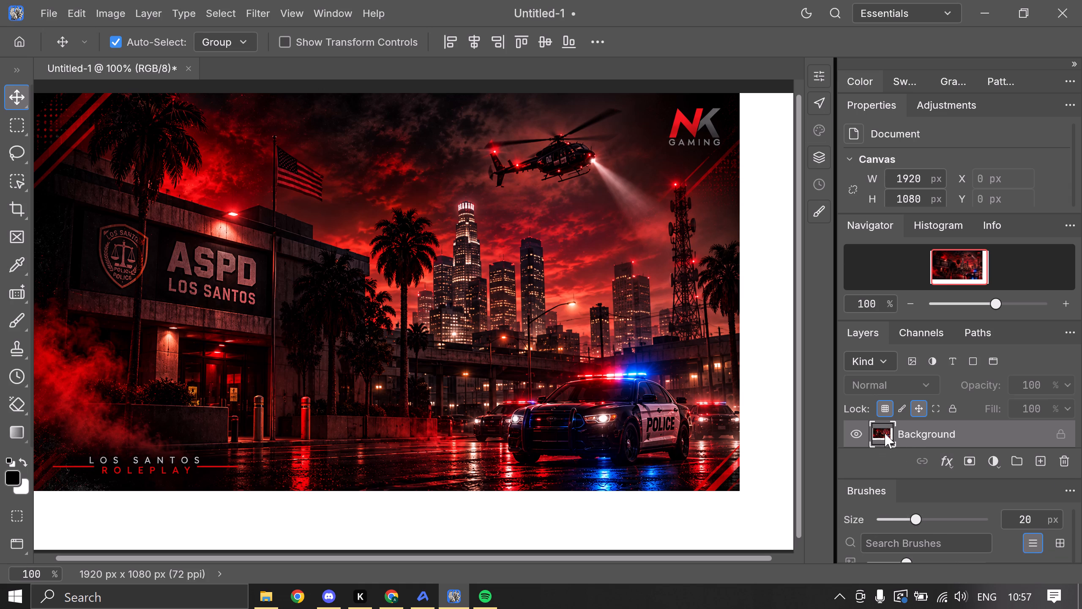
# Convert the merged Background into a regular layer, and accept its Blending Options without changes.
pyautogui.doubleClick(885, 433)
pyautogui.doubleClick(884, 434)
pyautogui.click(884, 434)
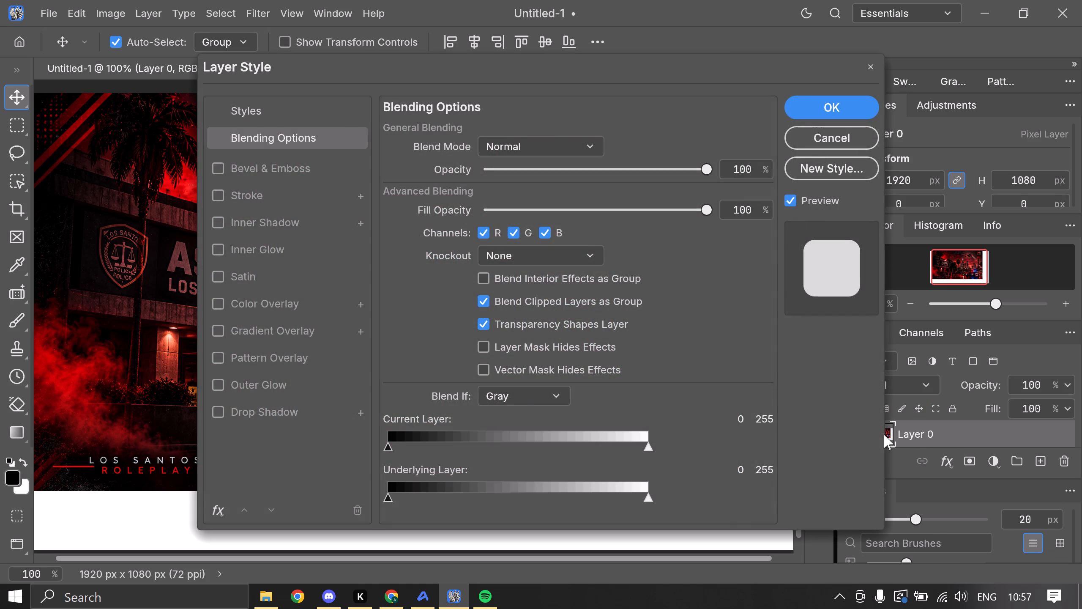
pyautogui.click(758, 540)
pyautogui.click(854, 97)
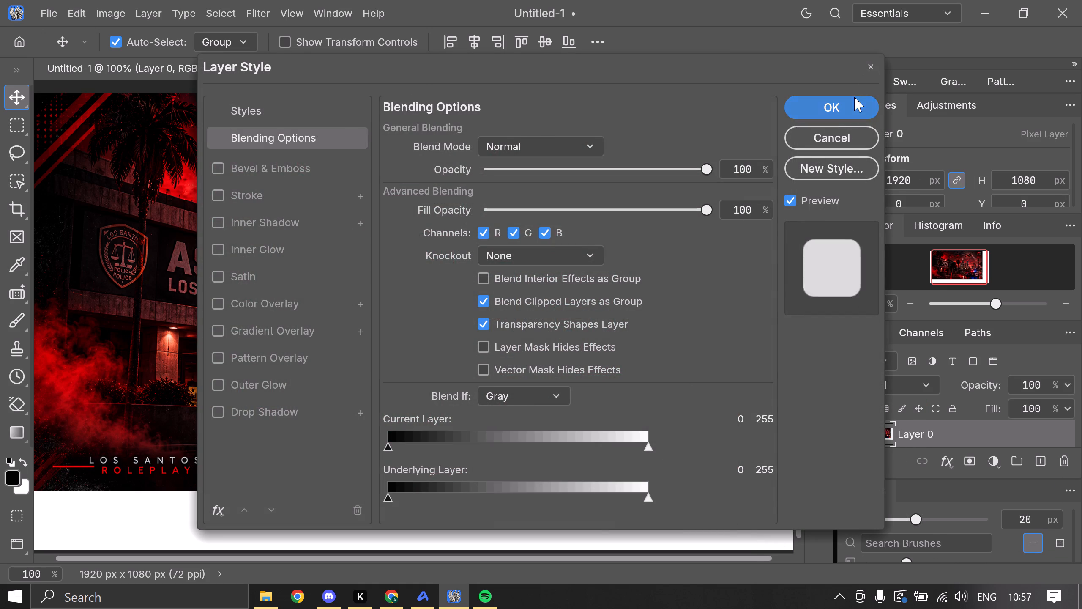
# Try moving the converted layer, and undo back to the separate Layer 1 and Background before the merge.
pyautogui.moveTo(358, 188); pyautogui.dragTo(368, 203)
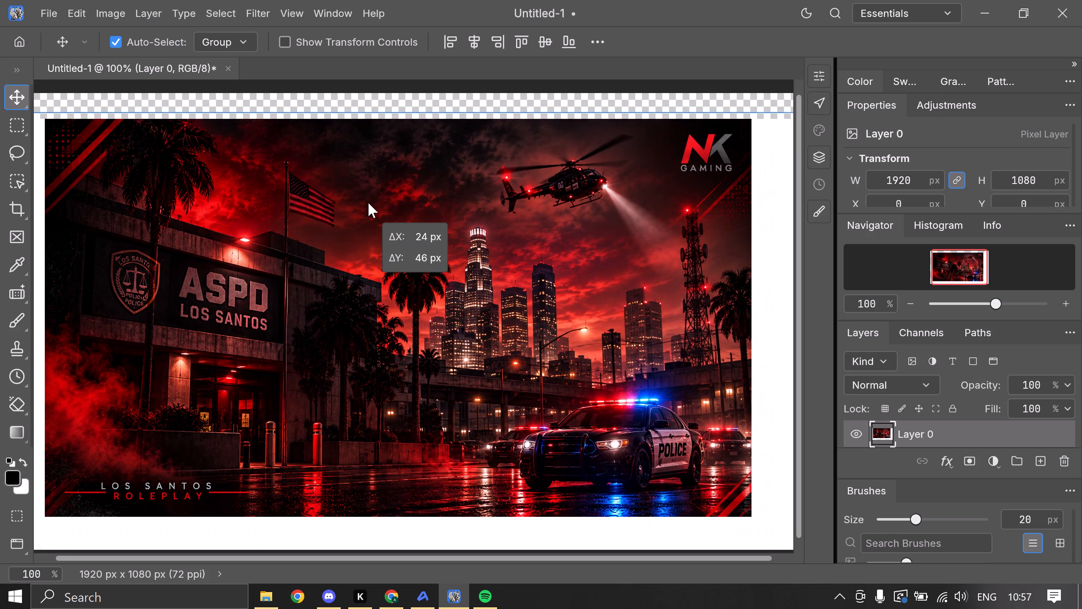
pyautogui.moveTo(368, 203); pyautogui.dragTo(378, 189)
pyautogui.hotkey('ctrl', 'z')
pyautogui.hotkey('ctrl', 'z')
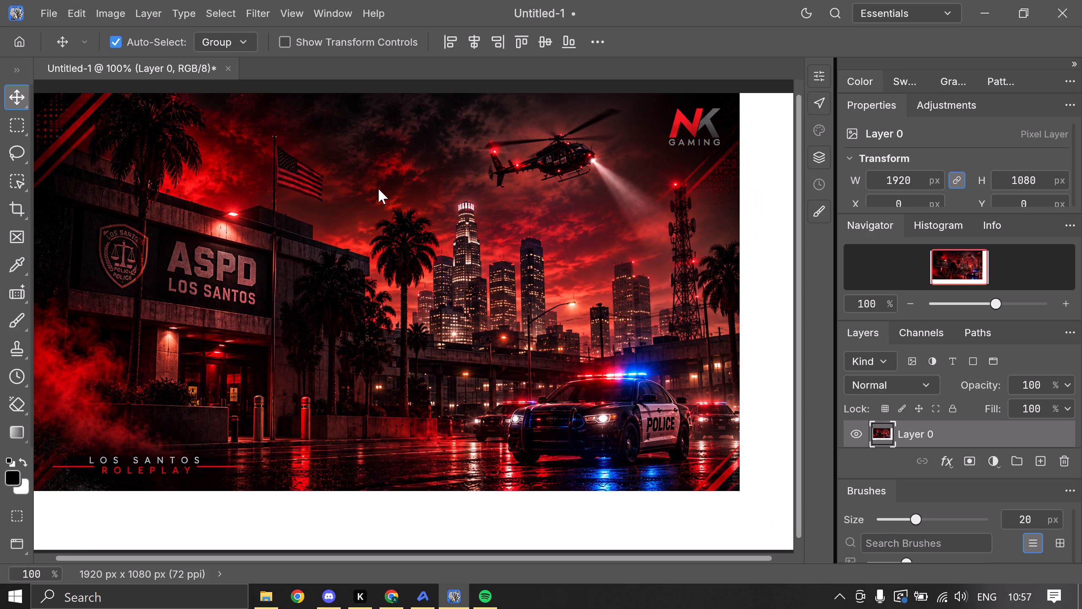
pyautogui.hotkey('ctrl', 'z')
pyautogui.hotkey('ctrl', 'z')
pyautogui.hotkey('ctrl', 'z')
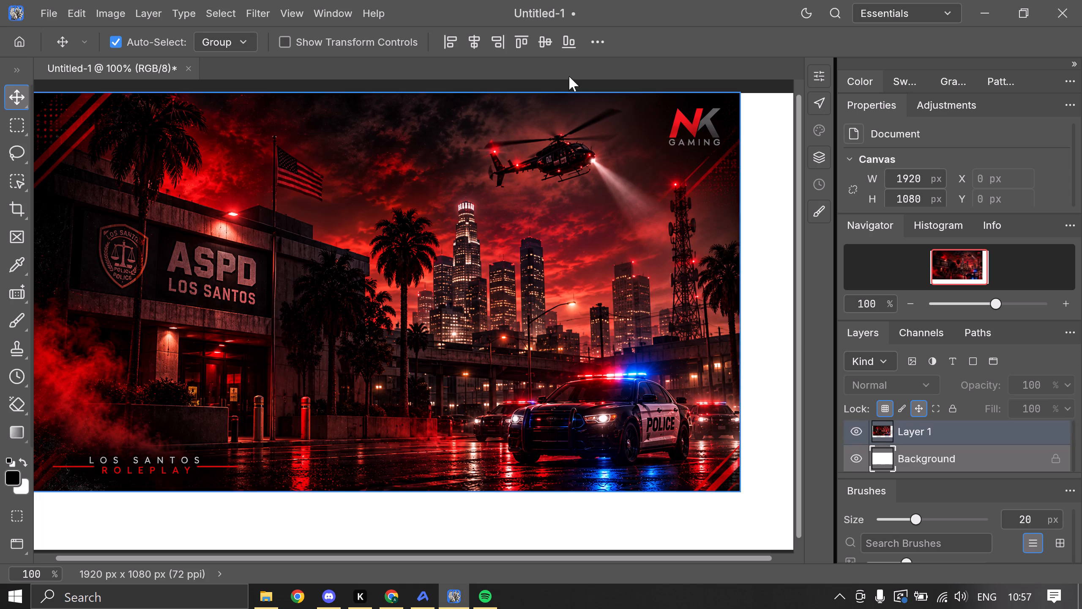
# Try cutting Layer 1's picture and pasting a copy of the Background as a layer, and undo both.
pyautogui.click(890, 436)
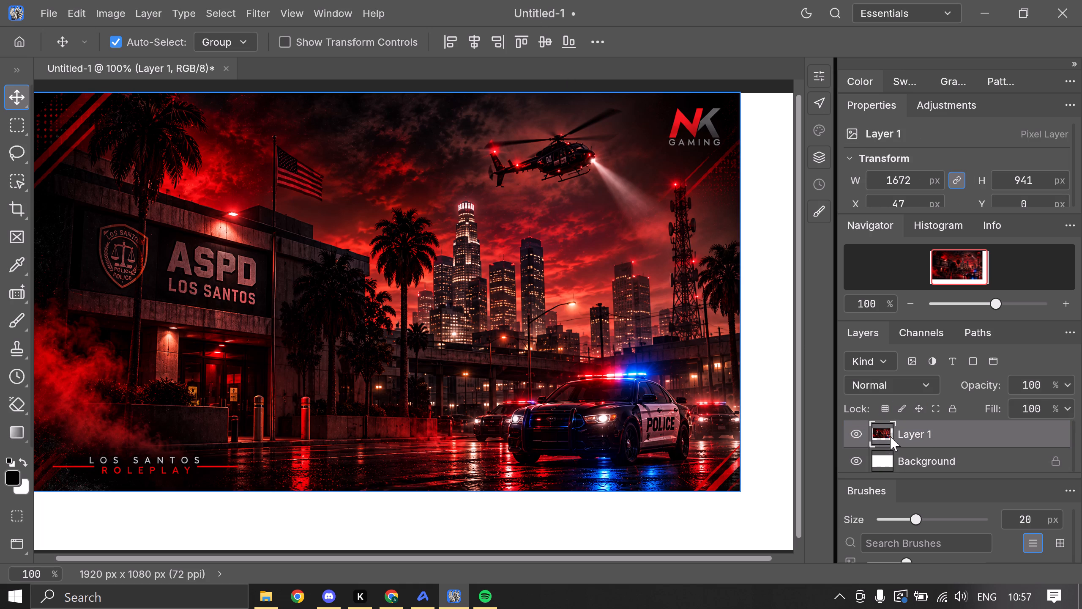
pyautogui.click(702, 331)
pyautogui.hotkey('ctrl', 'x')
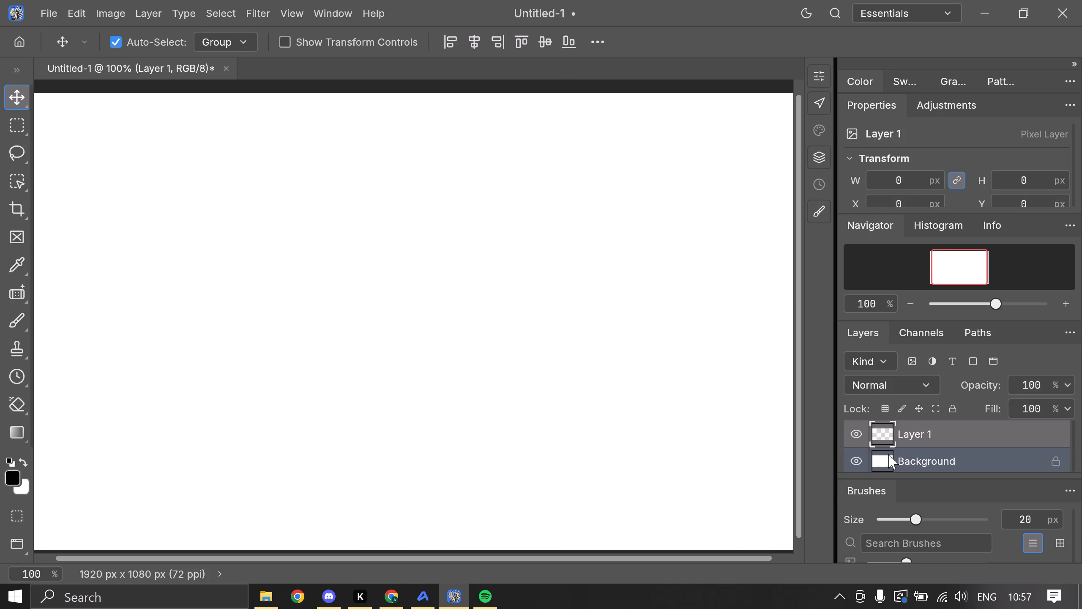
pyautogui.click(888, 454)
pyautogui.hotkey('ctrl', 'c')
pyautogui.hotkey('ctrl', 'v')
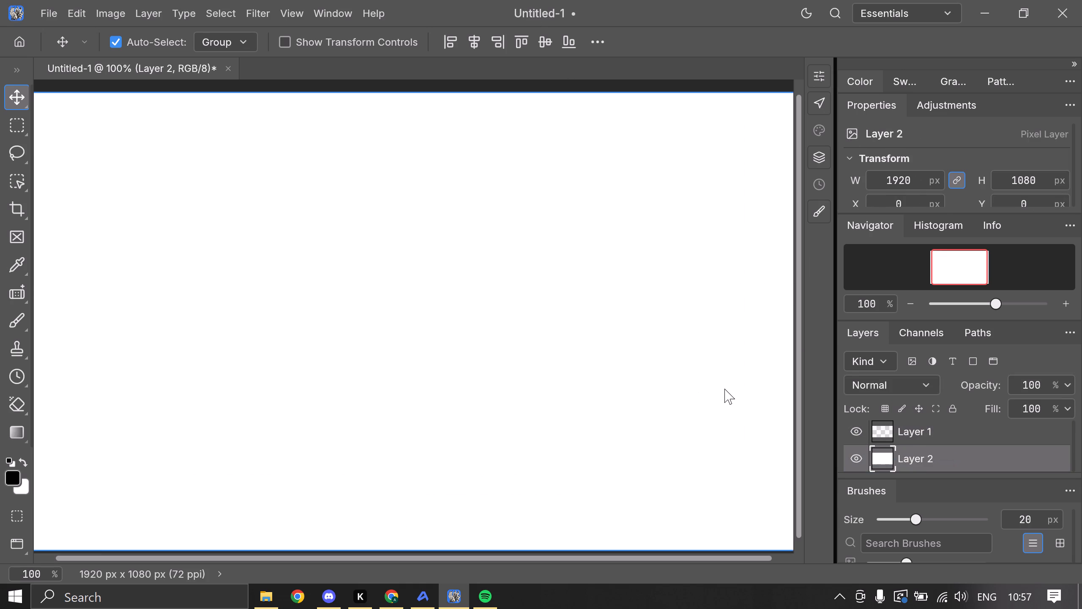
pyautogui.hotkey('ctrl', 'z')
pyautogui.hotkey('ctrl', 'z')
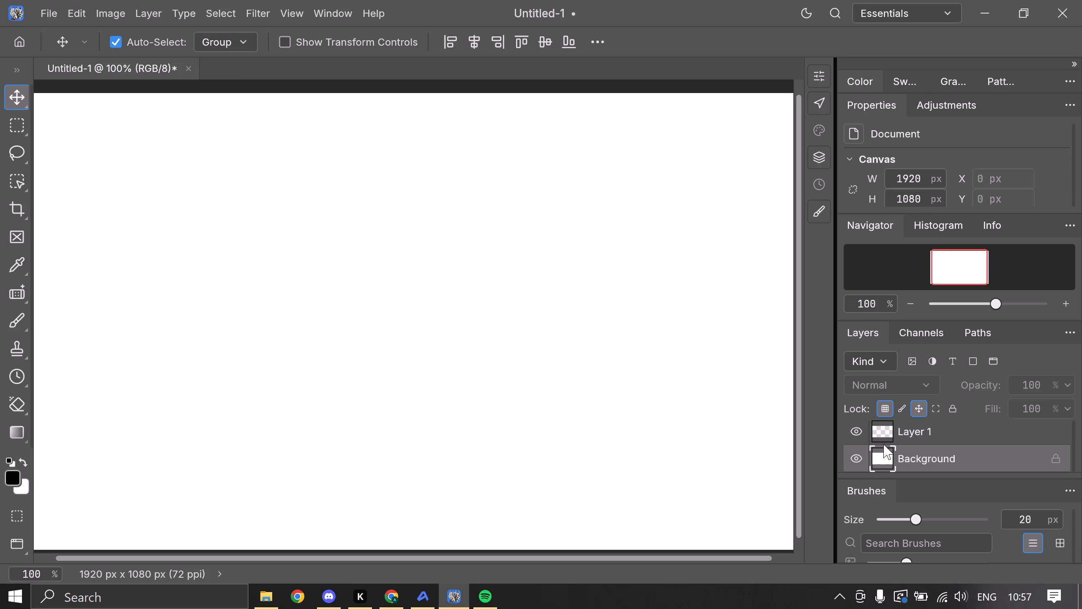
# Move Layer 1 to about X 106 px and Y 75 px, and cut and paste its picture directly above the Background.
pyautogui.click(533, 348)
pyautogui.moveTo(538, 349); pyautogui.dragTo(563, 381)
pyautogui.hotkey('ctrl', 'x')
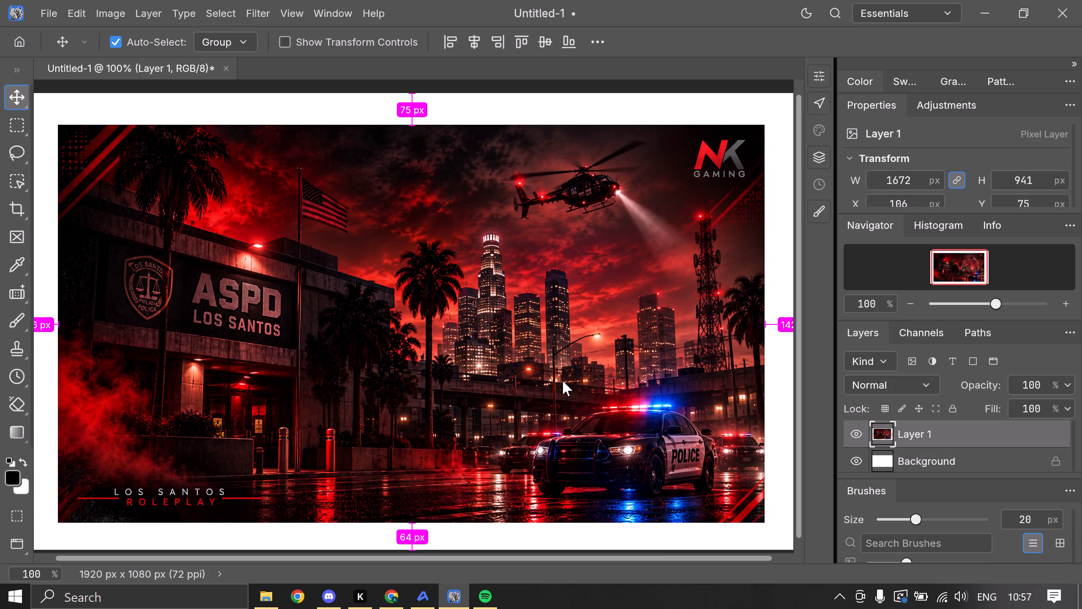
pyautogui.click(884, 459)
pyautogui.hotkey('ctrl', 'v')
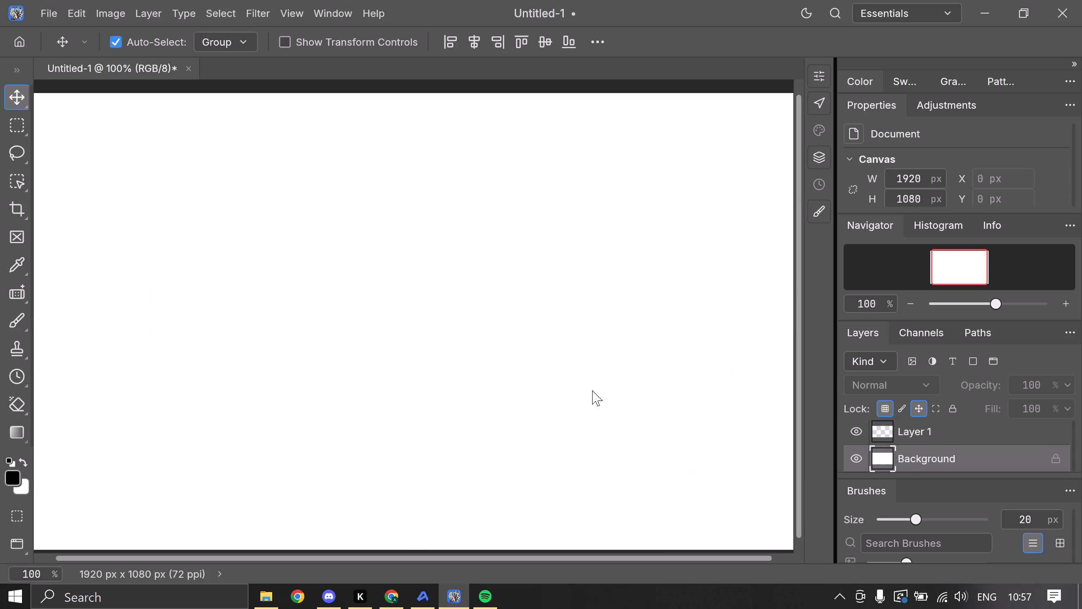
# Delete the emptied Layer 1.
pyautogui.click(939, 457)
pyautogui.click(935, 442)
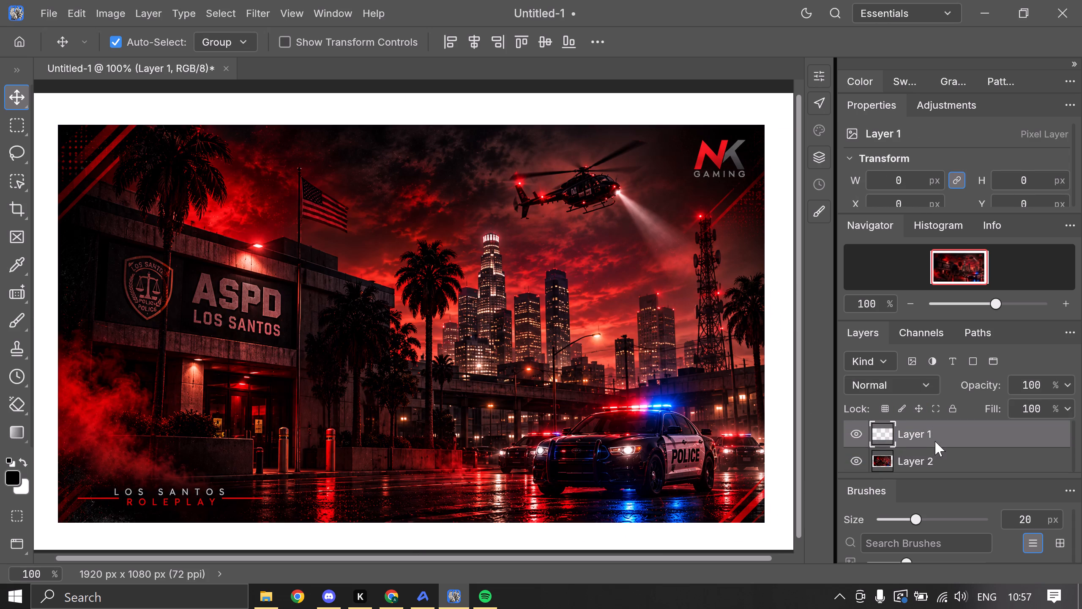
pyautogui.press('Delete')
# Centre the Layer 2 picture on the canvas, at about X 124 px and Y 69 px.
pyautogui.click(915, 461)
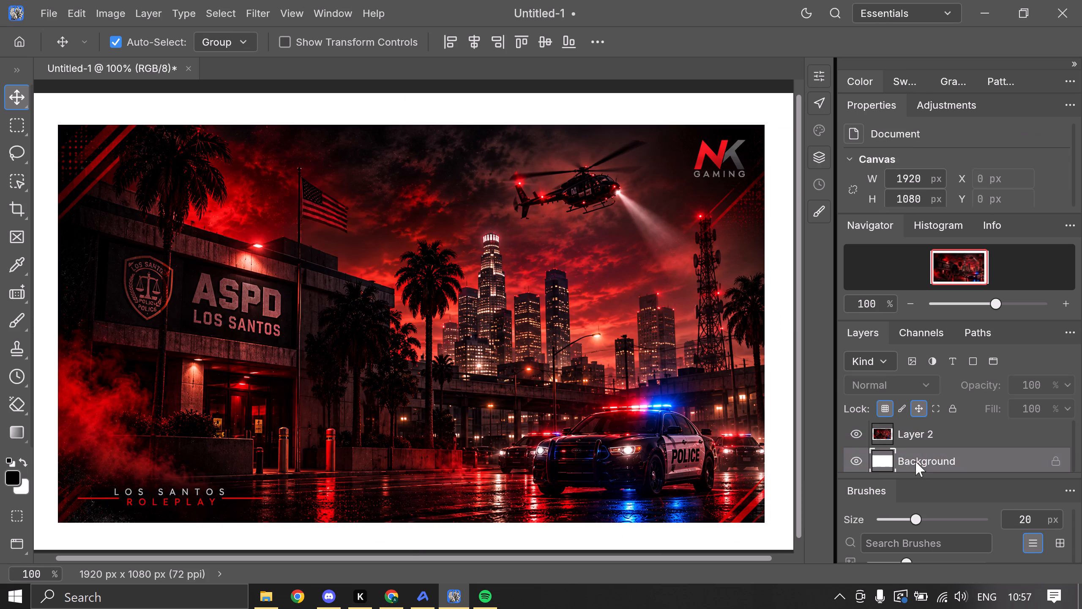
pyautogui.click(906, 437)
pyautogui.moveTo(634, 361); pyautogui.dragTo(641, 363)
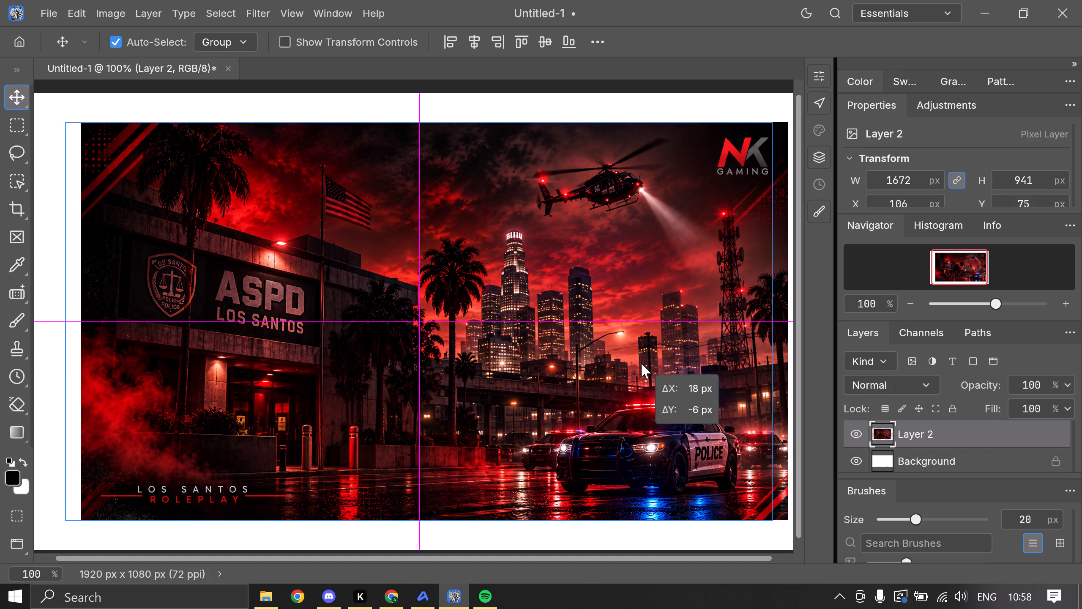
pyautogui.moveTo(641, 363); pyautogui.dragTo(641, 363)
# Cut the picture out of Layer 2 and paste it as a new layer.
pyautogui.hotkey('ctrl', 'x')
pyautogui.moveTo(714, 407); pyautogui.dragTo(715, 370)
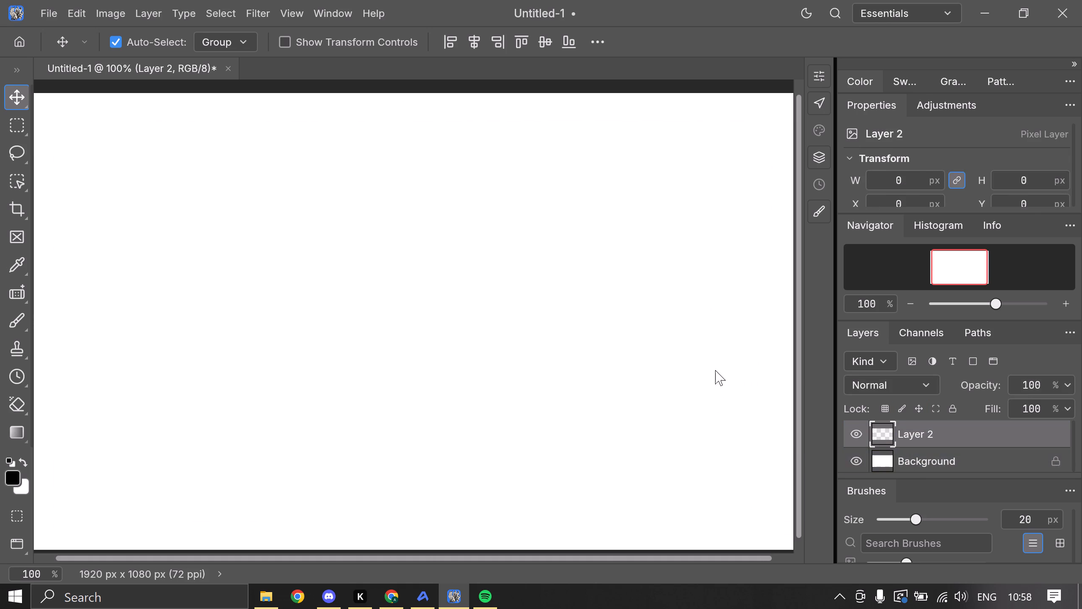
pyautogui.moveTo(715, 370); pyautogui.dragTo(714, 368)
pyautogui.hotkey('ctrl', 'v')
pyautogui.click(881, 435)
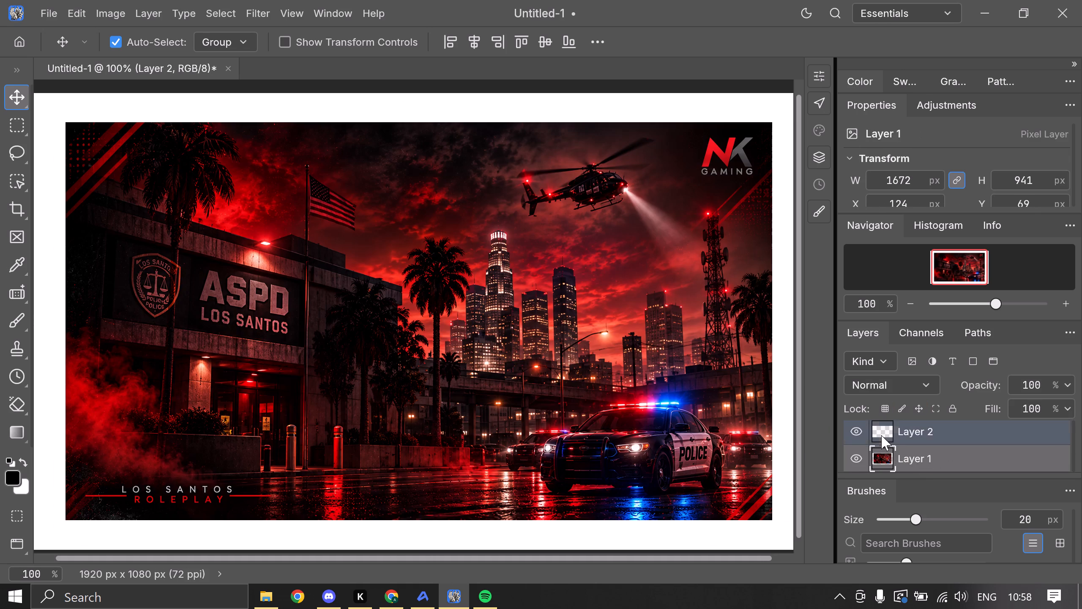
# Delete the emptied Layer 2 and the pasted Layer 1, and try to delete the Background layer.
pyautogui.click(856, 431)
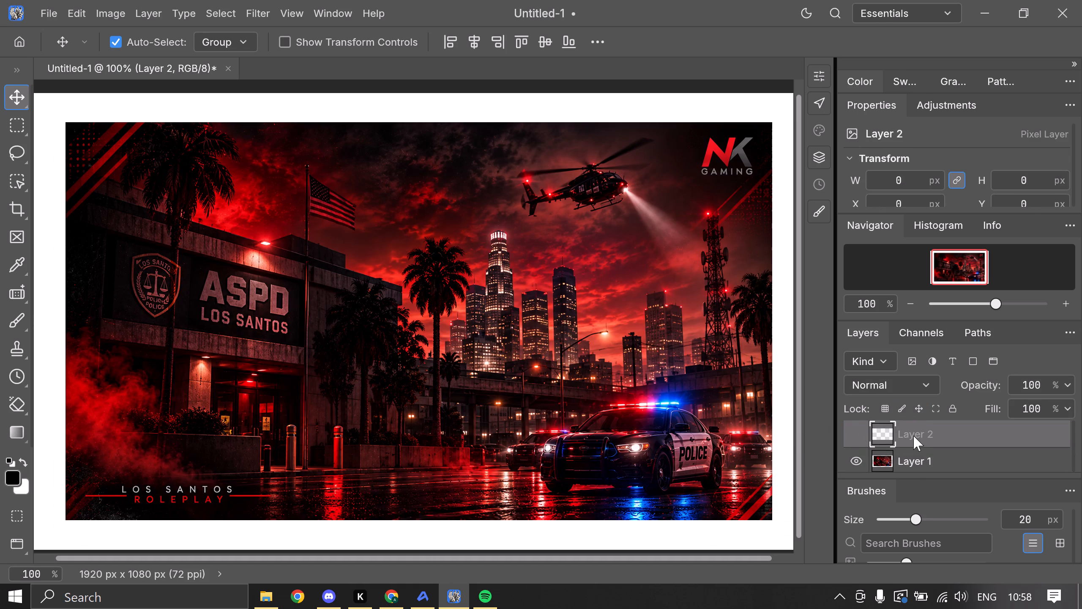
pyautogui.press('Delete')
pyautogui.press('Delete')
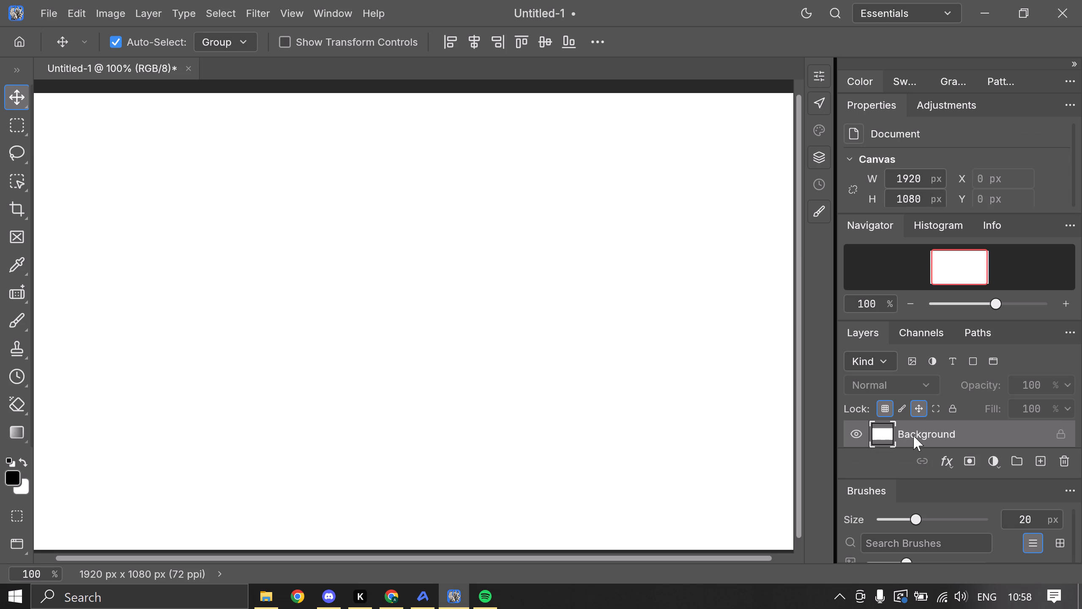
pyautogui.press('Delete')
pyautogui.press('Delete')
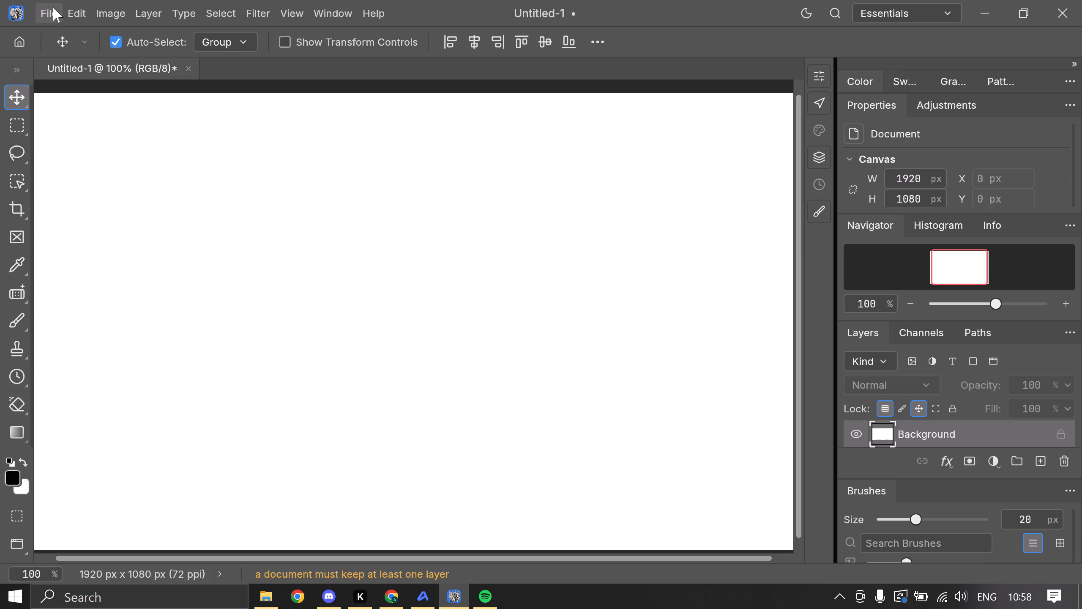
# Paste the Los Santos picture back as a new layer above the Background.
pyautogui.hotkey('ctrl', 'v')
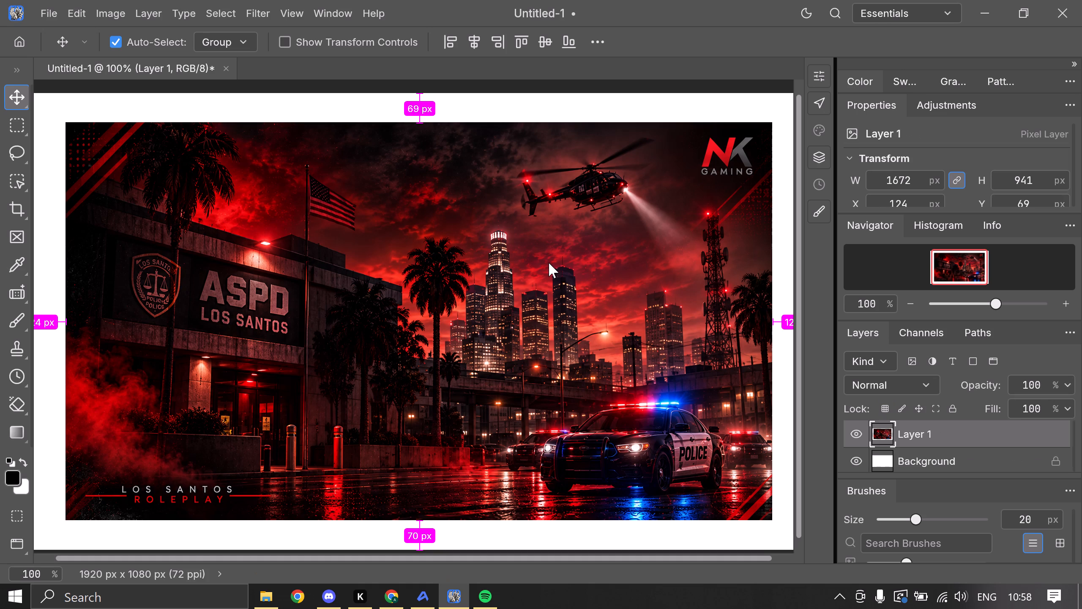
# Erase the NK Gaming logo from the sky of the Los Santos picture with the Remove tool.
pyautogui.click(355, 274)
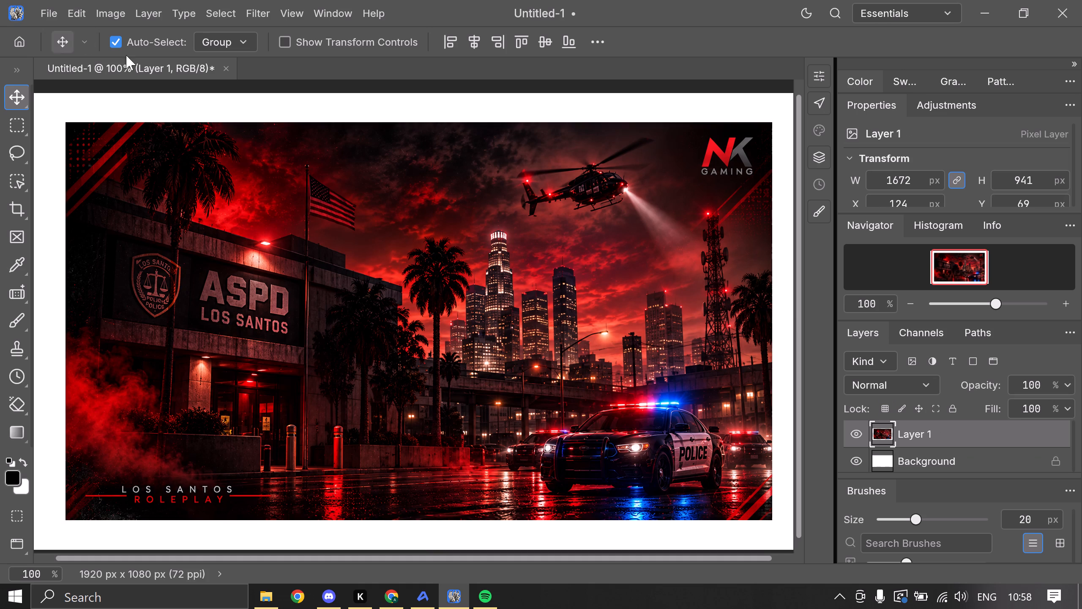
pyautogui.click(19, 267)
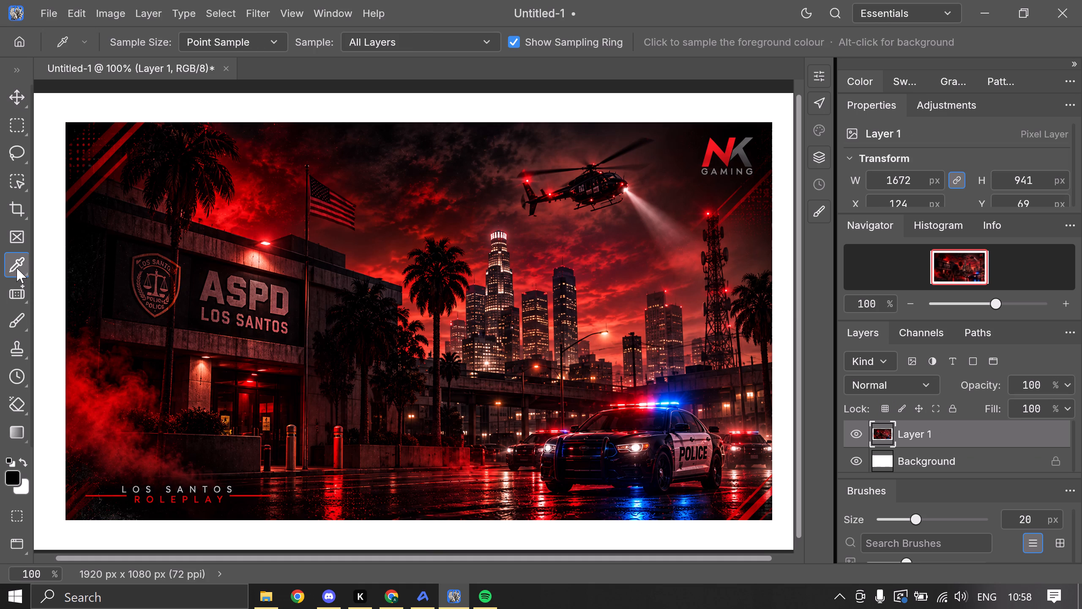
pyautogui.click(16, 268)
pyautogui.click(16, 297)
pyautogui.click(16, 297)
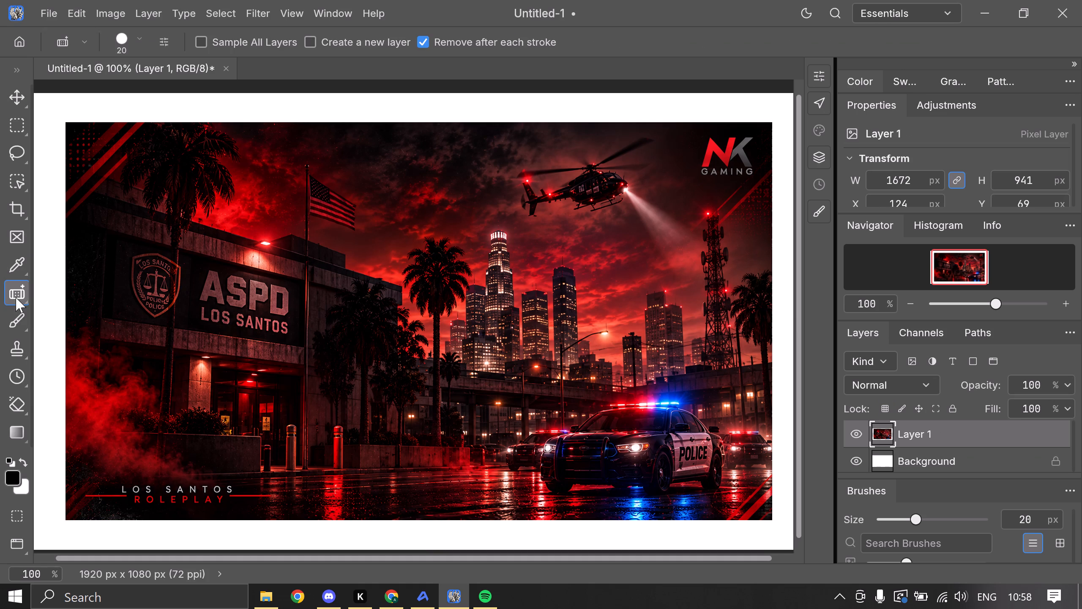
pyautogui.click(16, 294)
pyautogui.rightClick(16, 294)
pyautogui.click(71, 303)
pyautogui.moveTo(705, 140); pyautogui.dragTo(749, 140)
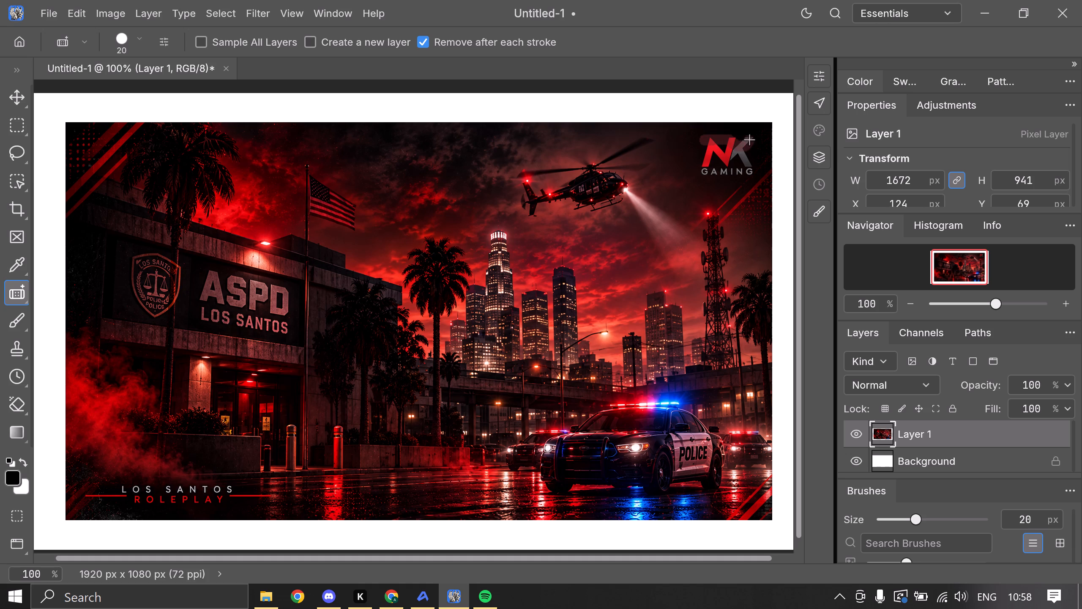
pyautogui.moveTo(749, 140); pyautogui.dragTo(709, 161)
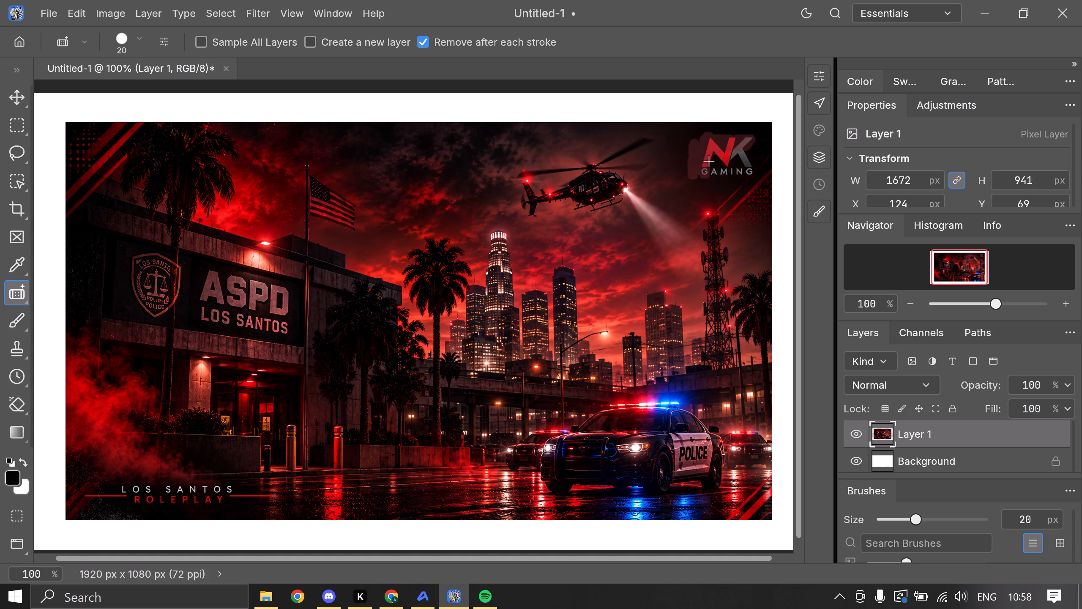
pyautogui.moveTo(709, 161); pyautogui.dragTo(742, 152)
pyautogui.moveTo(742, 152); pyautogui.dragTo(742, 167)
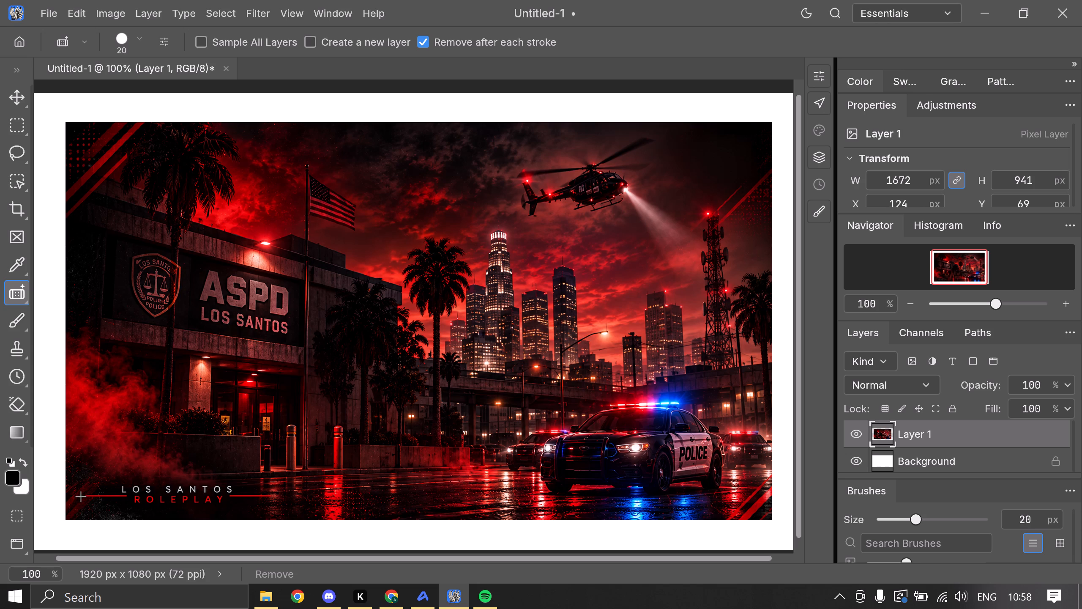
# Erase the Los Santos Roleplay caption and its side lines from the picture's lower-left corner with the Remove tool.
pyautogui.moveTo(81, 495); pyautogui.dragTo(93, 495)
pyautogui.moveTo(93, 495); pyautogui.dragTo(124, 492)
pyautogui.moveTo(124, 492); pyautogui.dragTo(230, 489)
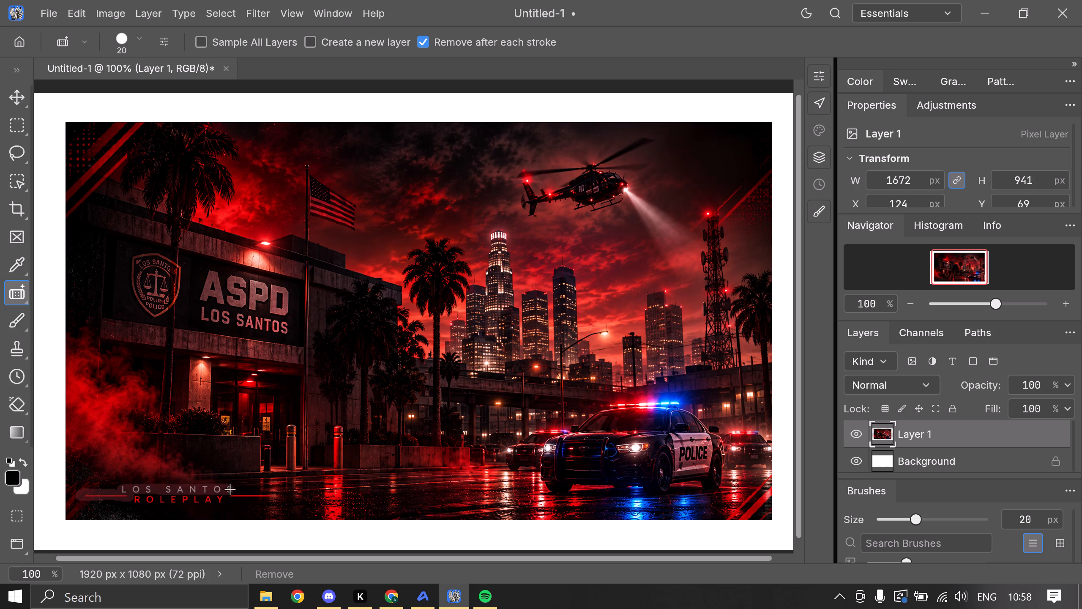
pyautogui.moveTo(230, 489); pyautogui.dragTo(189, 499)
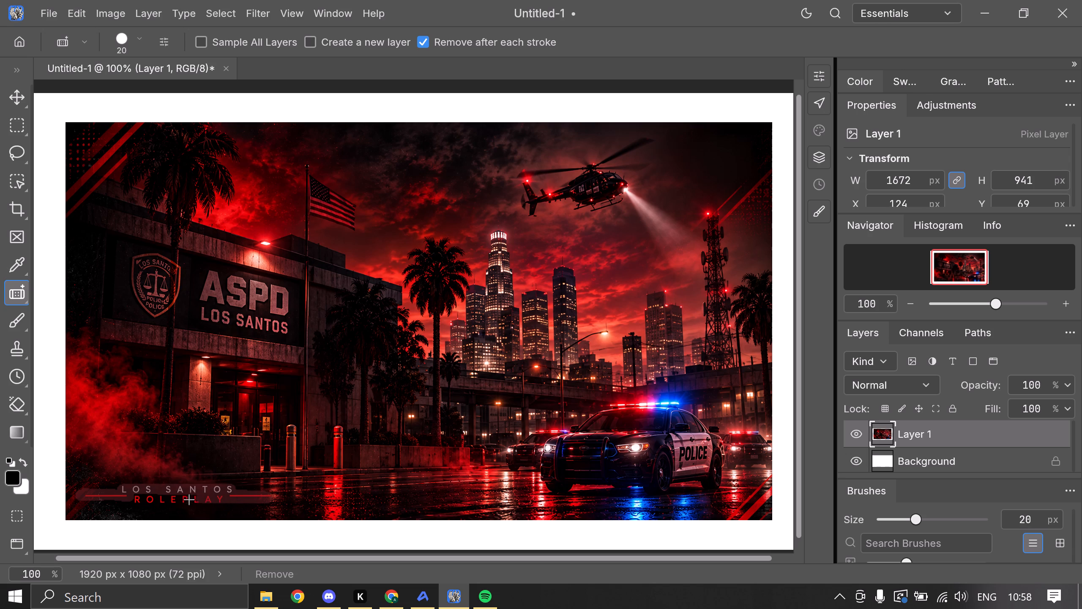
pyautogui.moveTo(189, 499); pyautogui.dragTo(134, 498)
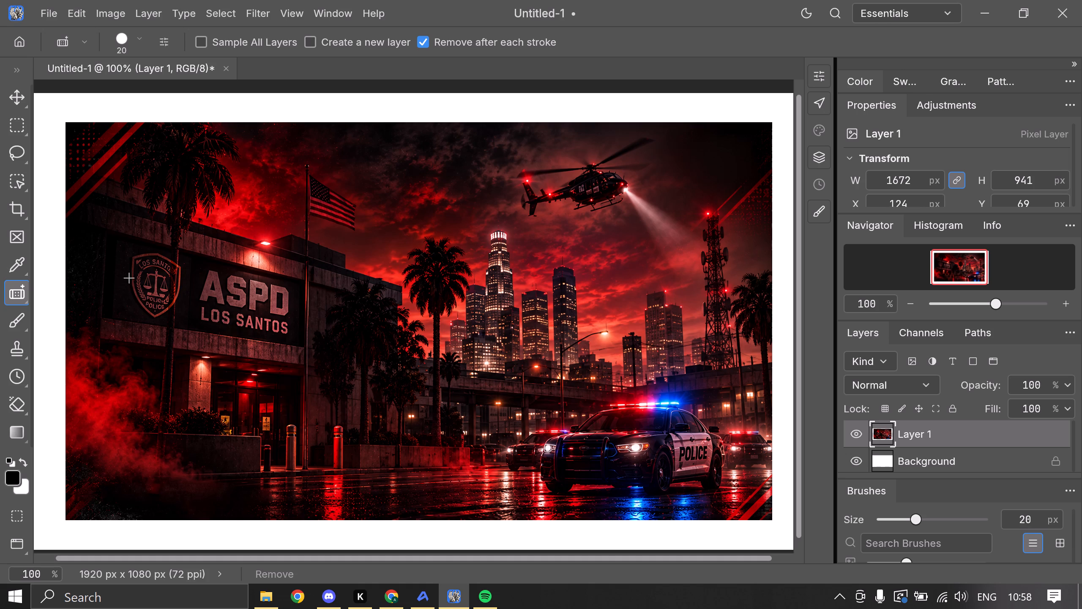
# Erase the police shield emblem beside the ASPD lettering on the building sign with the Remove tool.
pyautogui.moveTo(133, 278); pyautogui.dragTo(179, 266)
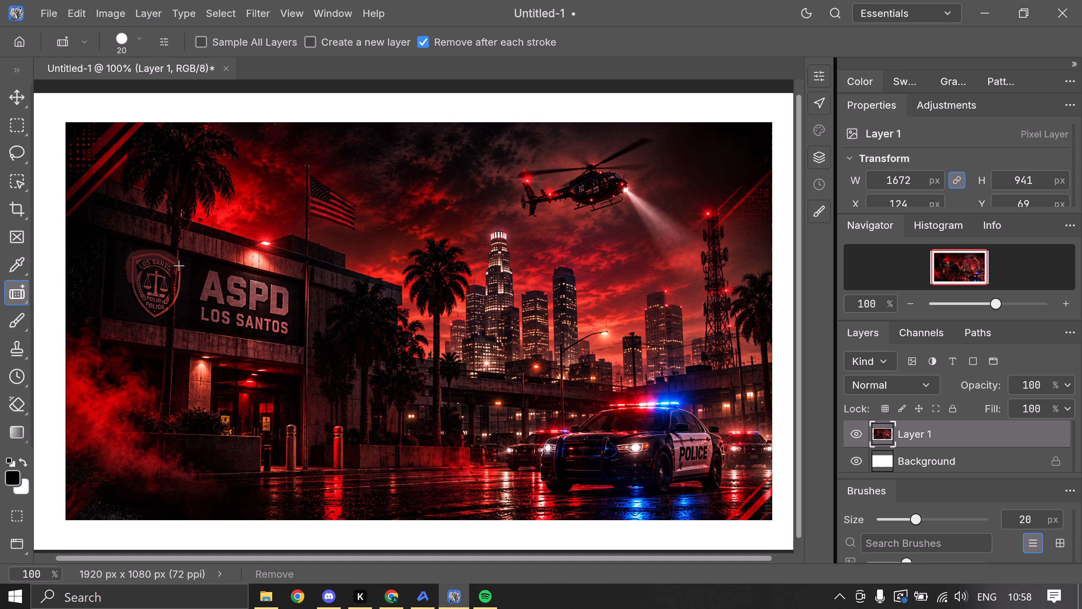
pyautogui.moveTo(179, 266); pyautogui.dragTo(136, 292)
pyautogui.moveTo(136, 292); pyautogui.dragTo(157, 301)
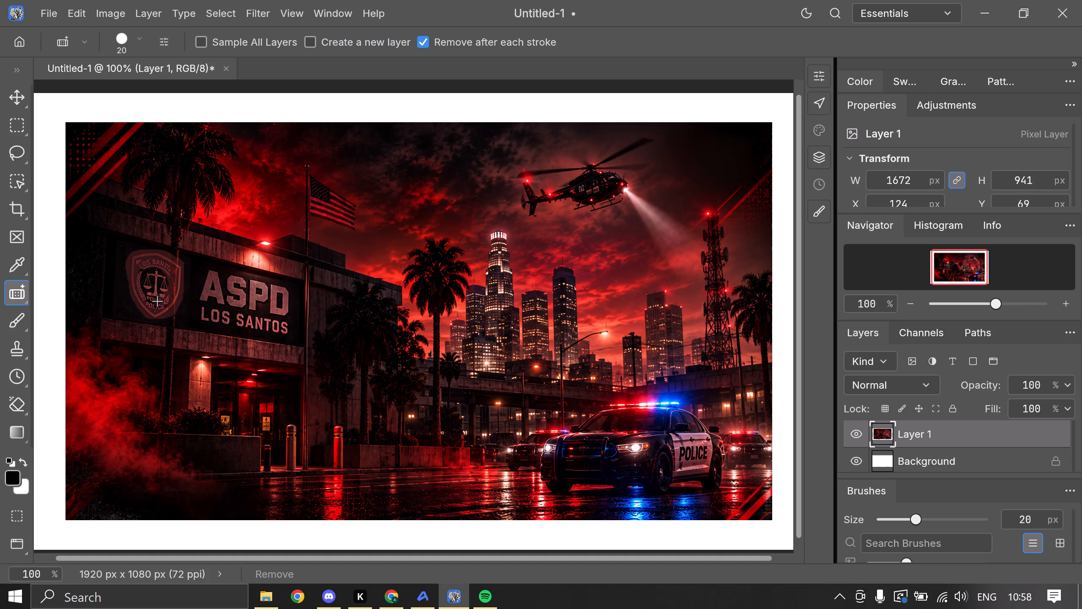
pyautogui.moveTo(157, 301); pyautogui.dragTo(163, 287)
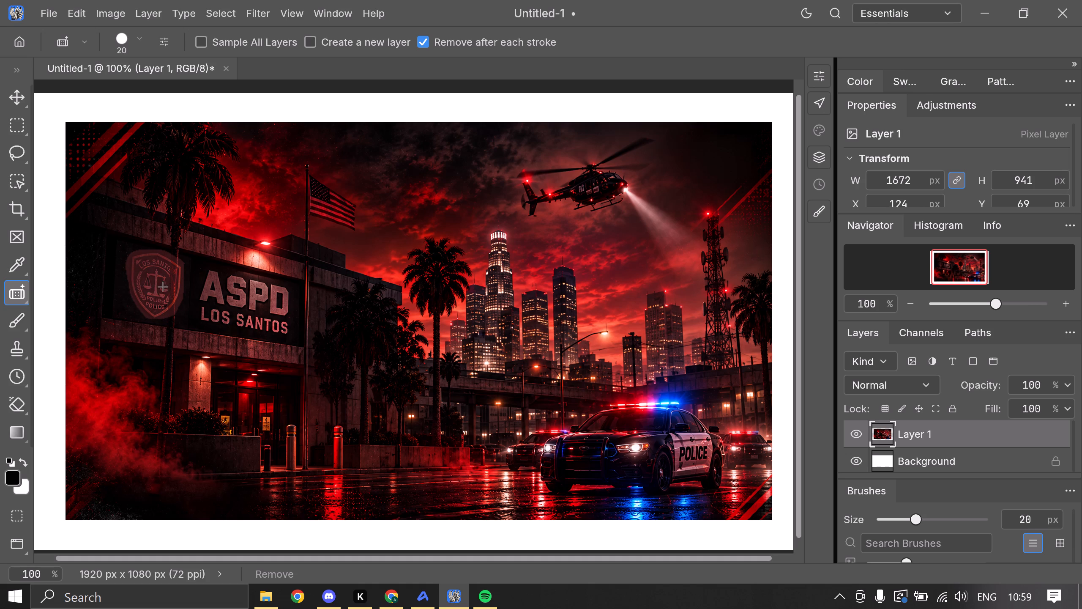
pyautogui.moveTo(163, 287); pyautogui.dragTo(153, 283)
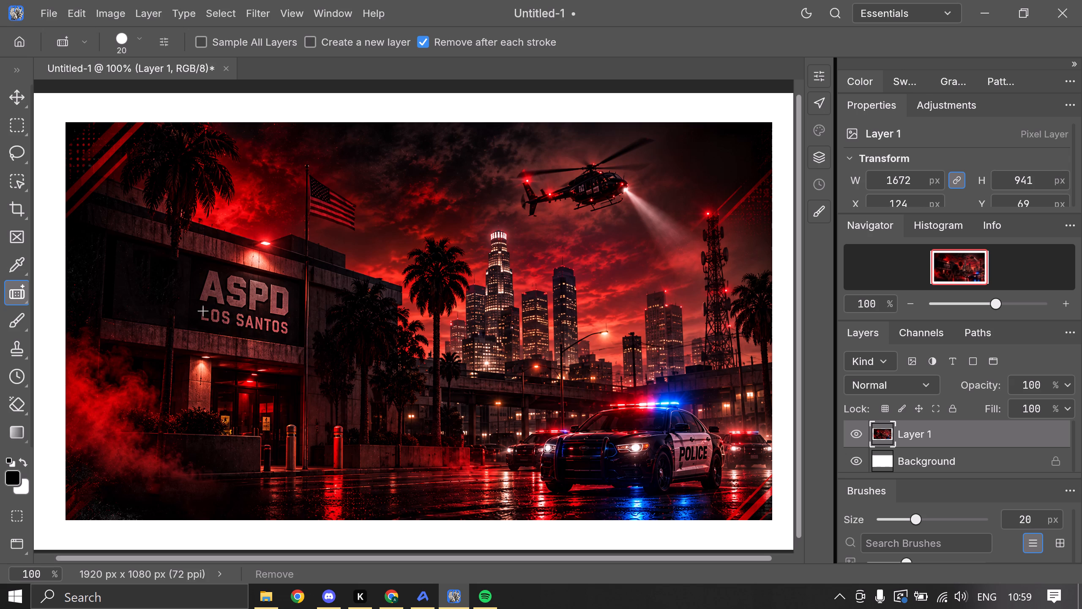
# Erase the Los Santos lettering under ASPD on the building sign and clean up the leftover traces.
pyautogui.moveTo(202, 309); pyautogui.dragTo(213, 318)
pyautogui.moveTo(213, 318); pyautogui.dragTo(279, 326)
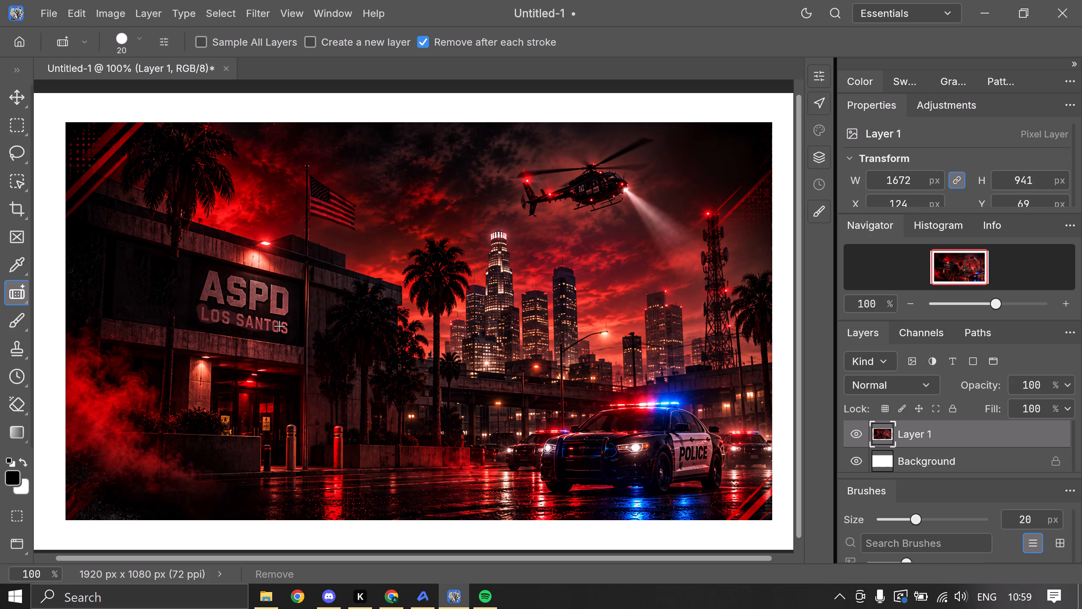
pyautogui.moveTo(279, 326); pyautogui.dragTo(209, 314)
pyautogui.moveTo(220, 321); pyautogui.dragTo(229, 325)
pyautogui.moveTo(262, 319); pyautogui.dragTo(270, 321)
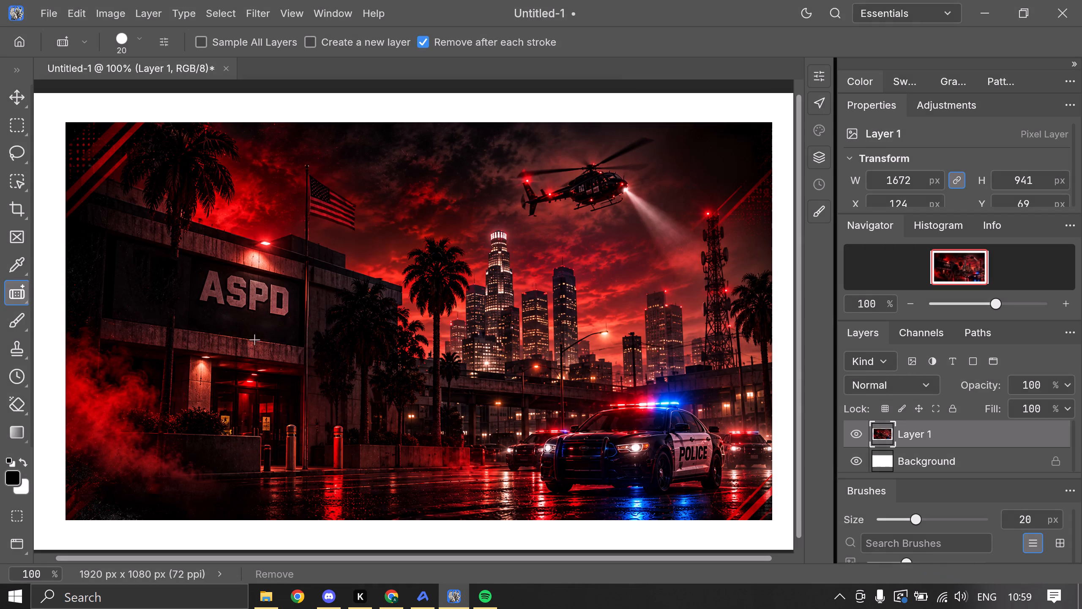
pyautogui.moveTo(195, 321); pyautogui.dragTo(217, 327)
pyautogui.moveTo(203, 318); pyautogui.dragTo(224, 323)
pyautogui.moveTo(224, 323); pyautogui.dragTo(223, 322)
pyautogui.moveTo(219, 321); pyautogui.dragTo(230, 321)
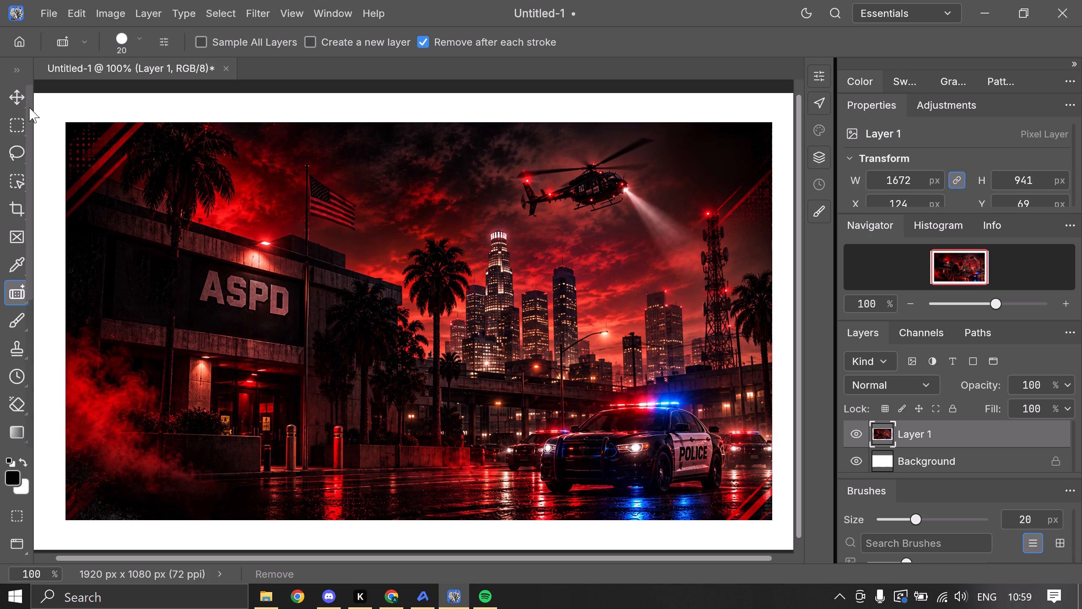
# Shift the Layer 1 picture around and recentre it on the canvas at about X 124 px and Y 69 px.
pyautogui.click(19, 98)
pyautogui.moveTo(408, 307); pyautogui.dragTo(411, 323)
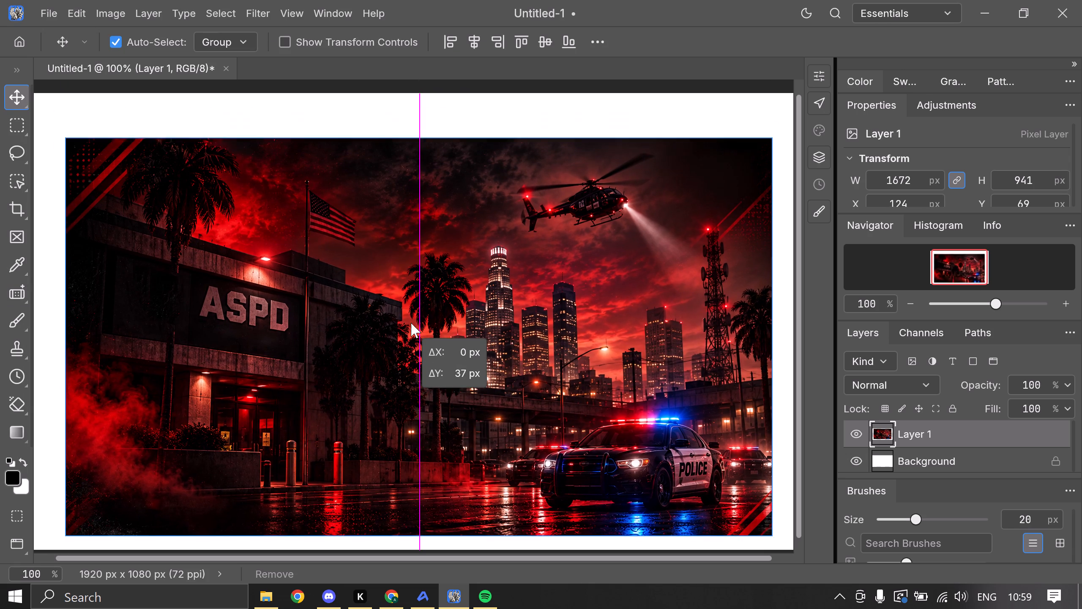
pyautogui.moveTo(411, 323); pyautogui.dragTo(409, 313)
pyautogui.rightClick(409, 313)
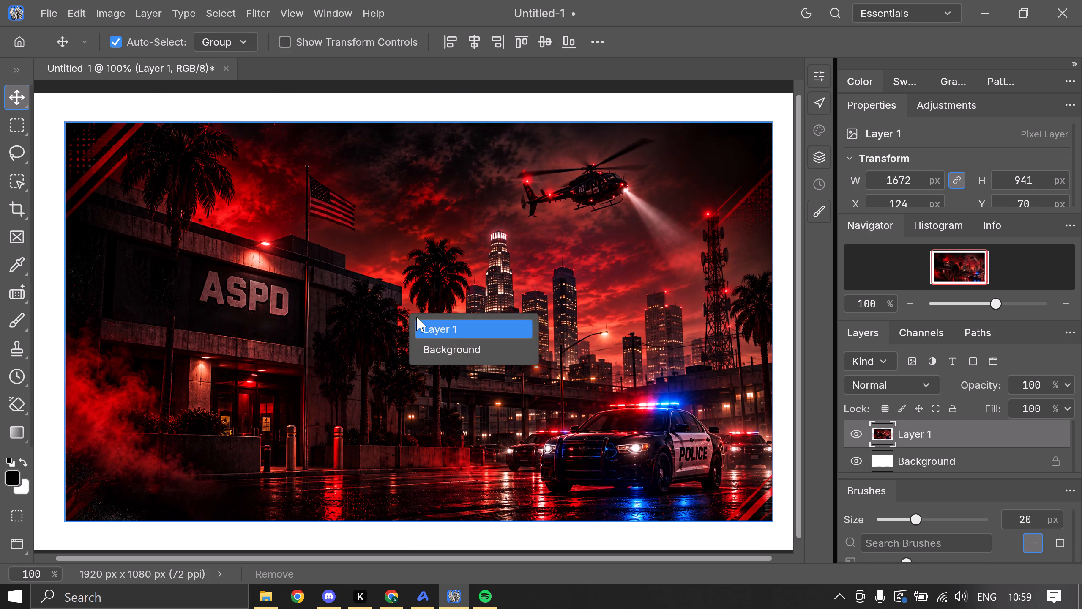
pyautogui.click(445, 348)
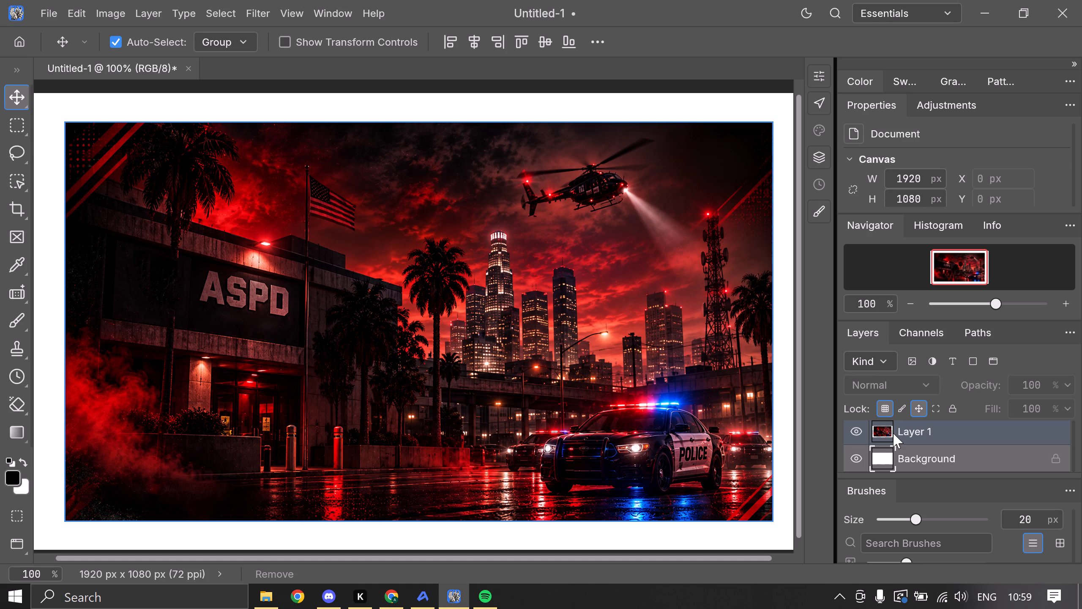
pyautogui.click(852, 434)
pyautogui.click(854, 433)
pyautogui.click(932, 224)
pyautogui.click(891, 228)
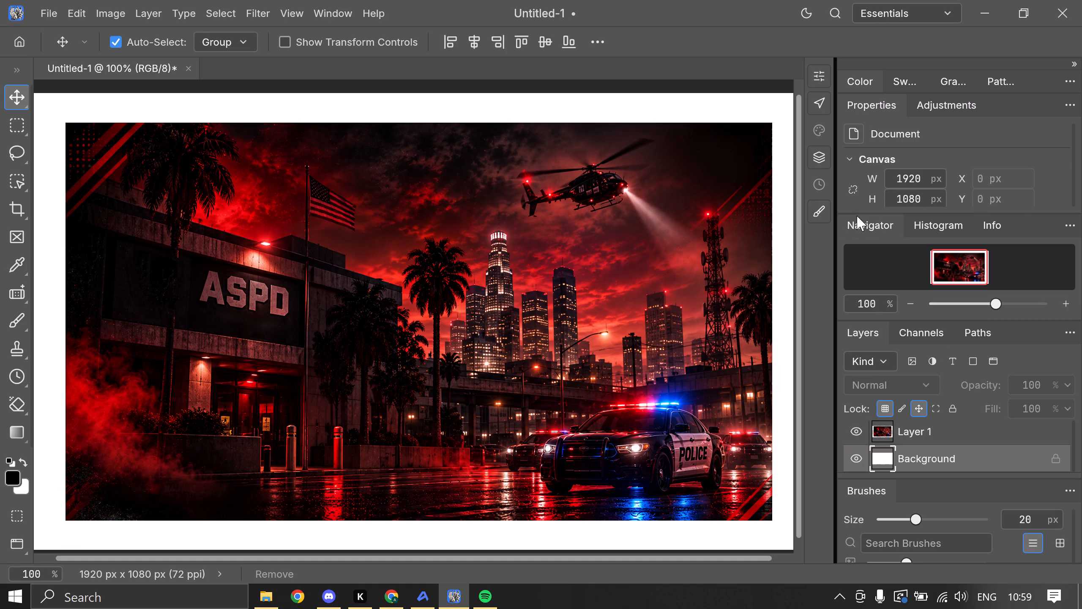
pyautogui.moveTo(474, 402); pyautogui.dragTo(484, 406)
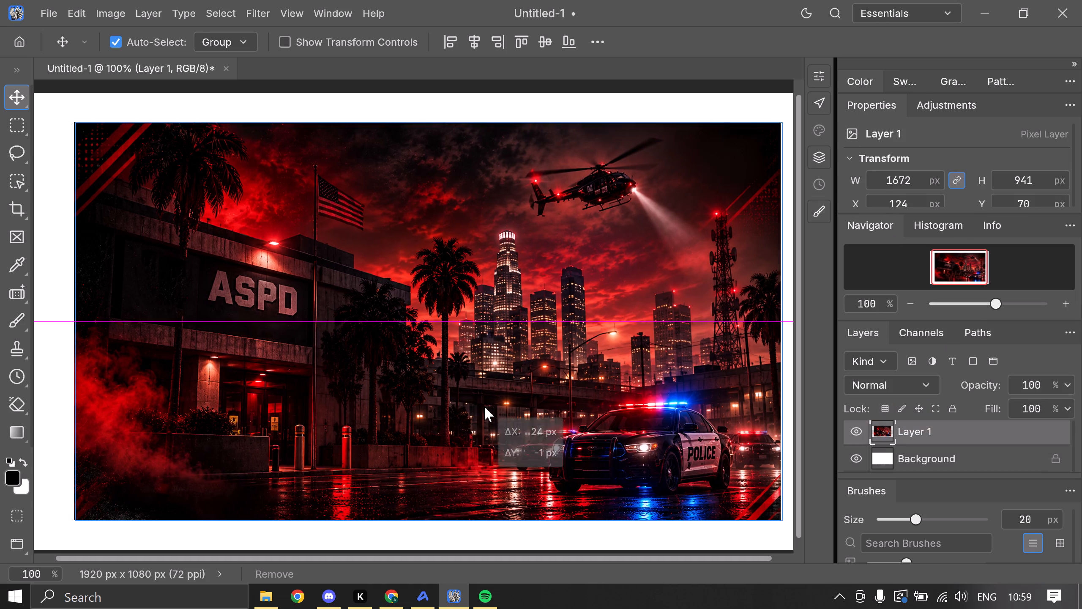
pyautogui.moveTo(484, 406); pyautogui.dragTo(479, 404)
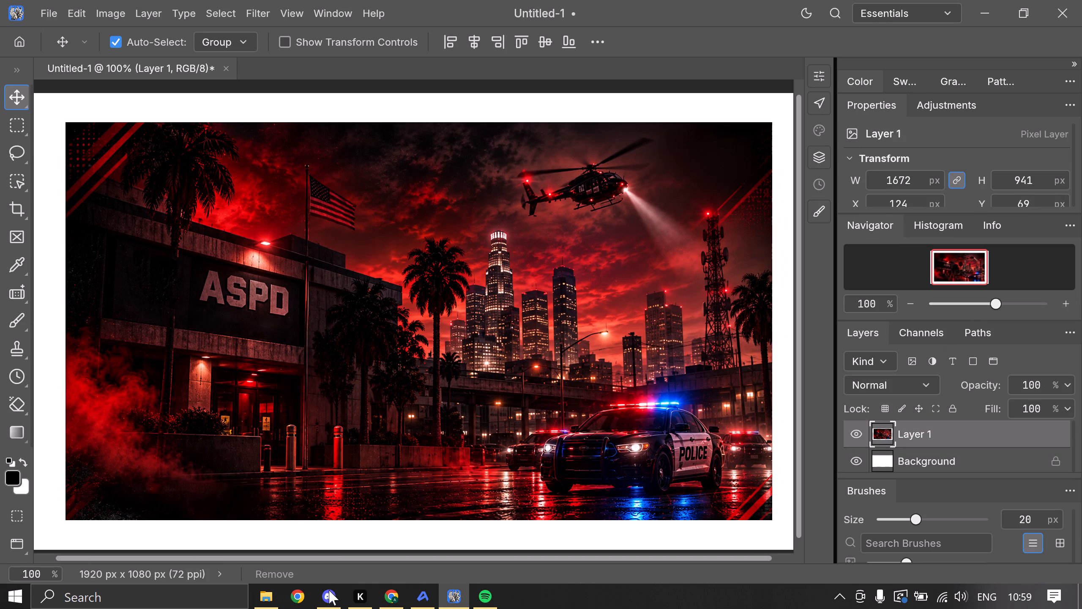
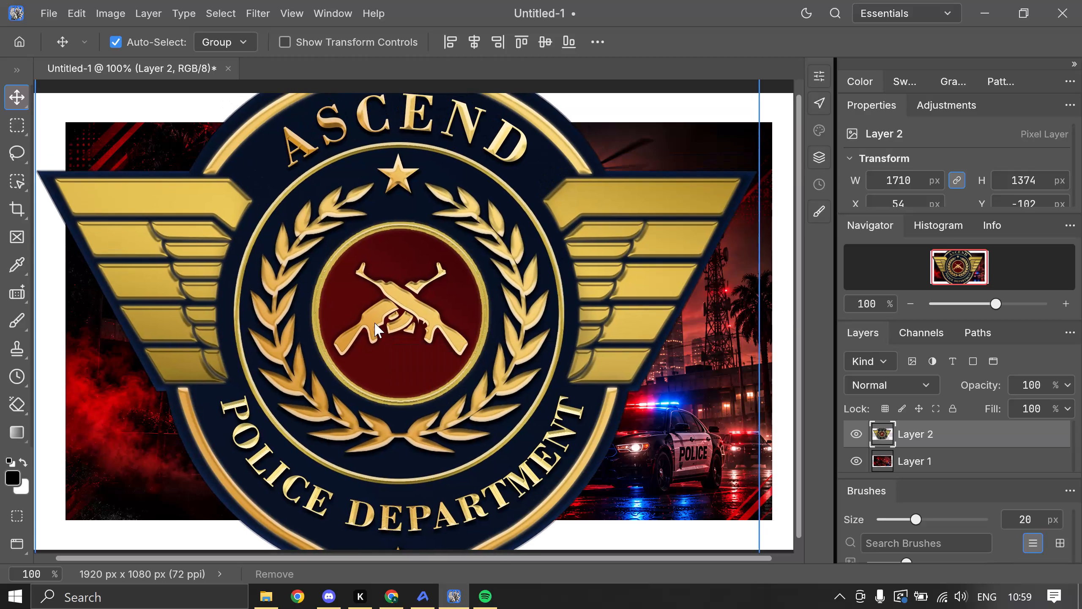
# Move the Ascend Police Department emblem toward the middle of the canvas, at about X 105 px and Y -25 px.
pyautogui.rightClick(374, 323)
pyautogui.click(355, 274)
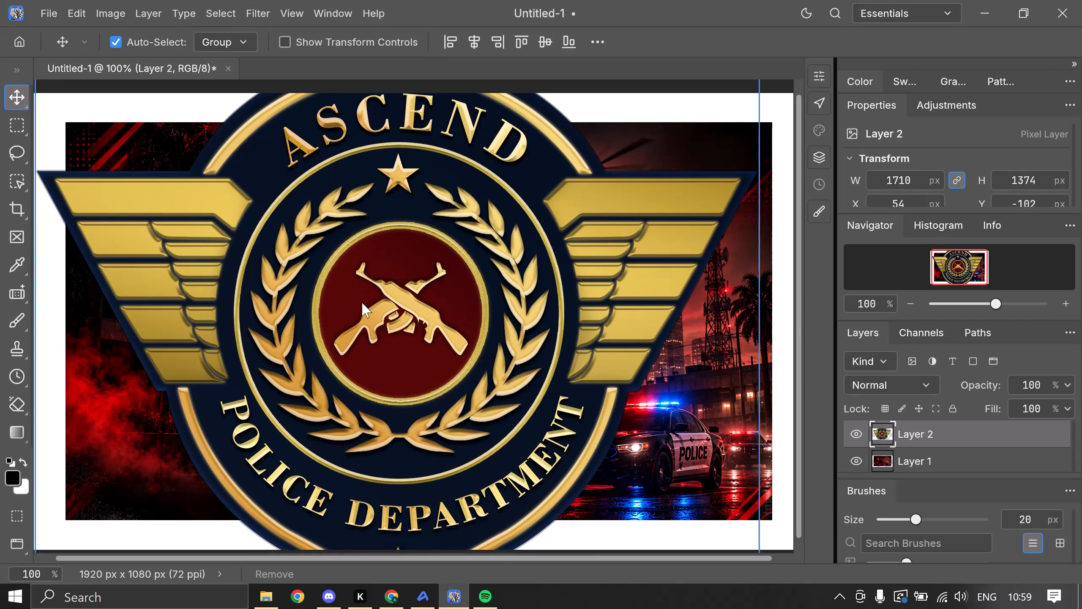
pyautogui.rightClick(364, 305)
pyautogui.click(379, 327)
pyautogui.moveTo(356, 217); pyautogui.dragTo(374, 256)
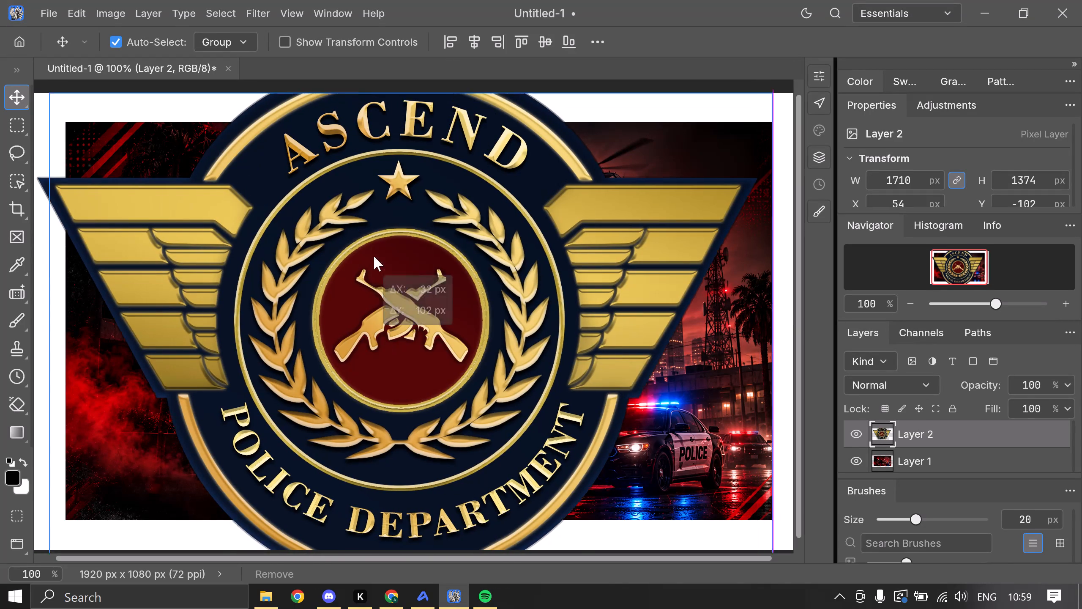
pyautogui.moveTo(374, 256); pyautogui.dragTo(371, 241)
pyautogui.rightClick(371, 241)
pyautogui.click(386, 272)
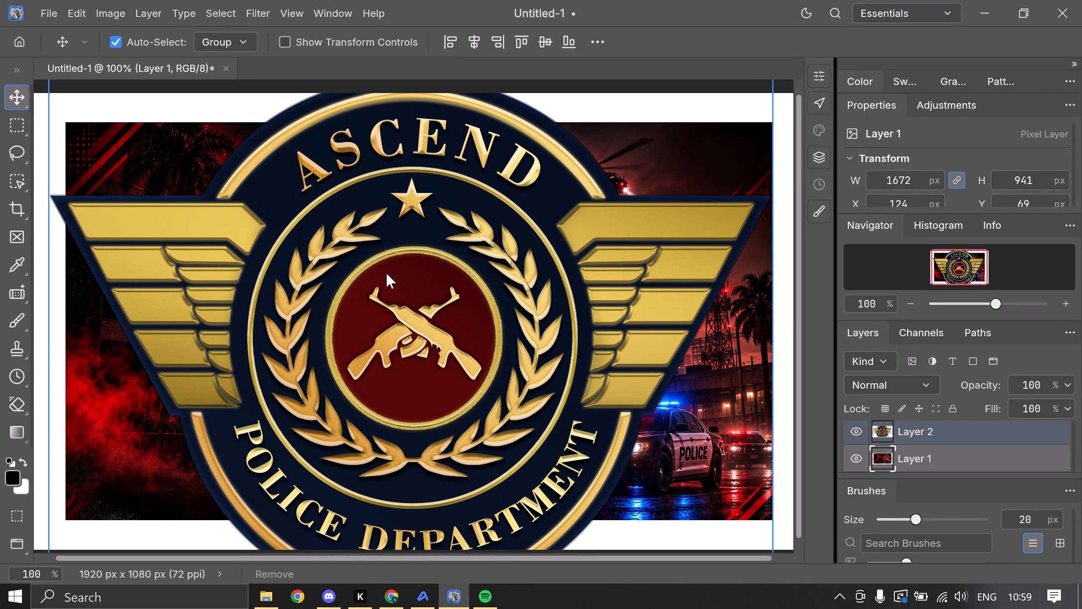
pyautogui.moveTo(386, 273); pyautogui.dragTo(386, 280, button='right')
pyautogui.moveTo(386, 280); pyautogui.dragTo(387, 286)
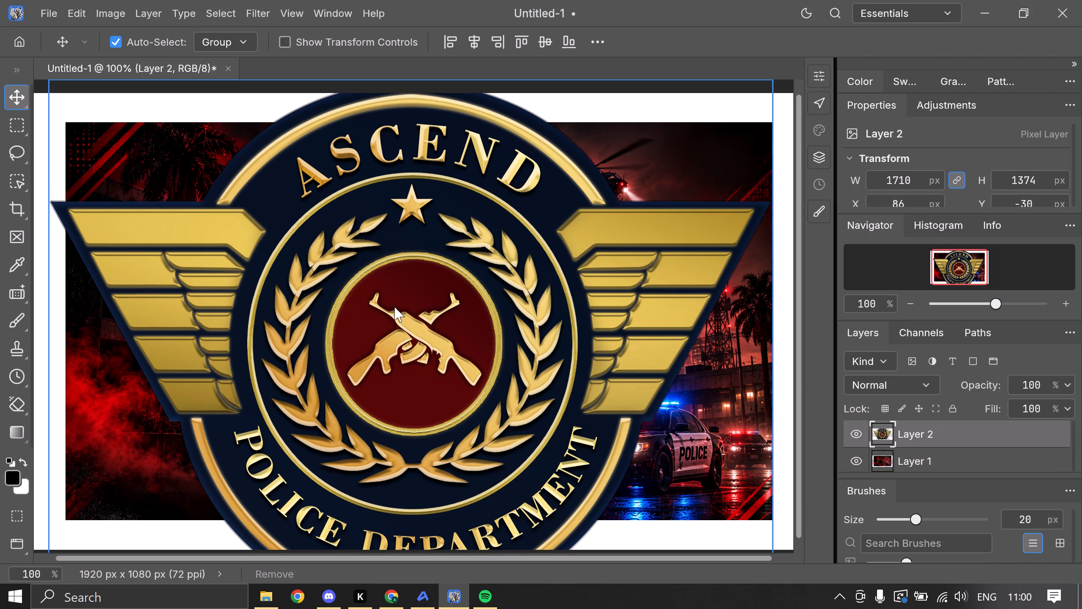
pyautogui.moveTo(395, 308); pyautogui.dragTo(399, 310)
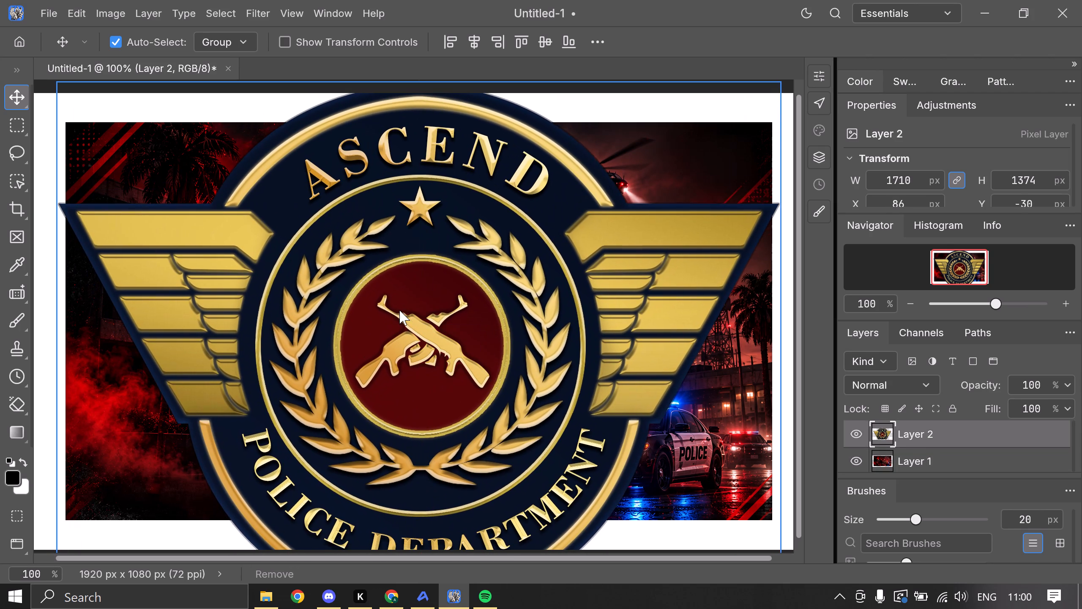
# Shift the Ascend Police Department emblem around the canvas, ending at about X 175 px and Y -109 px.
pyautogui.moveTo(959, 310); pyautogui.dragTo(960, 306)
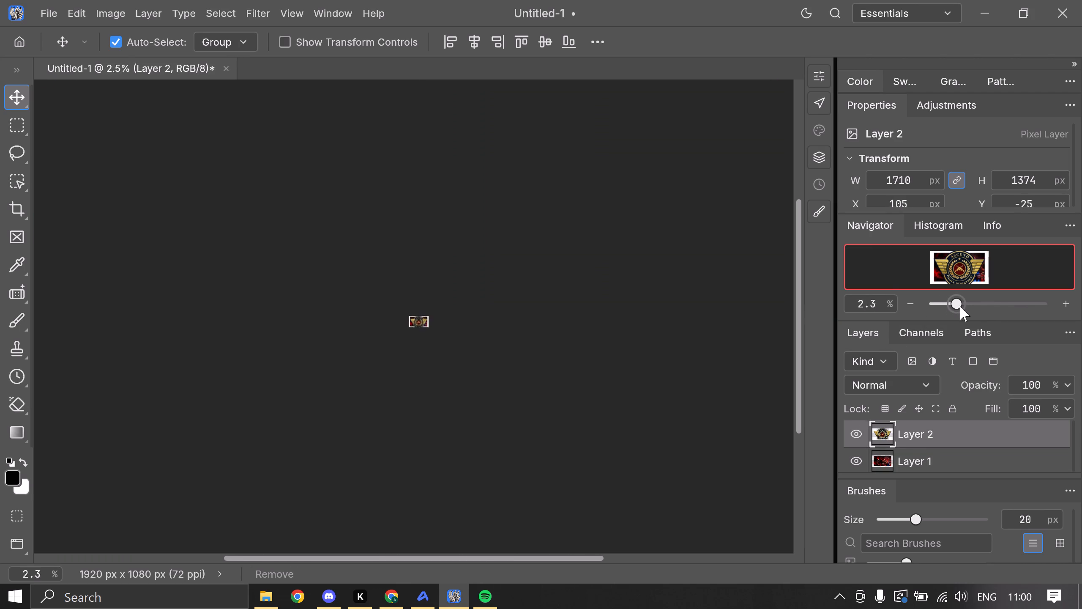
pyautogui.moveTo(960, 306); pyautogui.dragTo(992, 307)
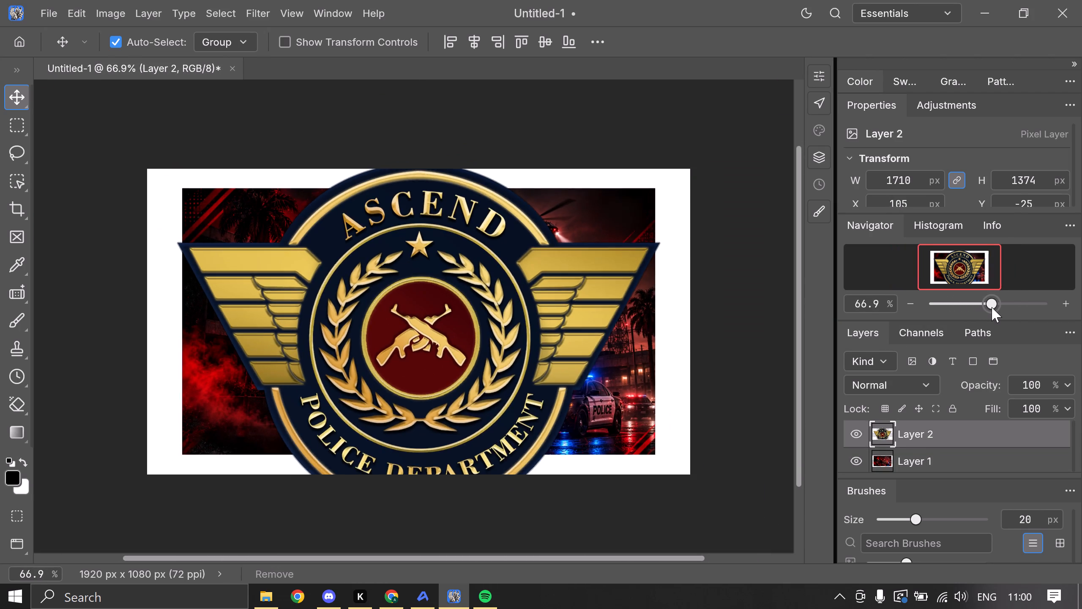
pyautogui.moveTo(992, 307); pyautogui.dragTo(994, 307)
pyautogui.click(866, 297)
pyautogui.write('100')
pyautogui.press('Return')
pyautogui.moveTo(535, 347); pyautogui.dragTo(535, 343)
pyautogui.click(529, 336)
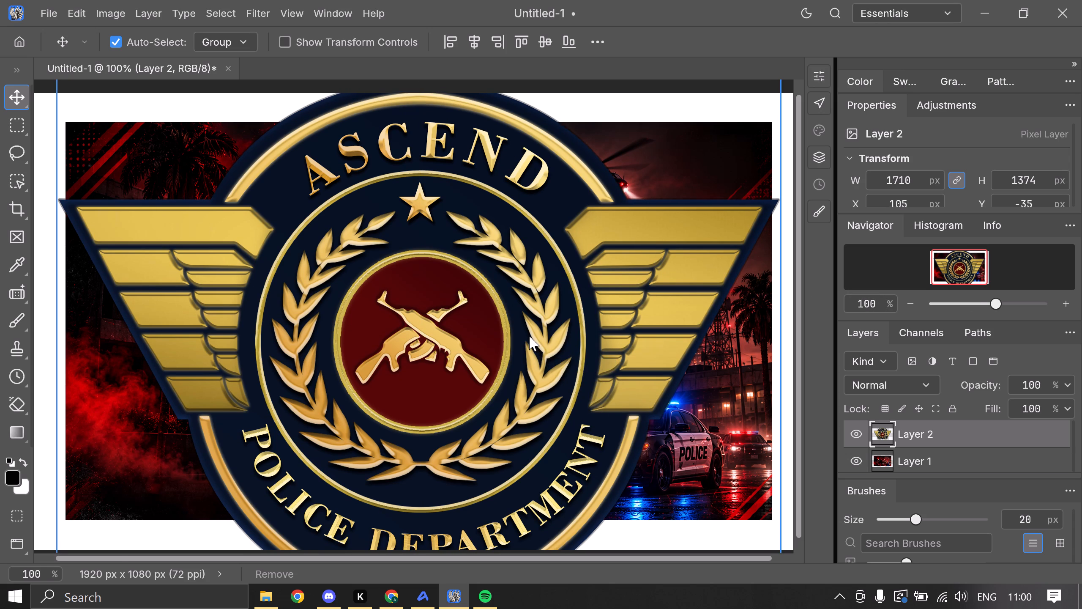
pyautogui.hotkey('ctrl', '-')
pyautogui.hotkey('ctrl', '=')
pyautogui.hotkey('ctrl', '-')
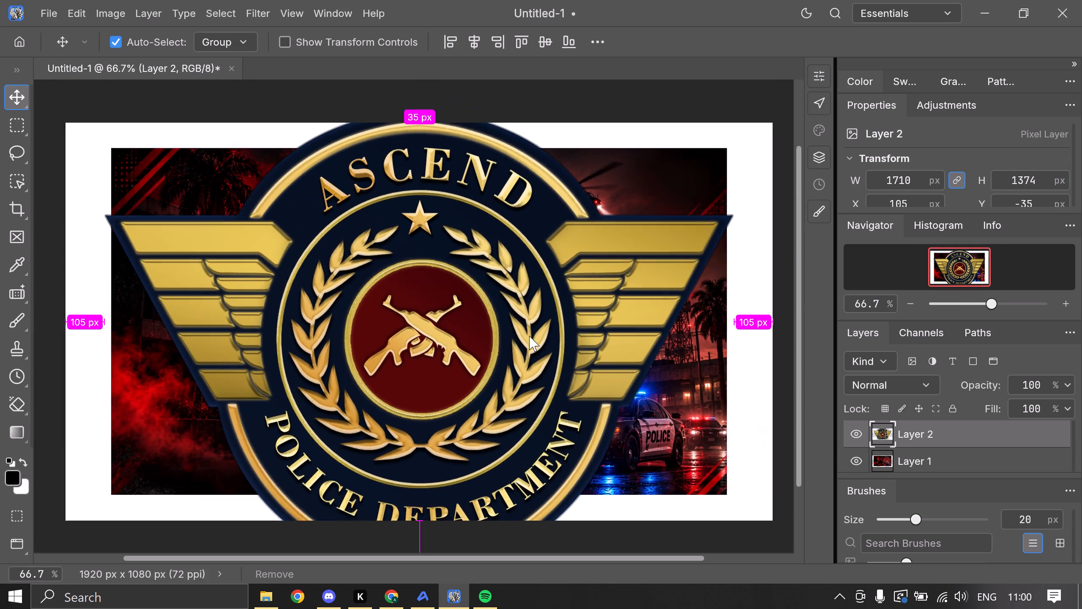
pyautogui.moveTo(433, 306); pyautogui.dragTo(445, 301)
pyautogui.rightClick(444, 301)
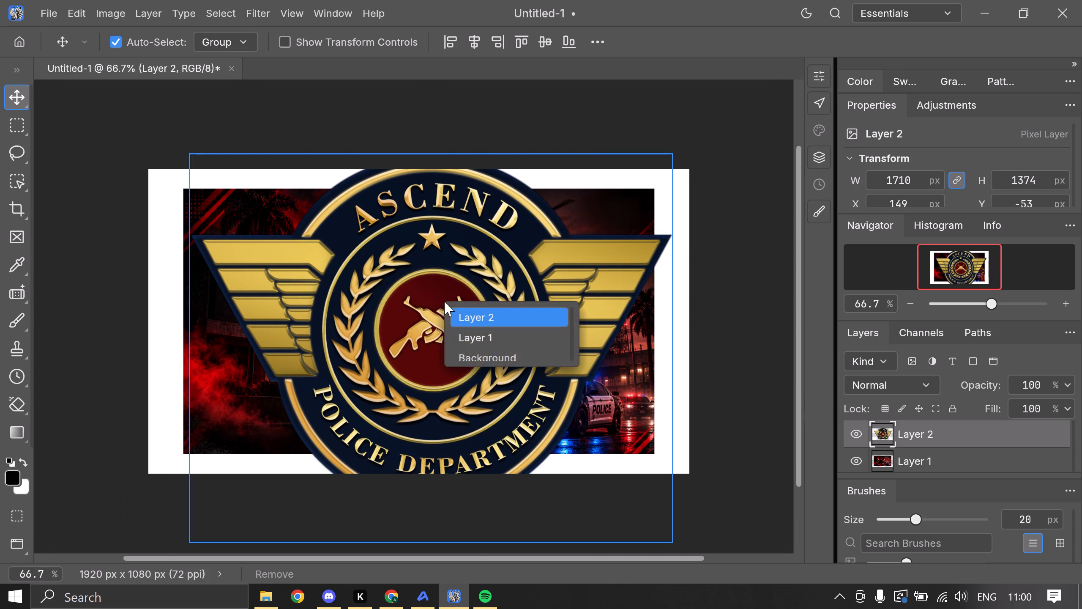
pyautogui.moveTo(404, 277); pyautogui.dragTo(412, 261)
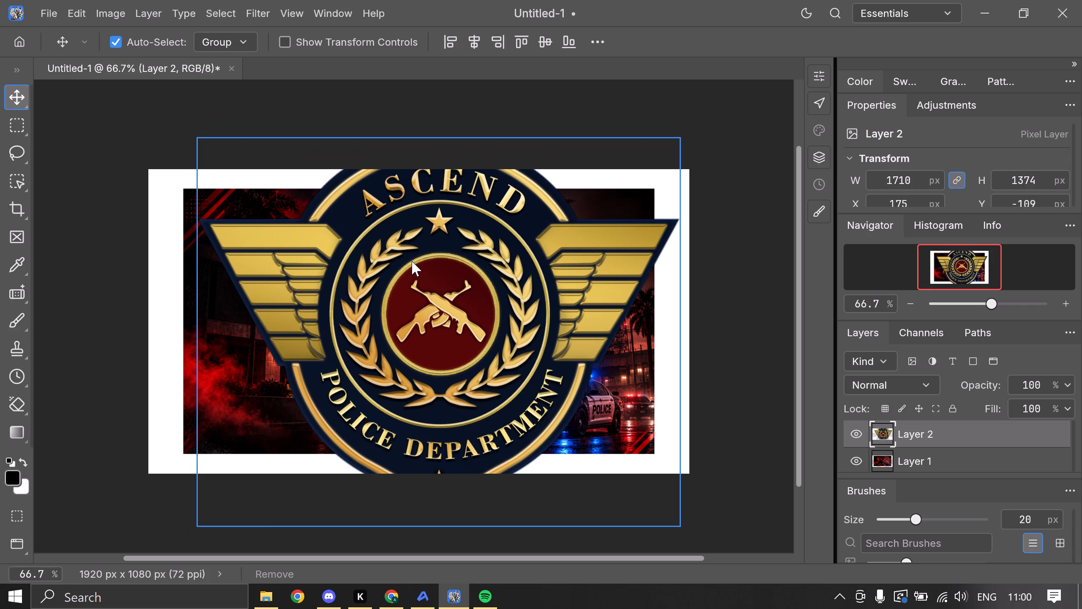
# Scale the Ascend Police Department emblem down to about 367 x 294 px and place it on the building near the ASPD sign.
pyautogui.hotkey('ctrl', 't')
pyautogui.moveTo(674, 529); pyautogui.dragTo(628, 494)
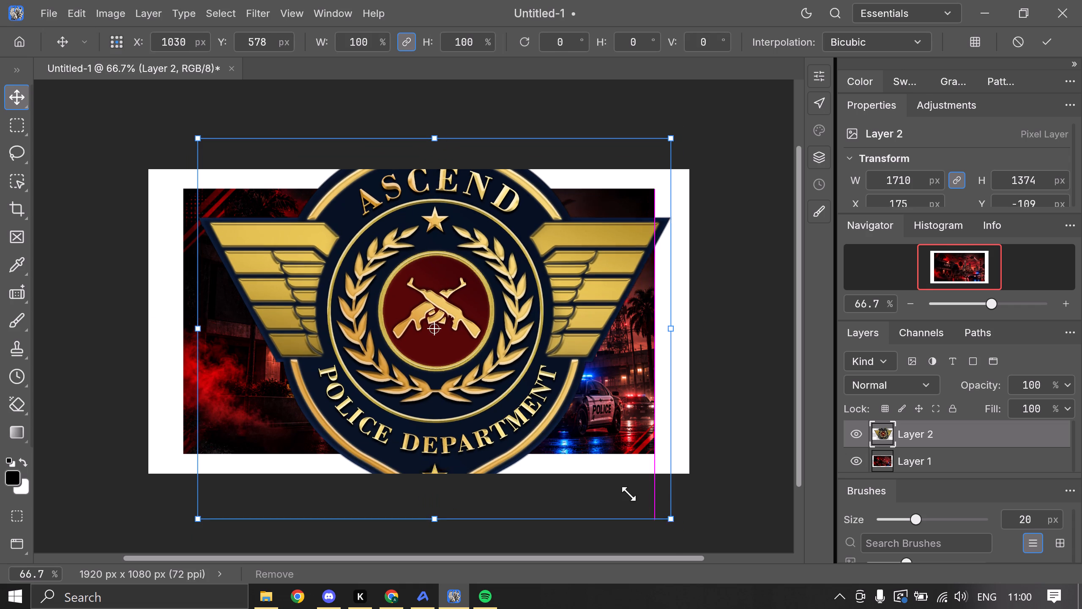
pyautogui.moveTo(628, 494); pyautogui.dragTo(284, 221)
pyautogui.moveTo(243, 200); pyautogui.dragTo(254, 282)
pyautogui.click(459, 282)
# Enlarge the Layer 1 city picture to about 114.8% so that it fills the whole canvas, about 1920 x 1082 px.
pyautogui.moveTo(477, 263); pyautogui.dragTo(483, 267)
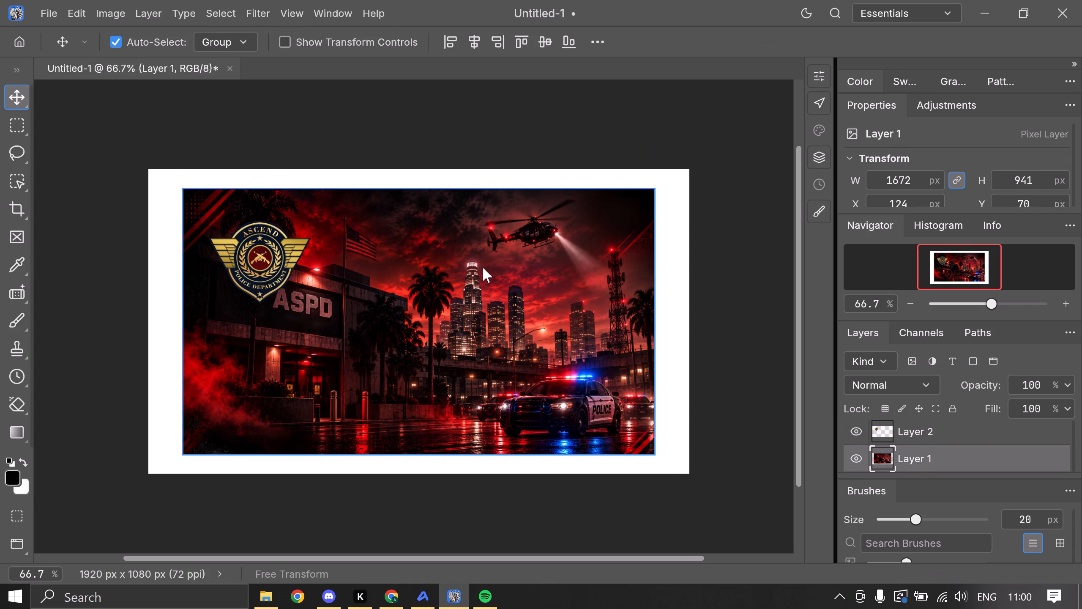
pyautogui.hotkey('ctrl', 't')
pyautogui.moveTo(656, 455); pyautogui.dragTo(681, 470)
pyautogui.moveTo(188, 189); pyautogui.dragTo(150, 173)
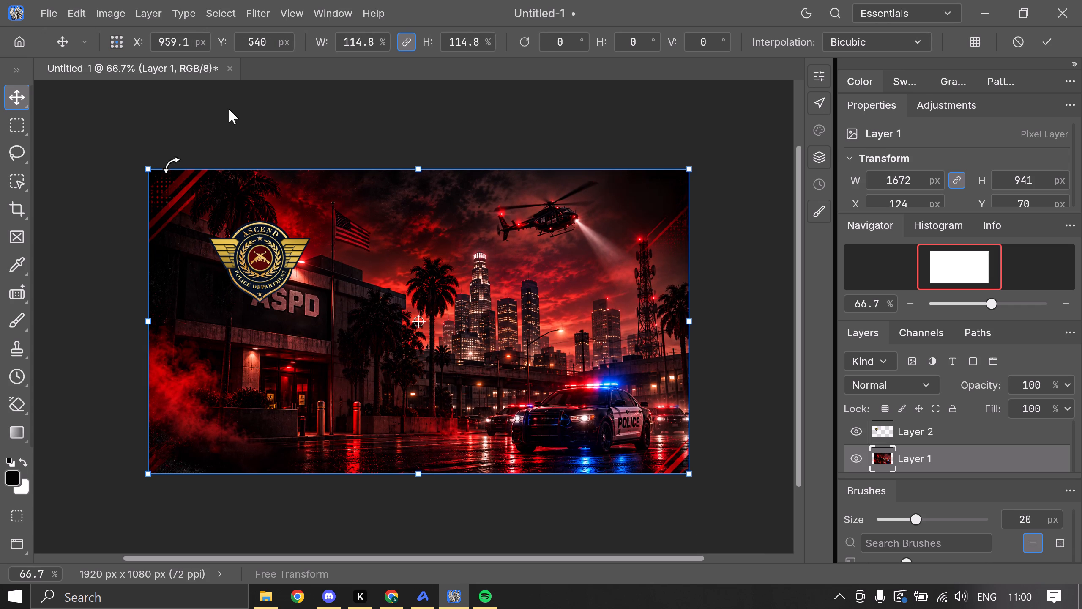
pyautogui.click(230, 106)
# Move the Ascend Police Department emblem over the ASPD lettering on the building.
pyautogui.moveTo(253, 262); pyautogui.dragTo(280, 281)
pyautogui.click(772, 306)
# Fine-tune the scale of the Layer 1 picture at the canvas edges to about 100.1%, making it 1921 x 1081 px.
pyautogui.click(607, 278)
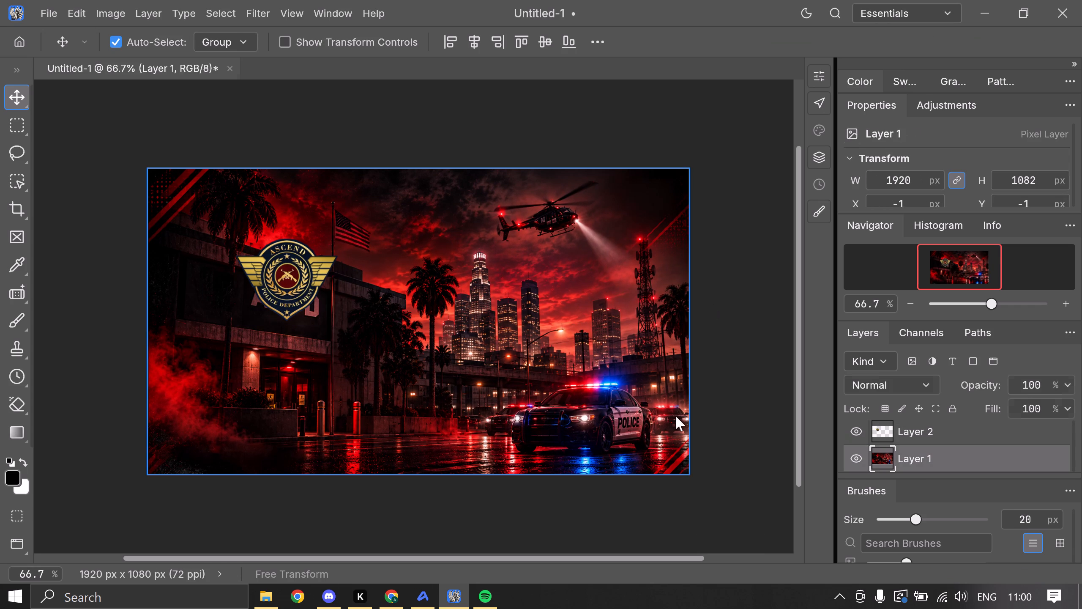
pyautogui.click(672, 443)
pyautogui.hotkey('ctrl', 't')
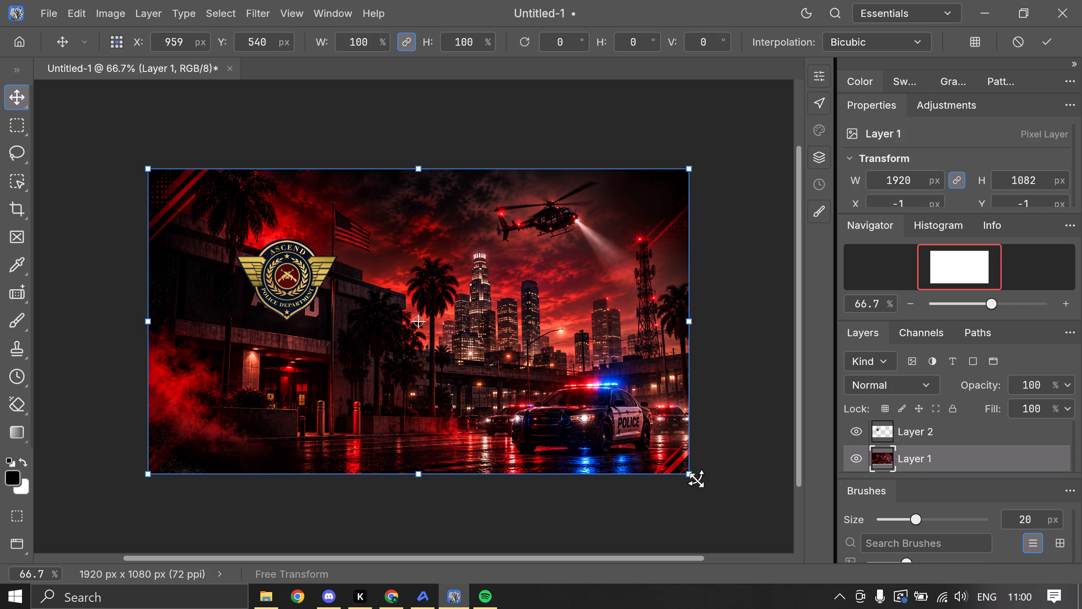
pyautogui.moveTo(693, 477); pyautogui.dragTo(689, 468)
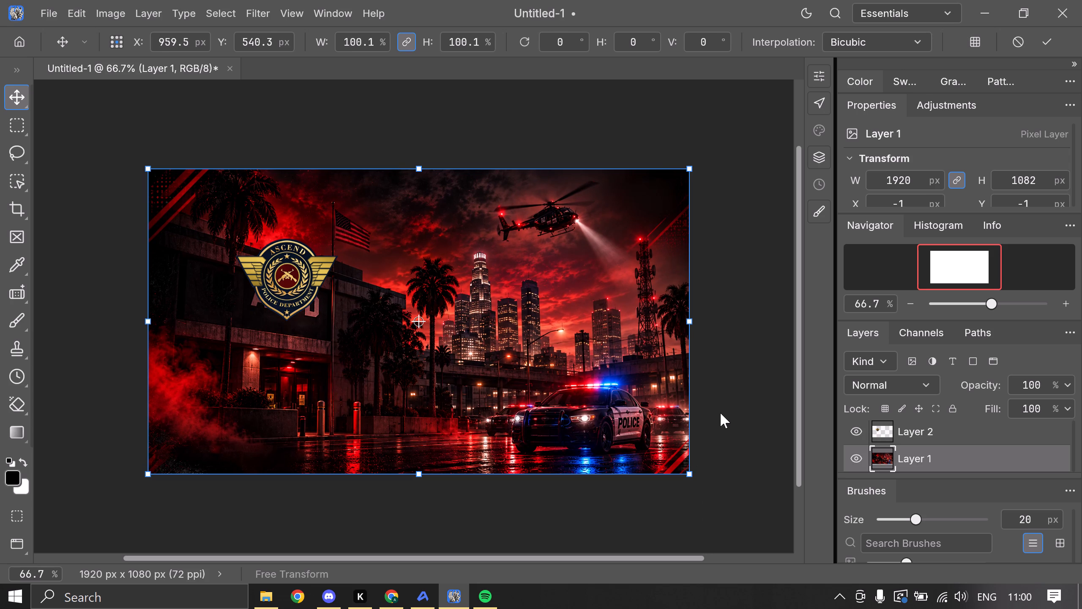
pyautogui.click(720, 412)
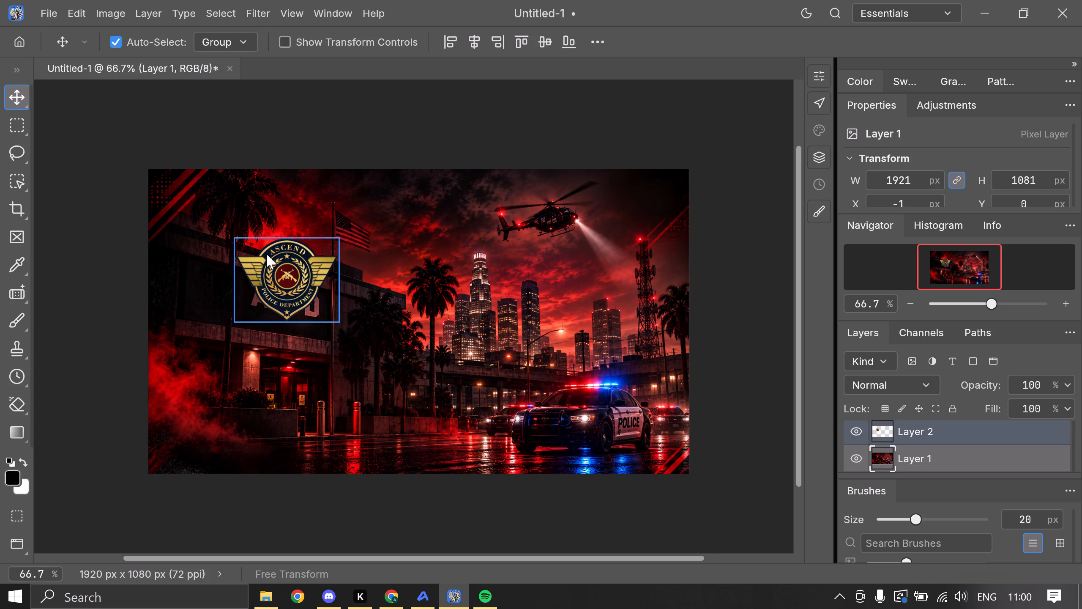
# Move the emblem beside the ASPD lettering, just before the A, at about X 50 px and Y 314 px.
pyautogui.click(266, 254)
pyautogui.moveTo(282, 283); pyautogui.dragTo(210, 302)
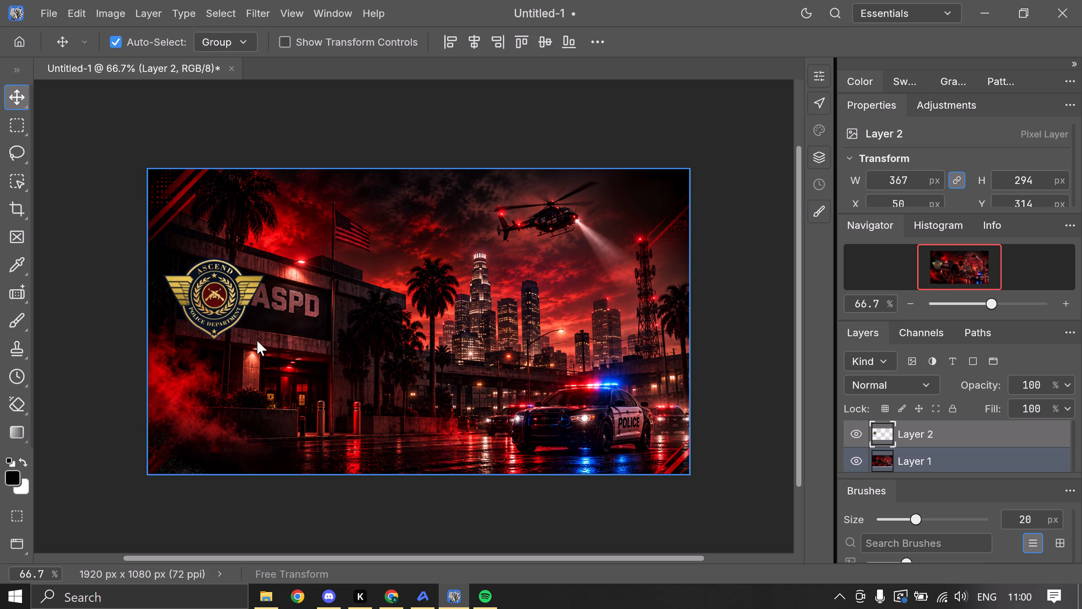
# Start Perspective Warp on the Layer 2 emblem and try to place a plane on it.
pyautogui.click(225, 299)
pyautogui.rightClick(224, 296)
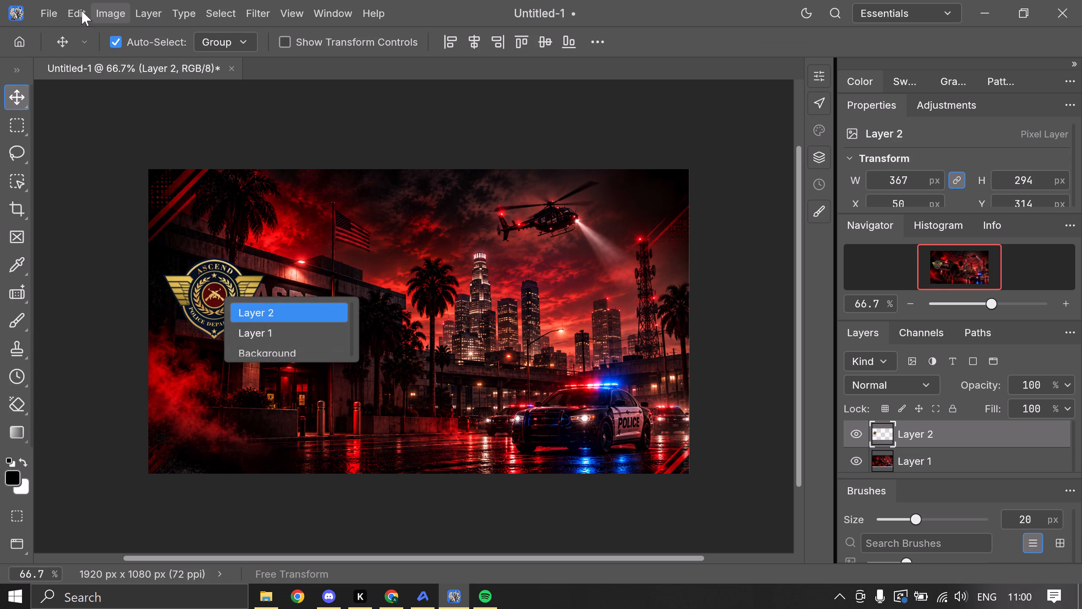
pyautogui.click(82, 11)
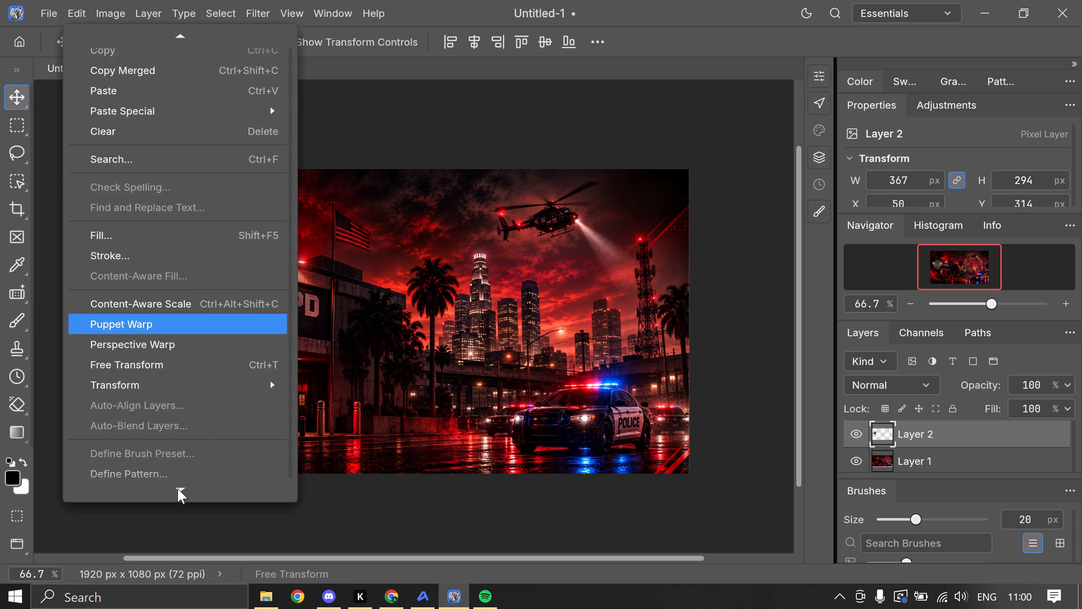
pyautogui.click(165, 258)
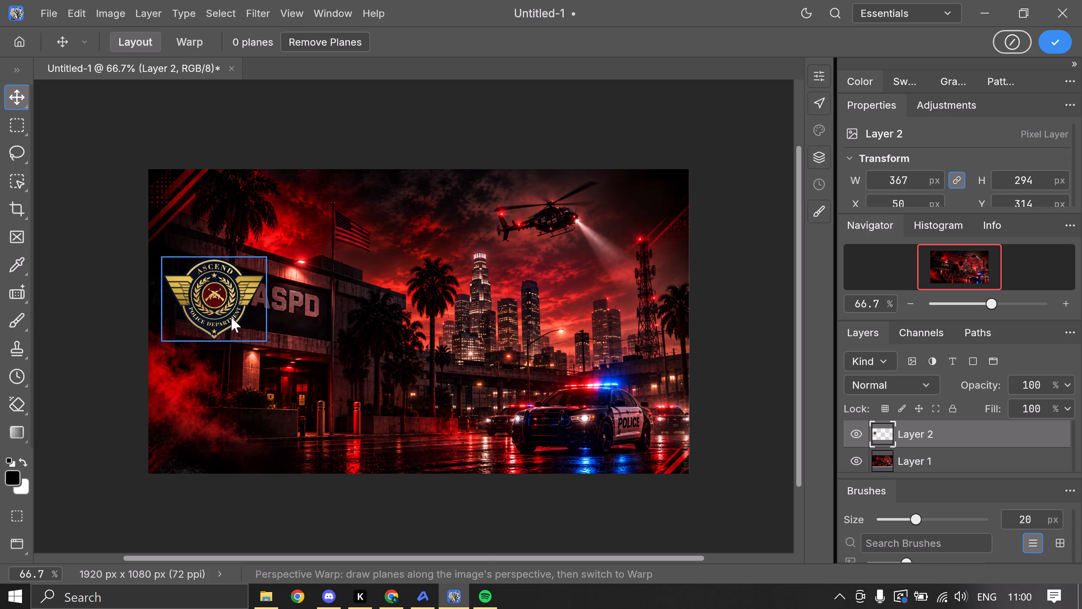
pyautogui.click(226, 299)
pyautogui.doubleClick(196, 297)
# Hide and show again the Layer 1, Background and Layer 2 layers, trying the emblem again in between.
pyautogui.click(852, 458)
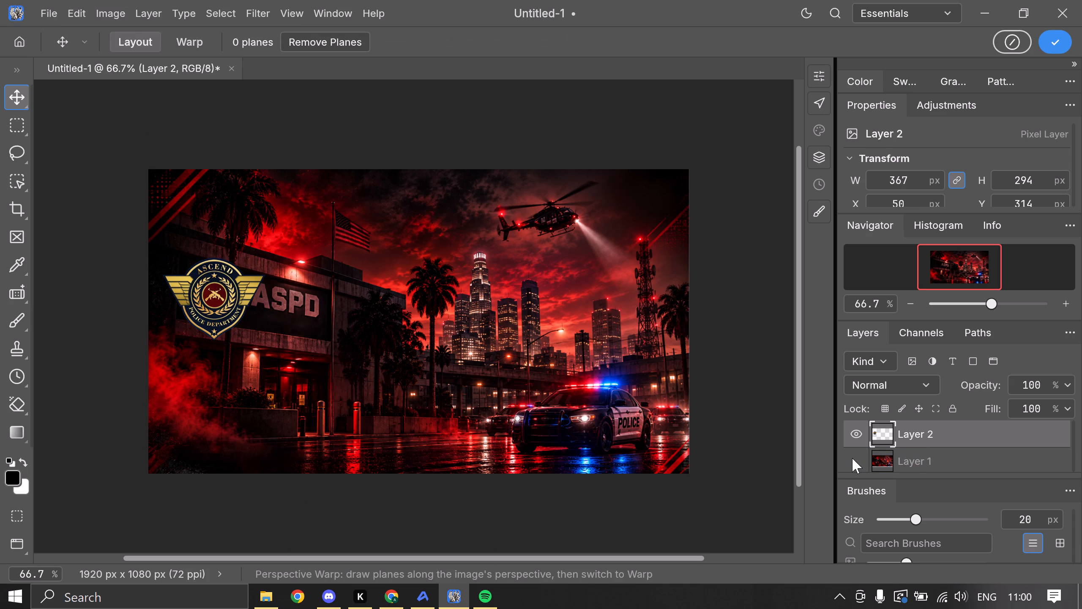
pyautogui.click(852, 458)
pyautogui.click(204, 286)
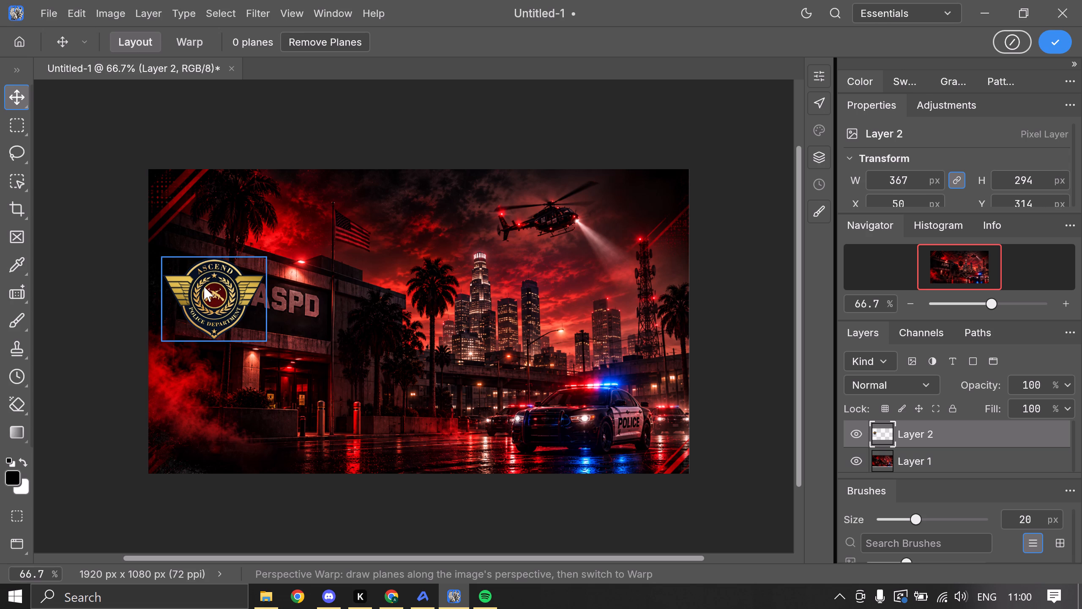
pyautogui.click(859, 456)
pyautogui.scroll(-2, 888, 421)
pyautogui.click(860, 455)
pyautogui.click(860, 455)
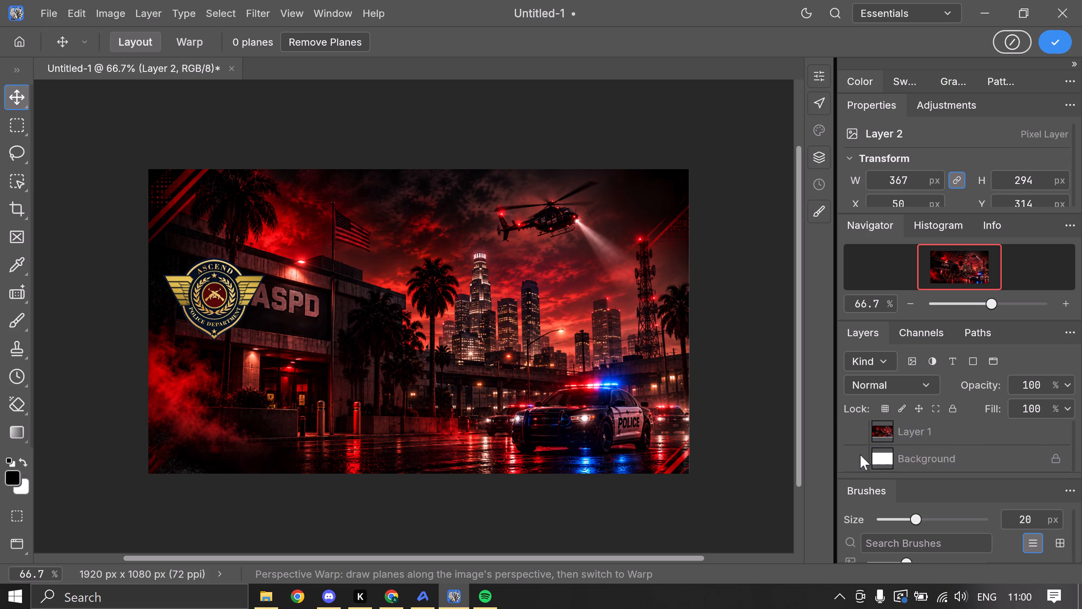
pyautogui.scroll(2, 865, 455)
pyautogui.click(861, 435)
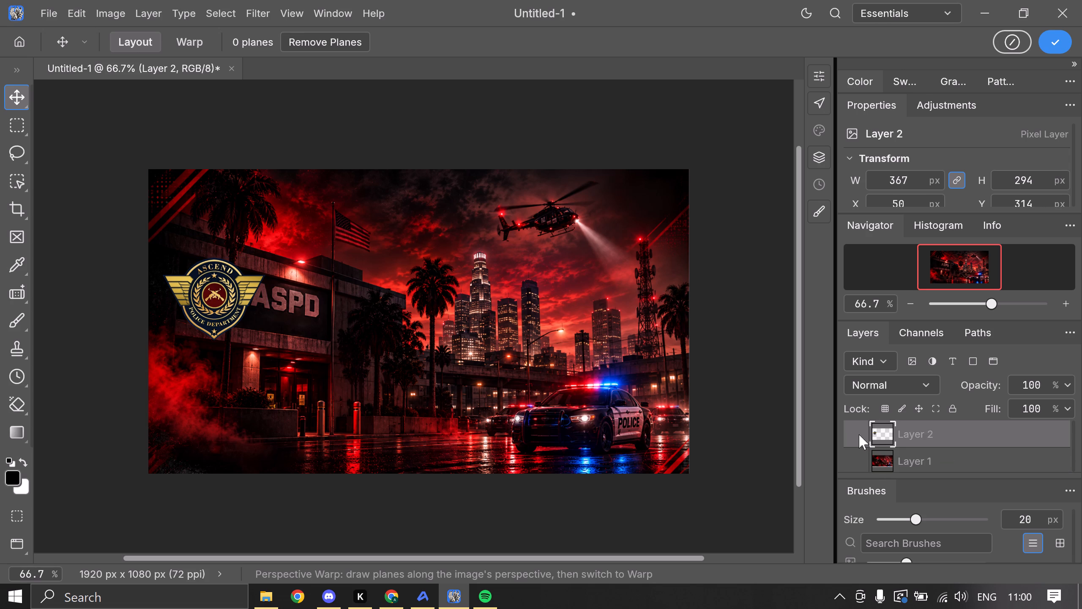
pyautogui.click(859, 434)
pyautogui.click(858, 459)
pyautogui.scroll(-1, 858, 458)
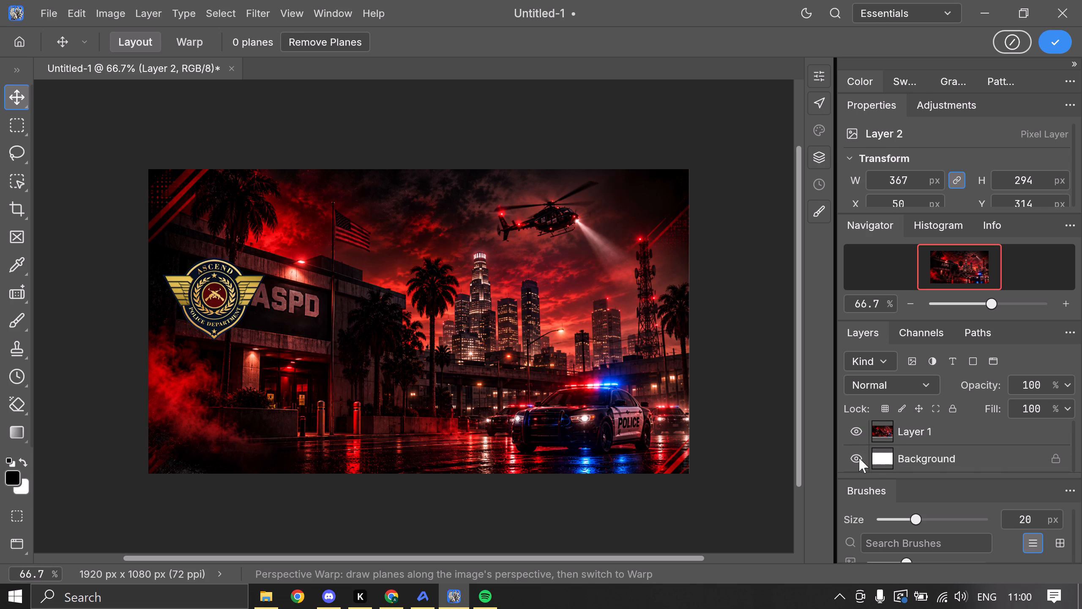
# Unlock the Background layer and try to delete it.
pyautogui.click(1052, 457)
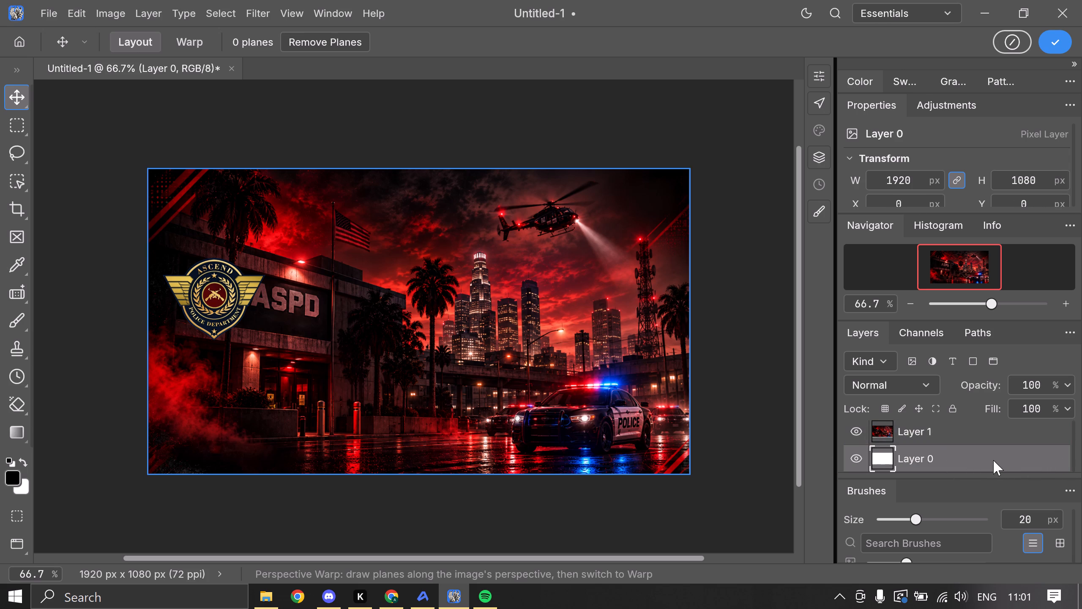
pyautogui.press('Delete')
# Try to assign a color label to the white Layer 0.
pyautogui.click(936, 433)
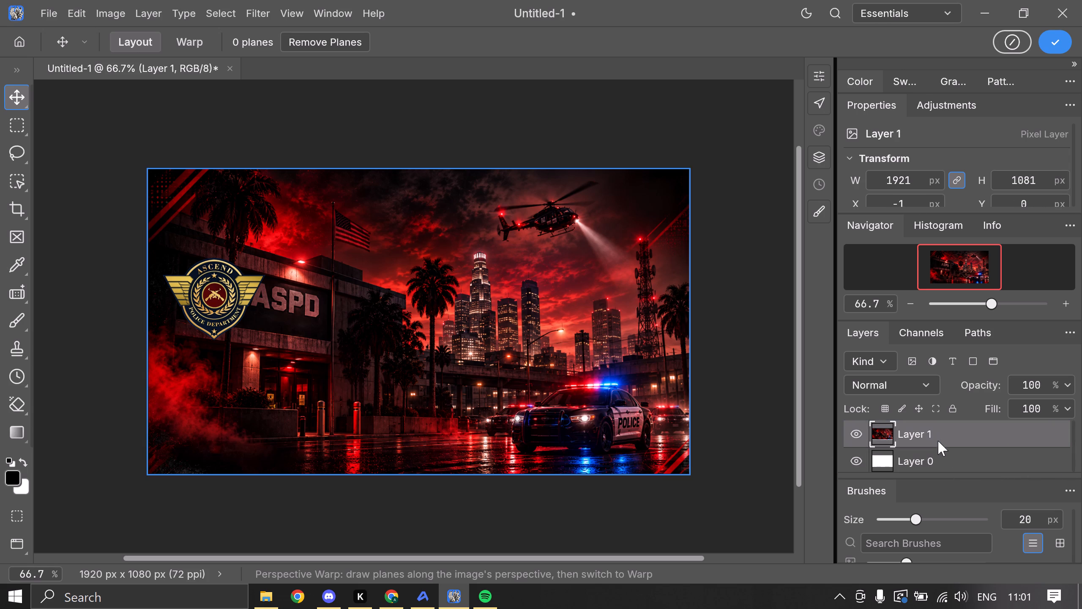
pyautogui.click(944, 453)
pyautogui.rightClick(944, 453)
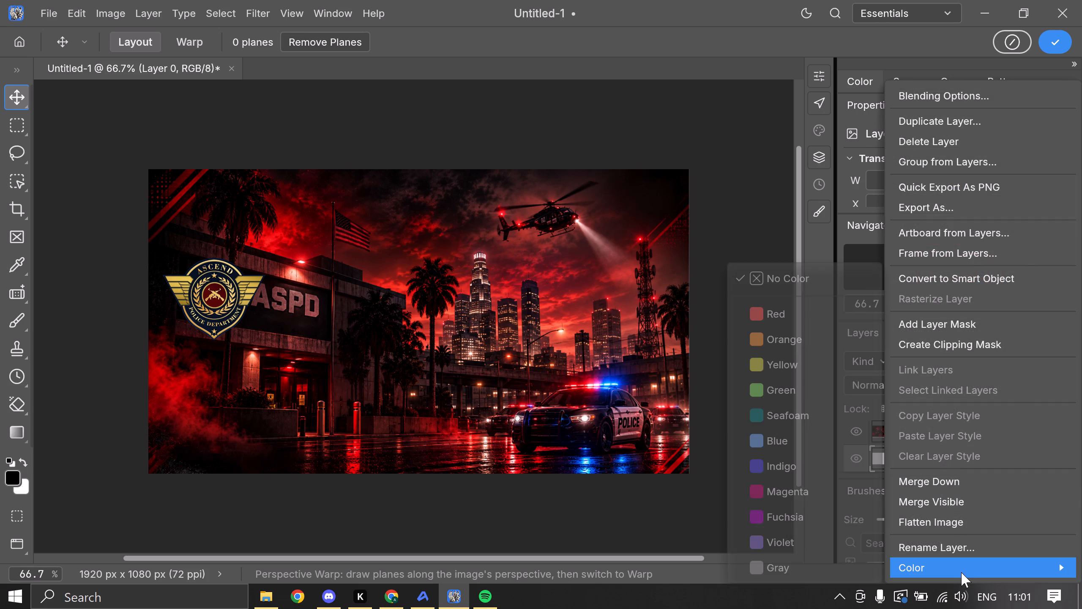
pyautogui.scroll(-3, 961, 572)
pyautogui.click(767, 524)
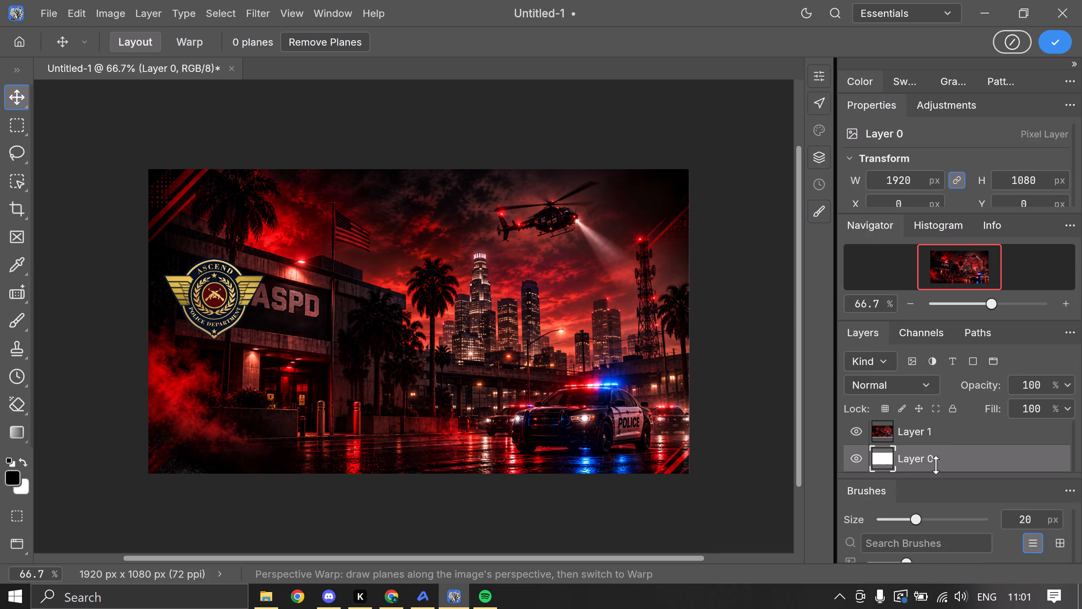
# Rename the Layer 1 city picture as background.
pyautogui.click(948, 441)
pyautogui.click(946, 436)
pyautogui.rightClick(946, 436)
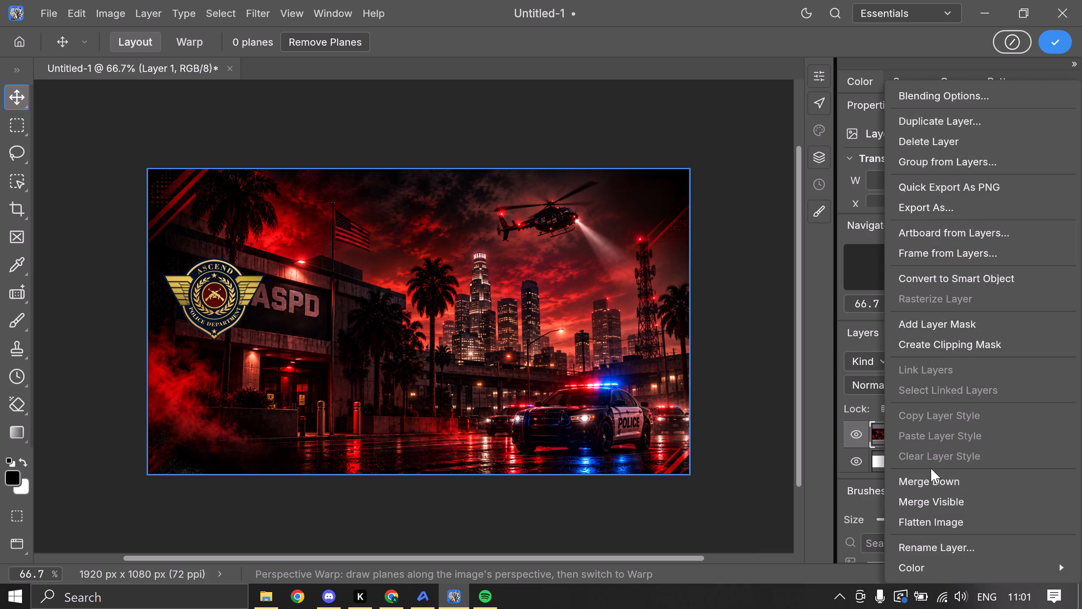
pyautogui.click(944, 557)
pyautogui.moveTo(944, 557); pyautogui.dragTo(941, 545)
pyautogui.click(941, 545)
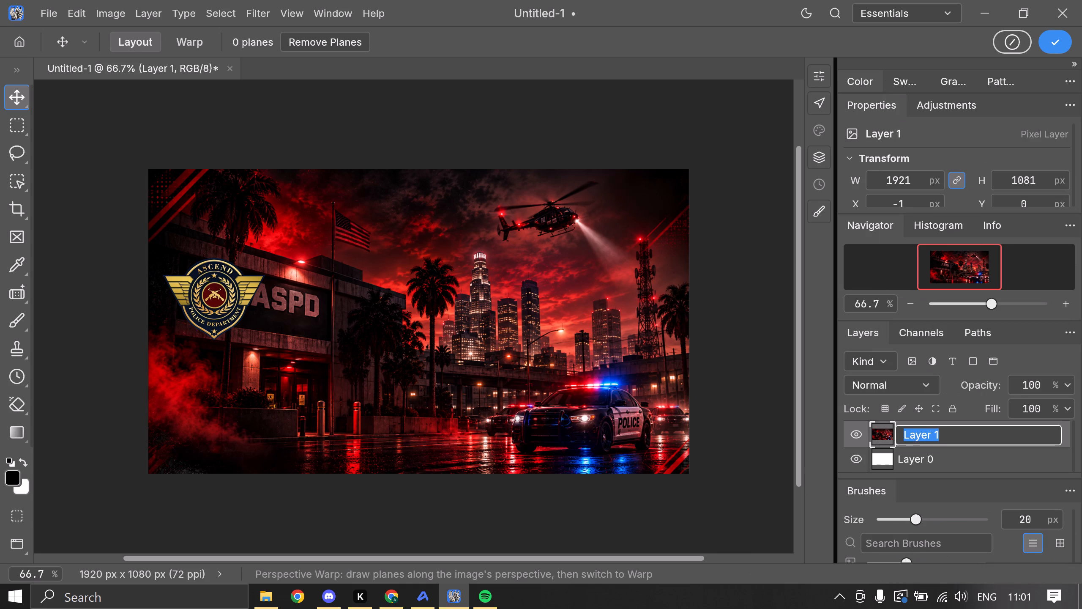
pyautogui.write('BA')
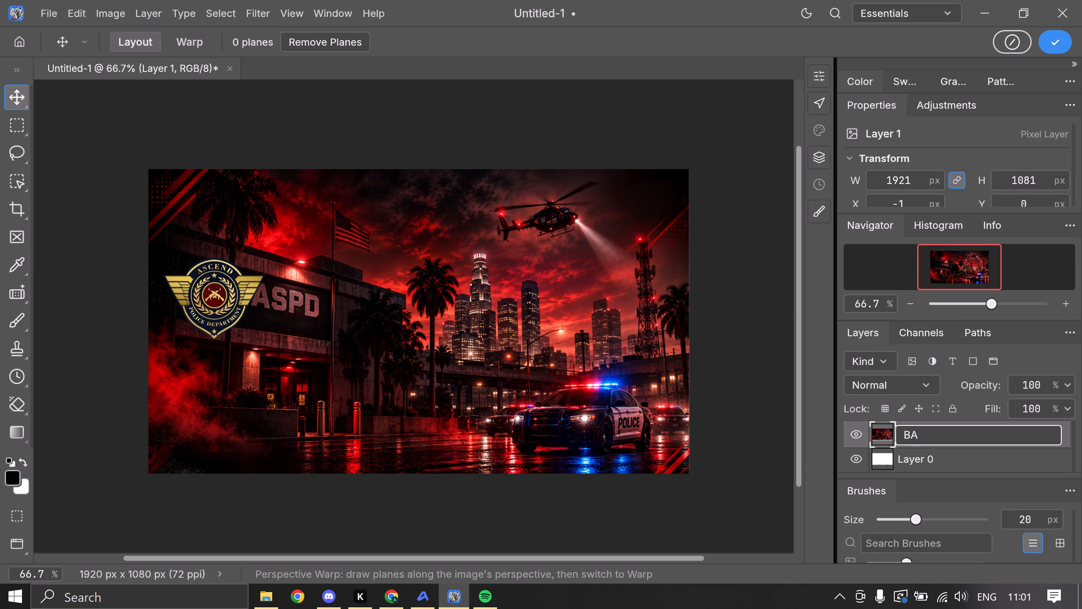
pyautogui.press('BackSpace')
pyautogui.press('BackSpace')
pyautogui.write('background')
pyautogui.press('Return')
# Rename the Layer 2 emblem layer as pd logo.
pyautogui.scroll(1, 964, 469)
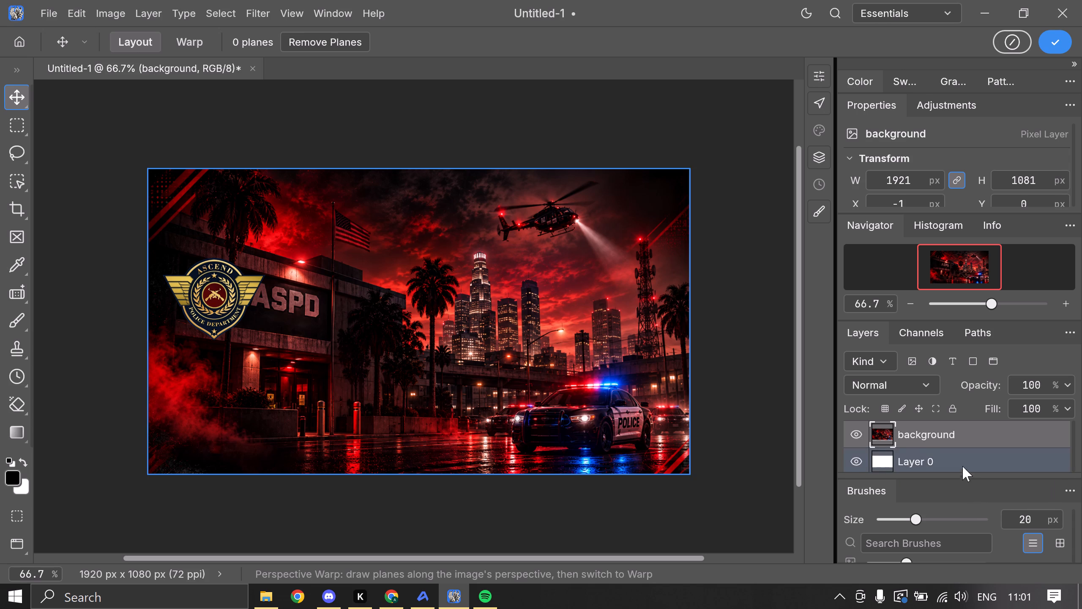
pyautogui.click(956, 445)
pyautogui.rightClick(961, 438)
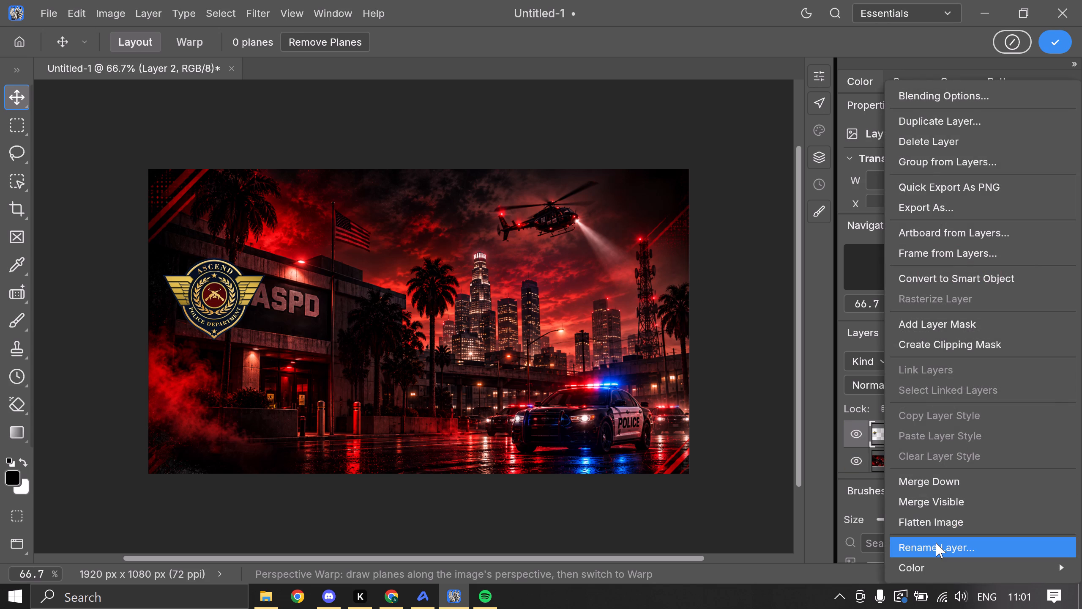
pyautogui.click(936, 543)
pyautogui.press('BackSpace')
pyautogui.write('pd logo')
pyautogui.press('Return')
# Delete the white Layer 0.
pyautogui.scroll(-2, 1038, 454)
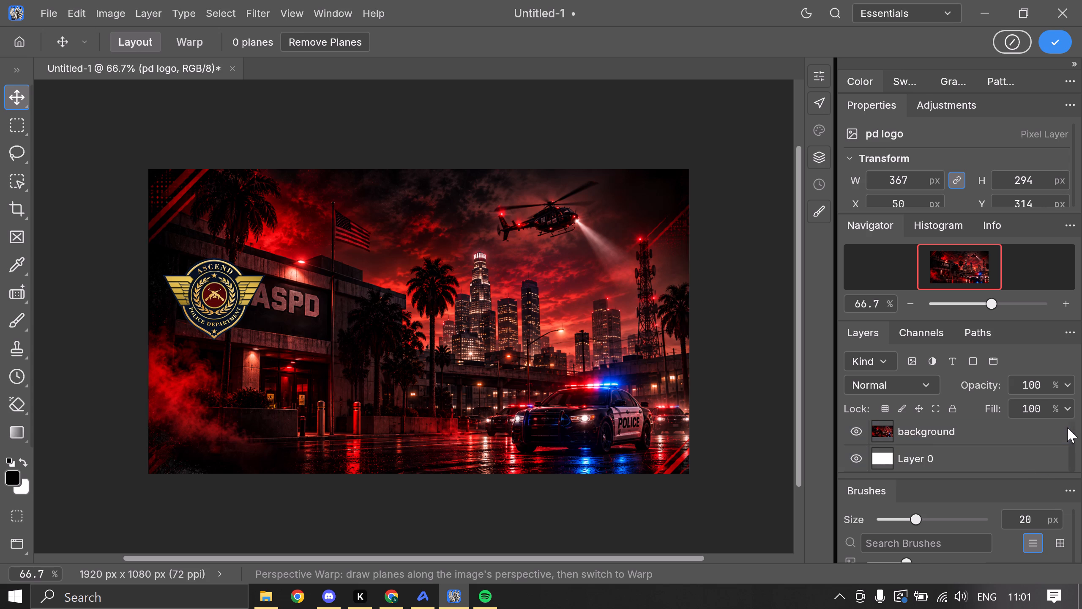
pyautogui.click(1016, 458)
pyautogui.click(1015, 458)
pyautogui.rightClick(1015, 457)
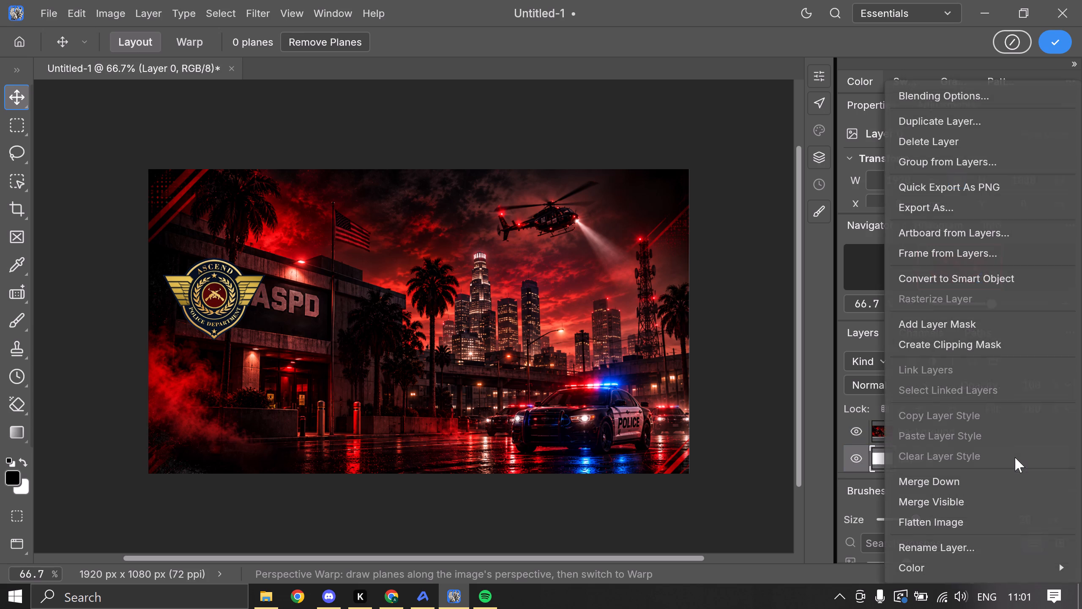
pyautogui.click(951, 143)
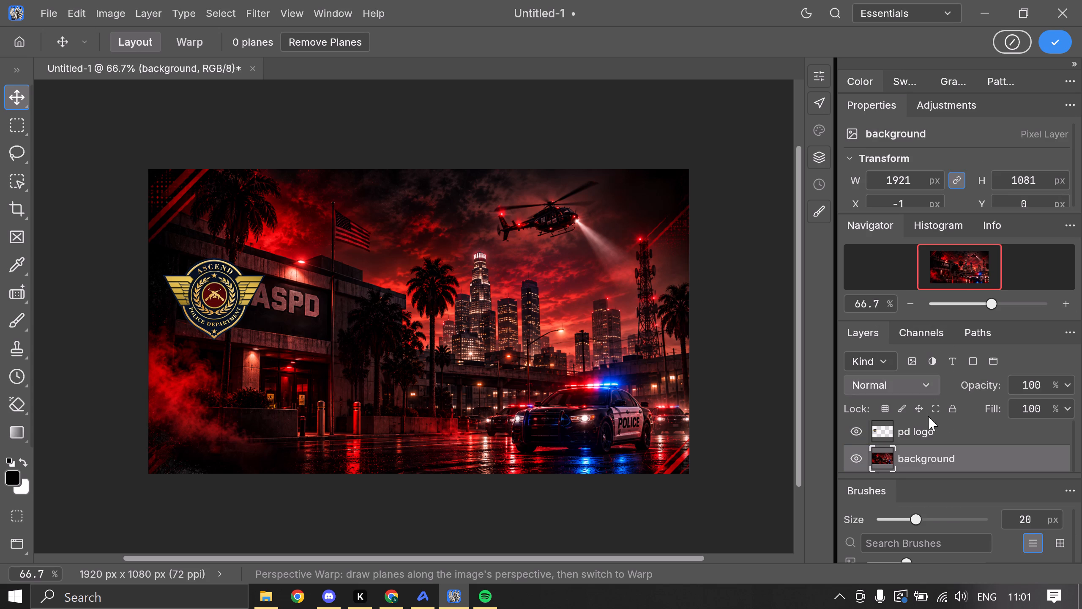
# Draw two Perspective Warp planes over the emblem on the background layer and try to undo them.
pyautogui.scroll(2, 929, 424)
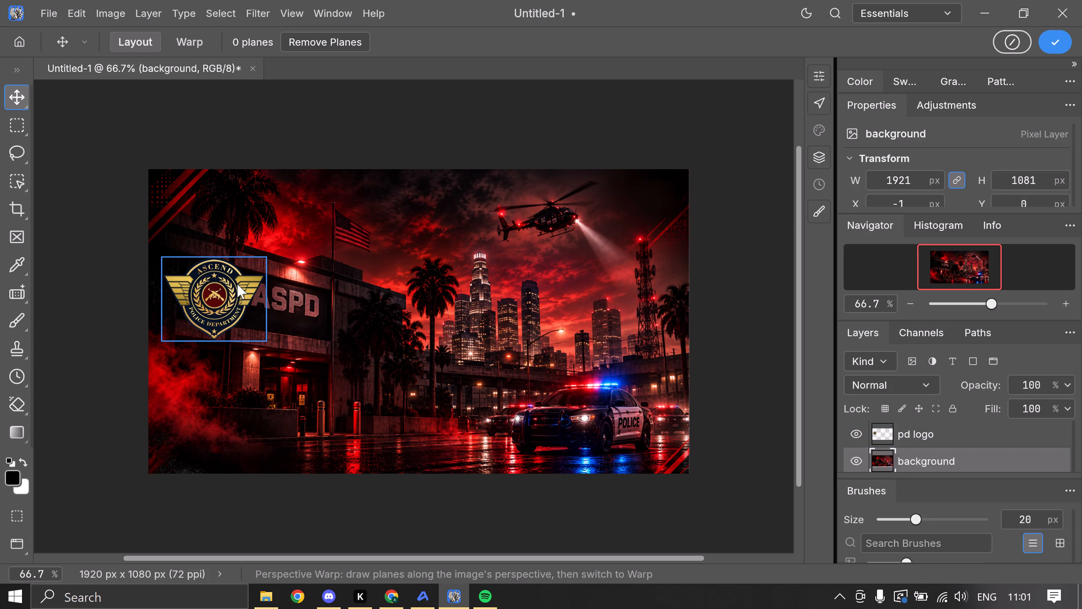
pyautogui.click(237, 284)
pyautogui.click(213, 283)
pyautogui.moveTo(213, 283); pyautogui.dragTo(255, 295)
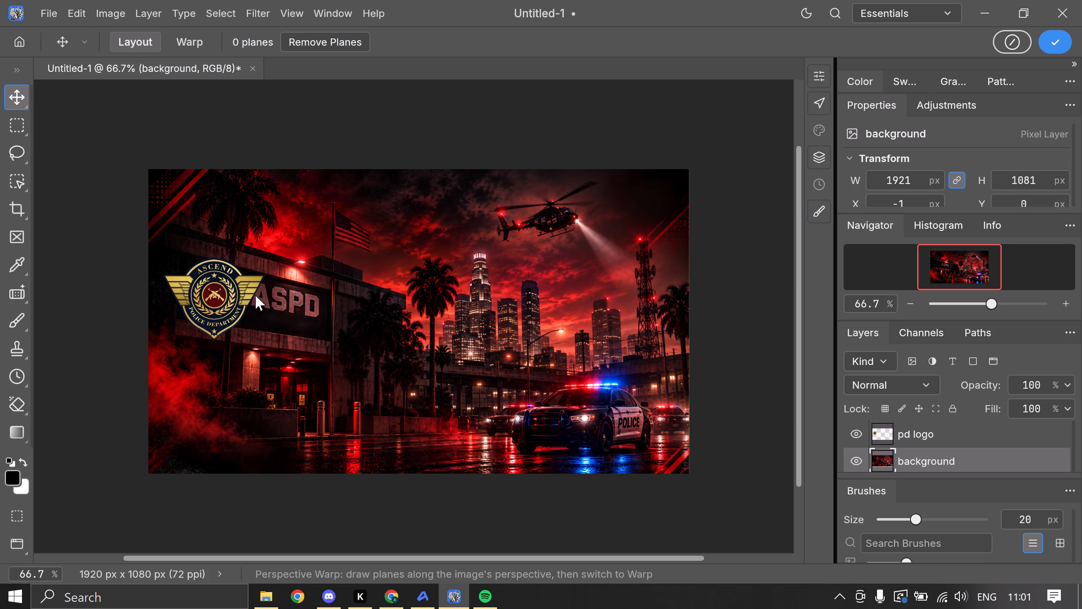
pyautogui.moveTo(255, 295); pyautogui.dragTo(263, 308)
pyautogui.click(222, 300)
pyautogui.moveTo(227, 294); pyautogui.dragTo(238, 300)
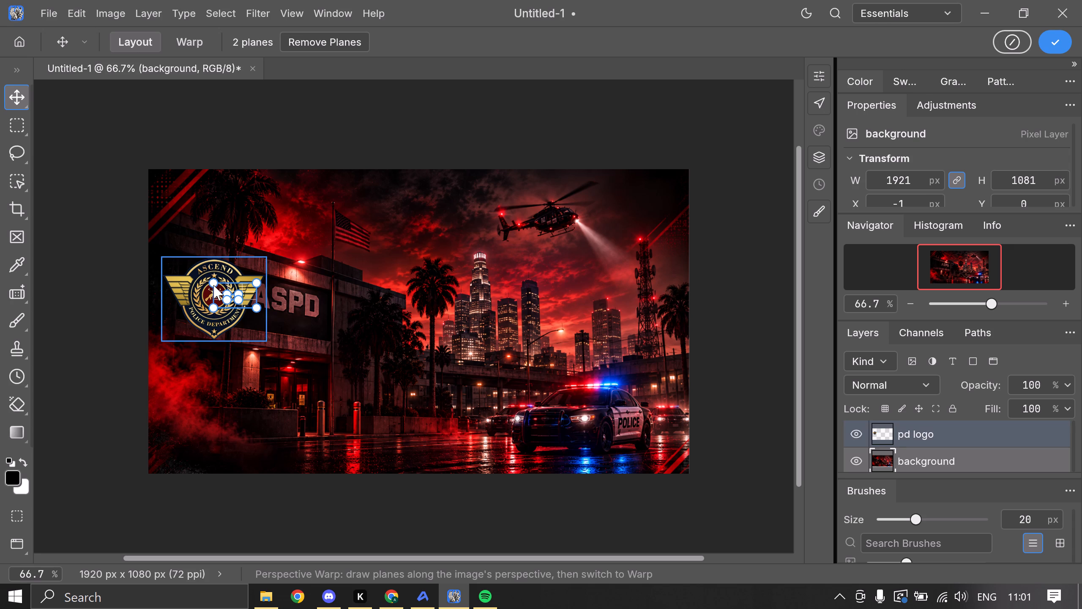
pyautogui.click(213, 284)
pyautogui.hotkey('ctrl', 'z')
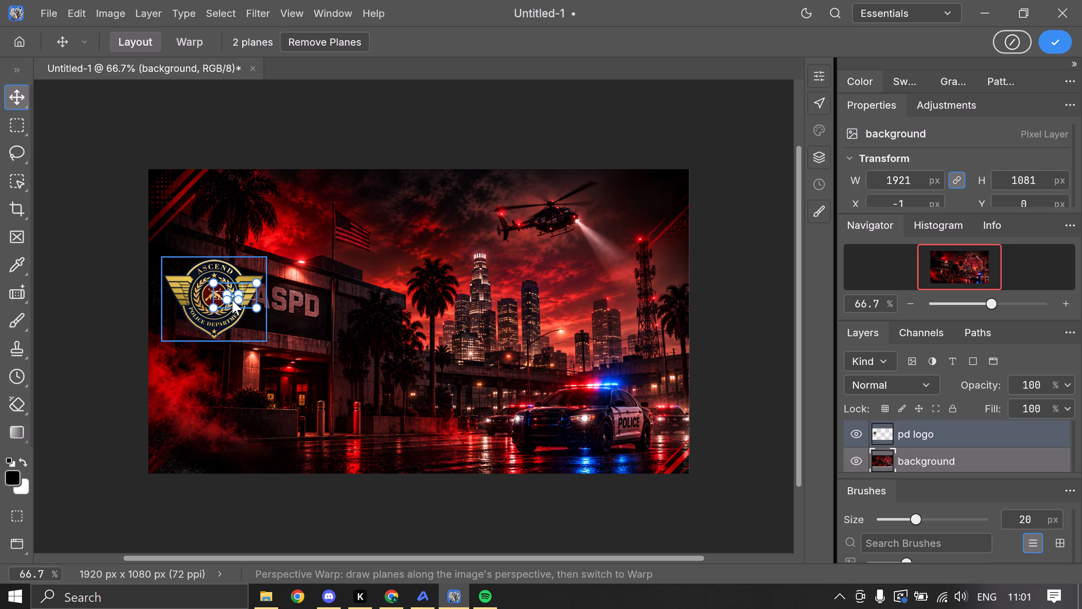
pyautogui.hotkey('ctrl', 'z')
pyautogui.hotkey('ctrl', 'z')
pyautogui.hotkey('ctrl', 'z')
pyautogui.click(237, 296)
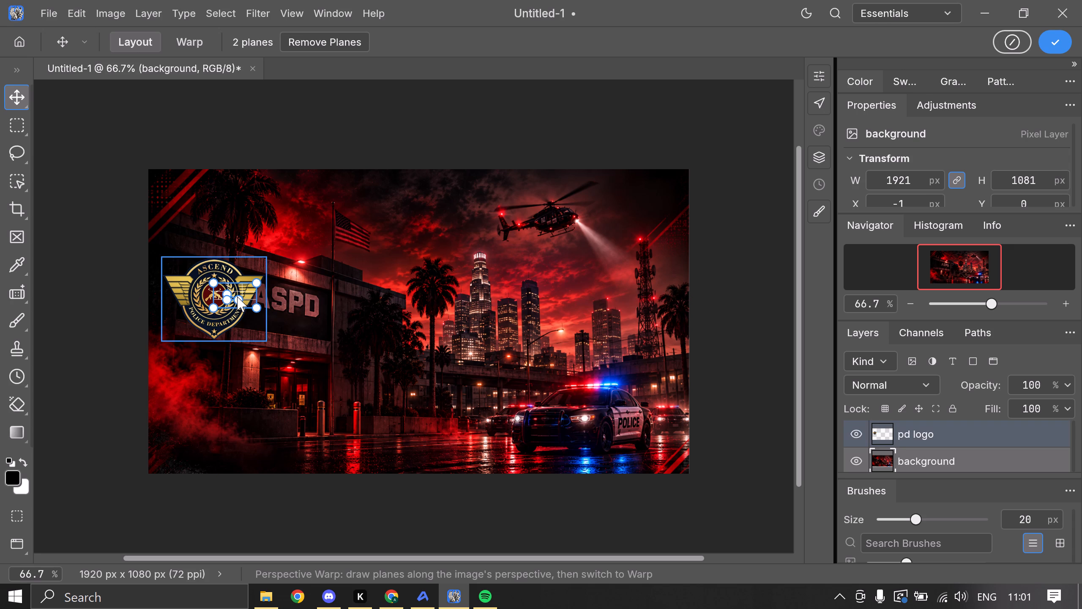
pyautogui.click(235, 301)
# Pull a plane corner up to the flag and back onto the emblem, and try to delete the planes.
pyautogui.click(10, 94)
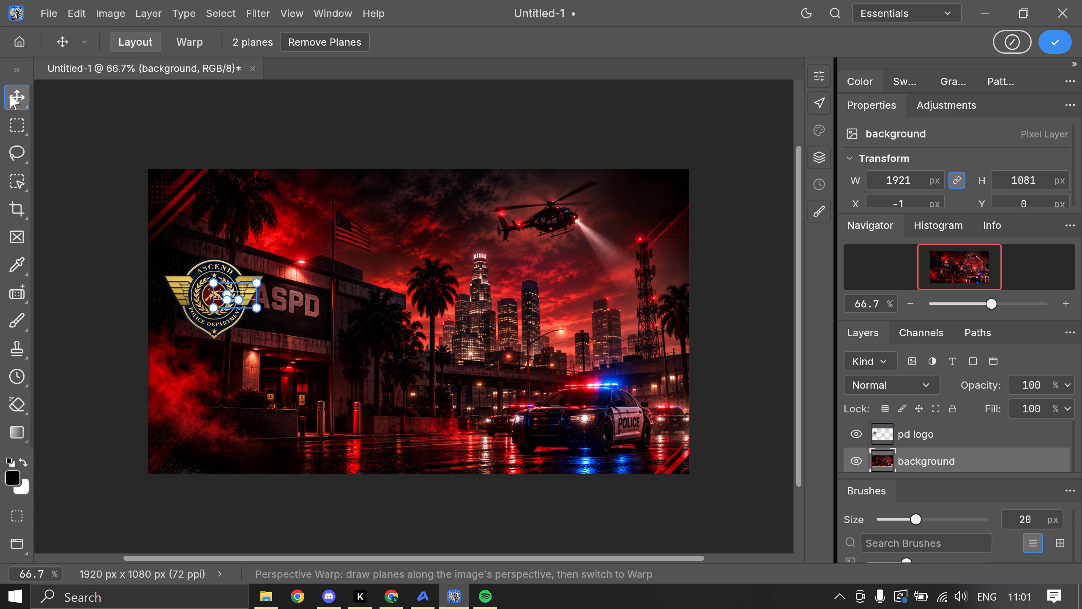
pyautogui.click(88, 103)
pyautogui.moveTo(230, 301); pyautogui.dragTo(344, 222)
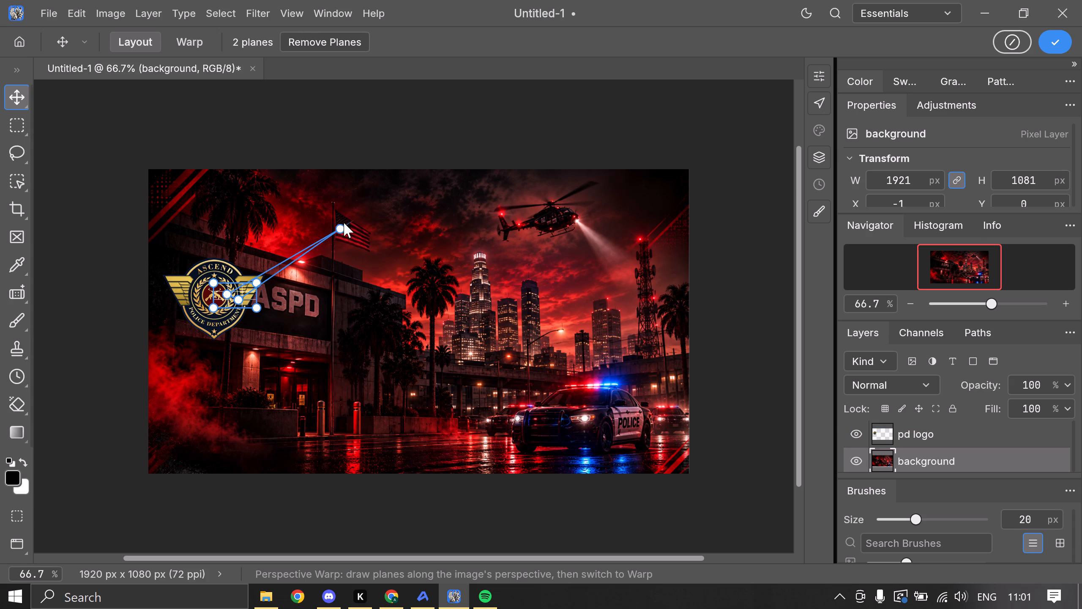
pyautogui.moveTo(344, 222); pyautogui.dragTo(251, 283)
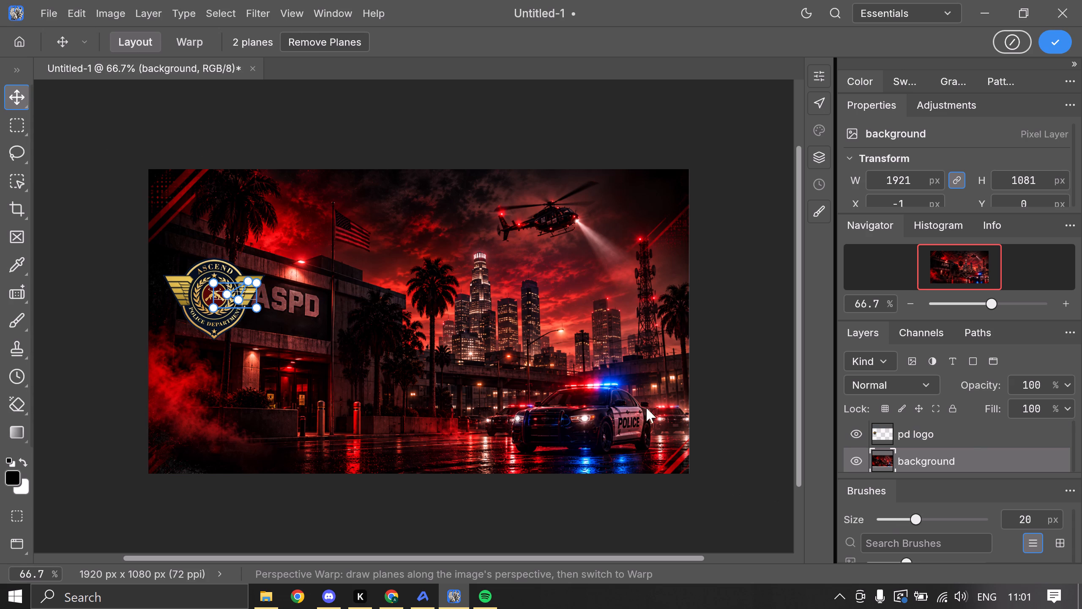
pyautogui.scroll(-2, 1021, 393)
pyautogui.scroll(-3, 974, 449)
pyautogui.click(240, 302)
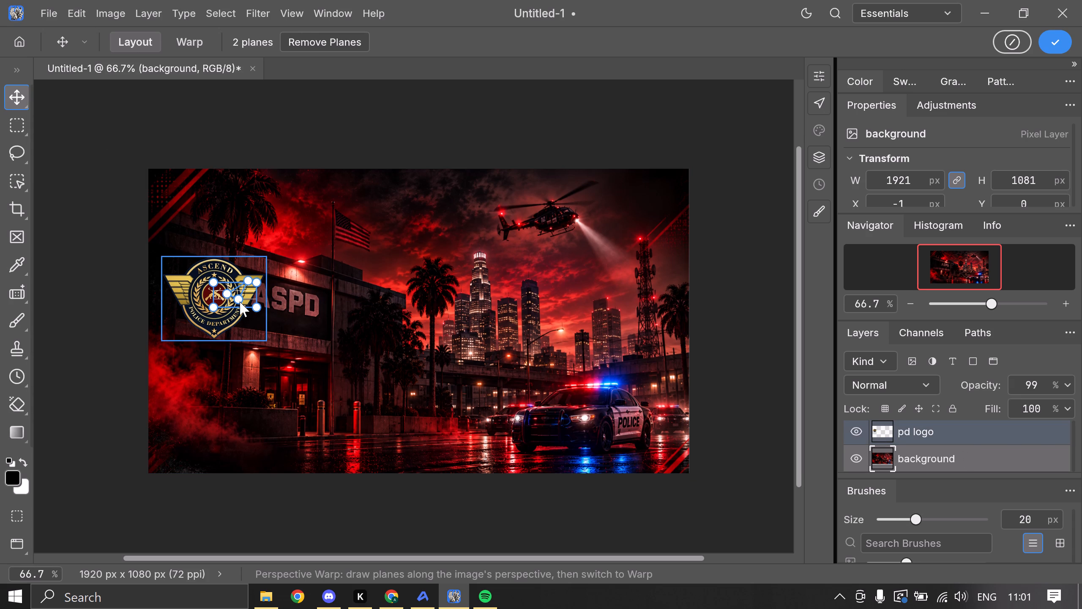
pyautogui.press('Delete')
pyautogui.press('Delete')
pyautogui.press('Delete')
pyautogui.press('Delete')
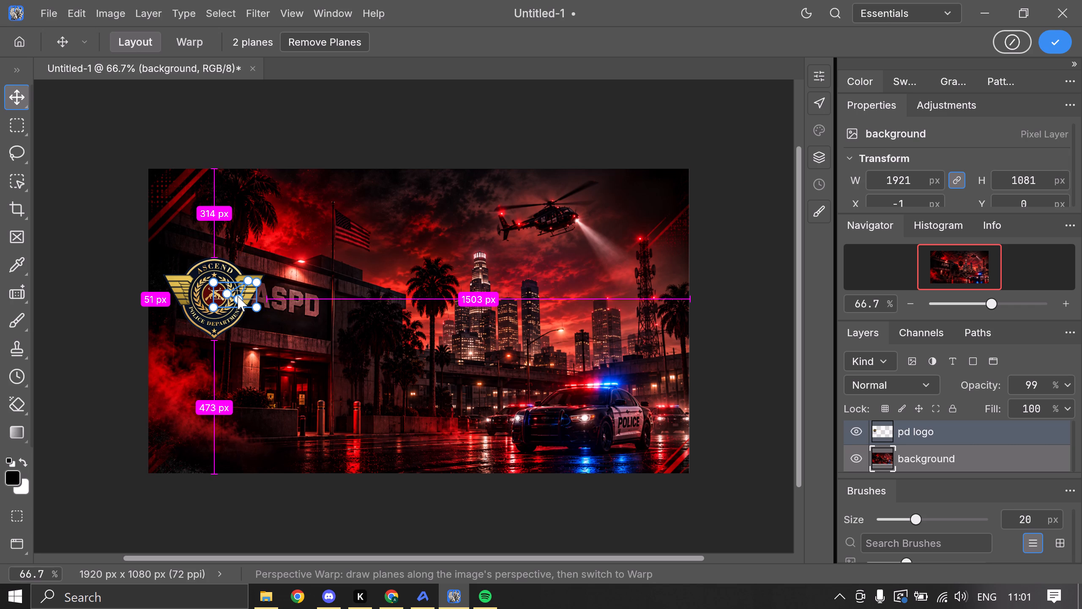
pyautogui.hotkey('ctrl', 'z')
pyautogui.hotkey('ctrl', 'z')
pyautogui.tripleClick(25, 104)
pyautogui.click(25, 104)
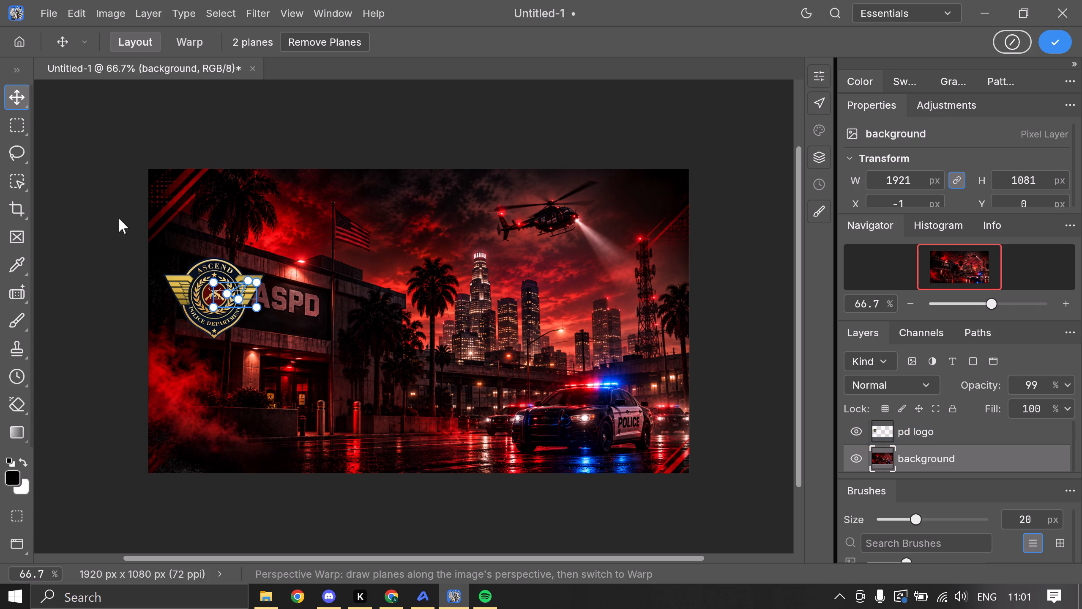
# Draw a third plane at the emblem's lower edge, stretch its two outer corners over the ASPD sign's wall, and commit the Perspective Warp.
pyautogui.tripleClick(238, 303)
pyautogui.moveTo(231, 322); pyautogui.dragTo(240, 343)
pyautogui.click(215, 304)
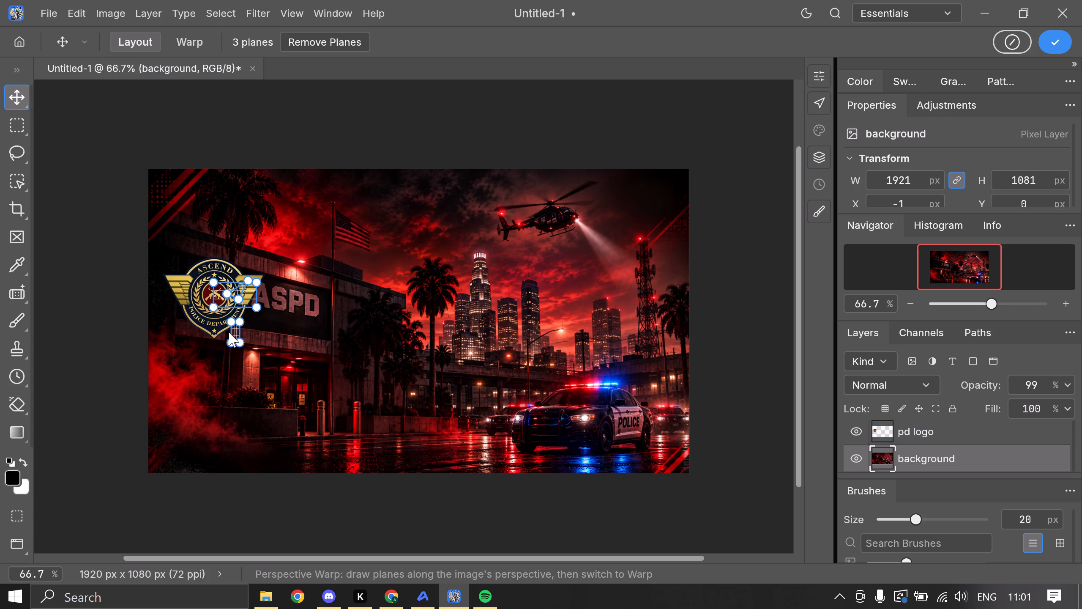
pyautogui.click(230, 335)
pyautogui.moveTo(237, 326); pyautogui.dragTo(278, 271)
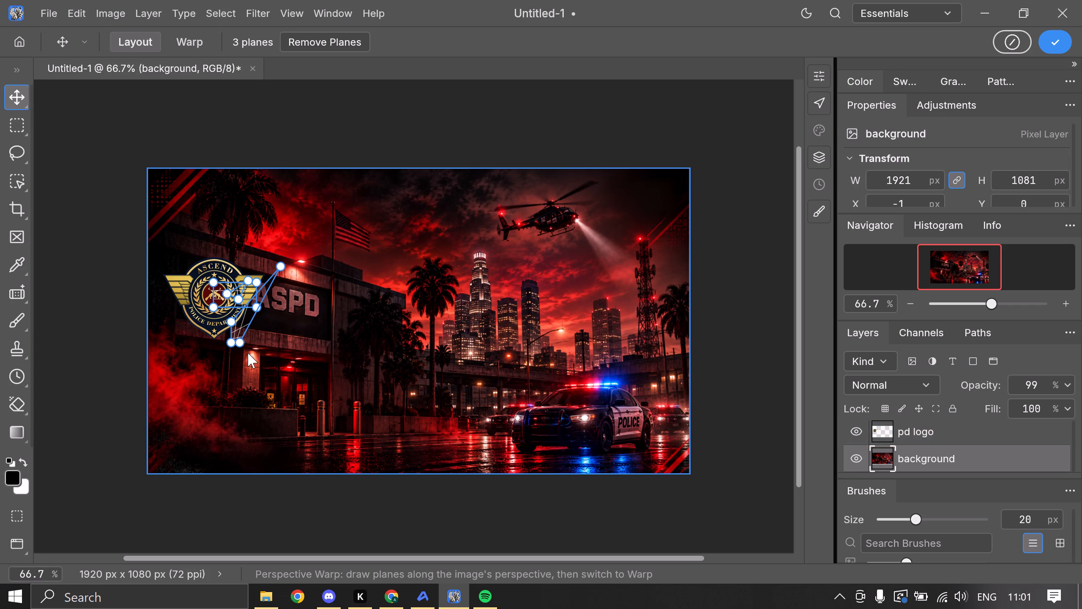
pyautogui.moveTo(242, 343); pyautogui.dragTo(283, 365)
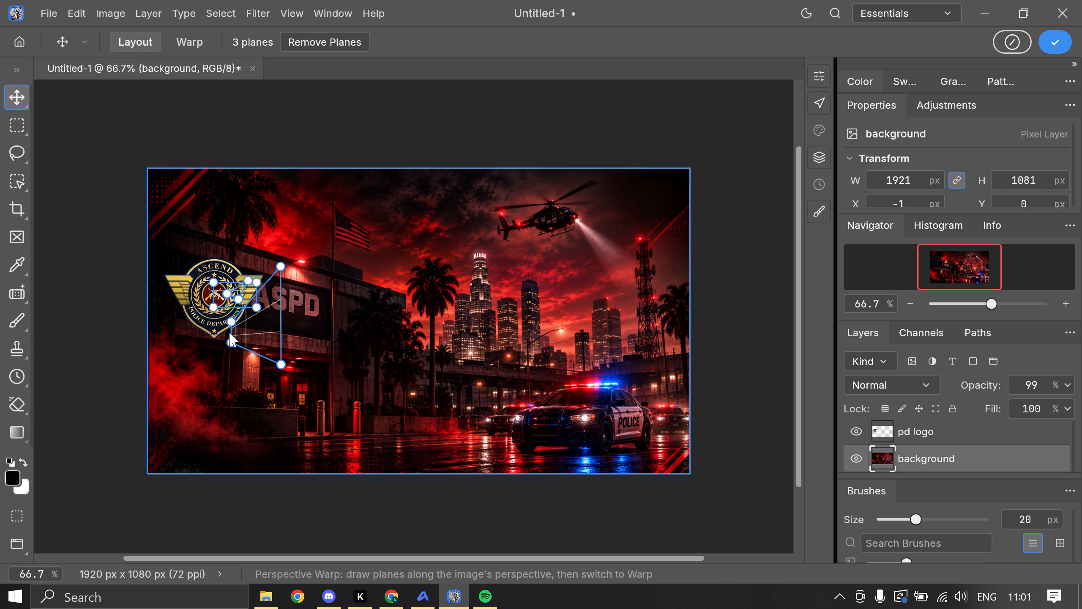
pyautogui.click(225, 319)
pyautogui.moveTo(402, 317); pyautogui.dragTo(414, 347)
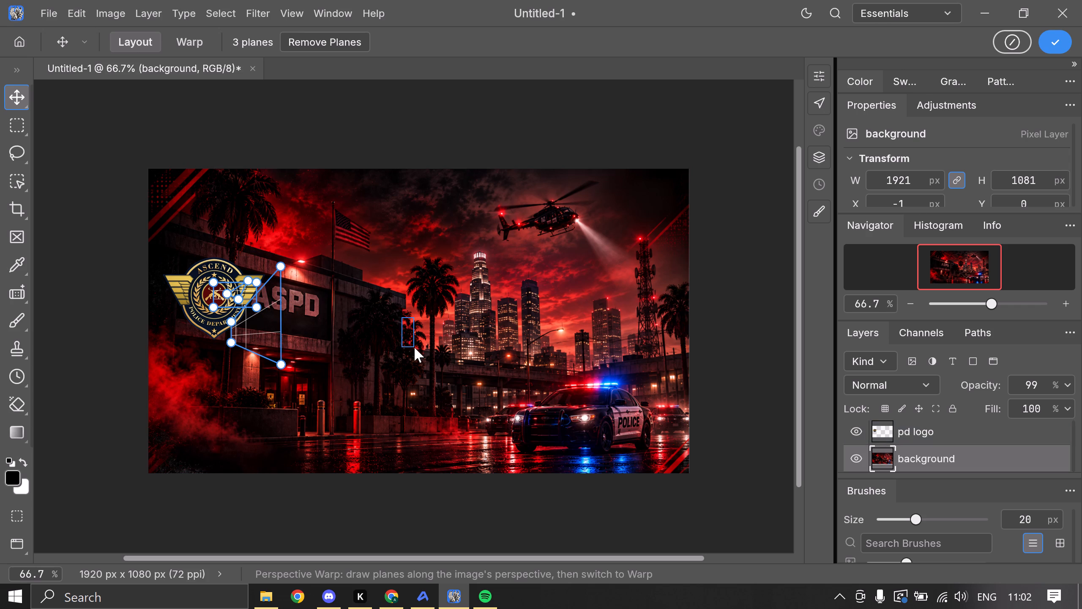
pyautogui.moveTo(414, 347); pyautogui.dragTo(402, 340)
pyautogui.click(393, 344)
pyautogui.rightClick(393, 344)
pyautogui.click(347, 348)
pyautogui.click(240, 326)
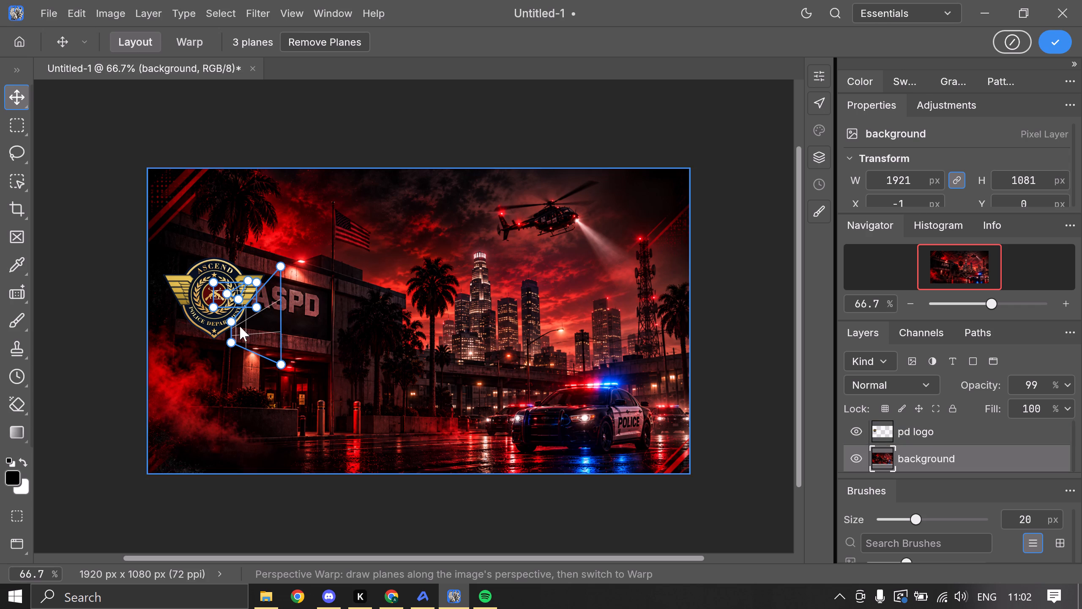
pyautogui.click(246, 281)
pyautogui.press('Return')
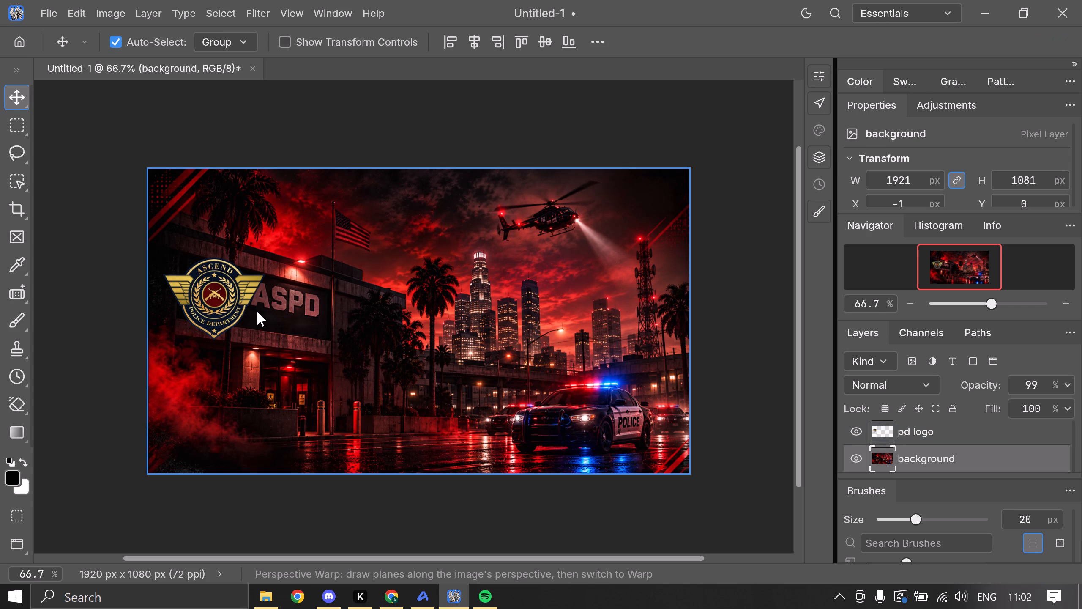
# Move the pd logo emblem off the building to the bottom edge of the street, at about X 695 px, Y 874 px.
pyautogui.click(241, 292)
pyautogui.moveTo(230, 296); pyautogui.dragTo(411, 453)
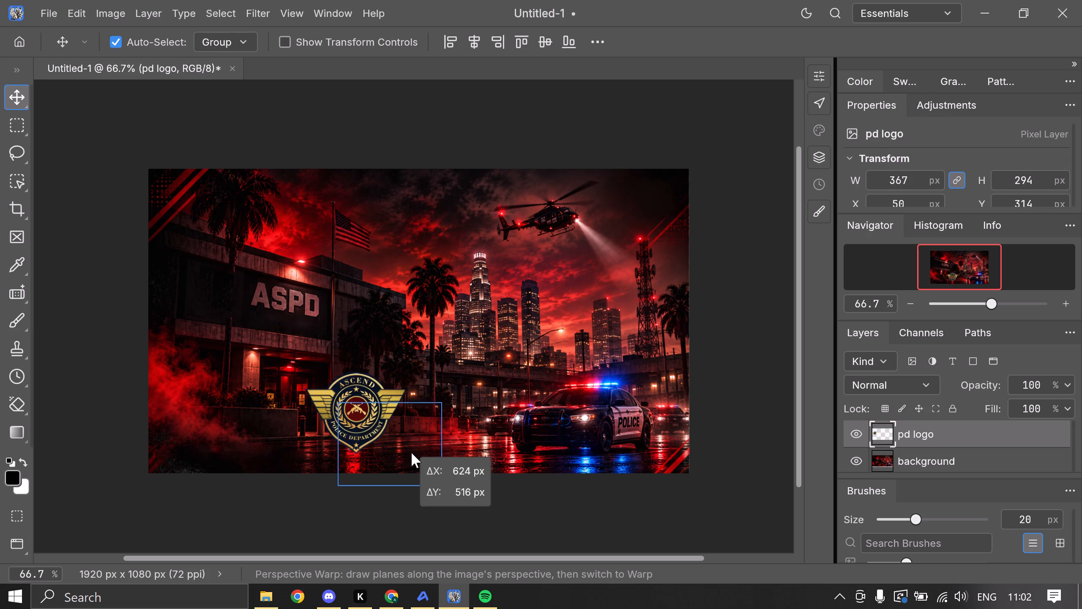
pyautogui.moveTo(411, 453); pyautogui.dragTo(412, 454)
# Start Puppet Warp on the pd logo layer and pull the emblem by a pin onto the wall beside the ASPD sign.
pyautogui.click(82, 11)
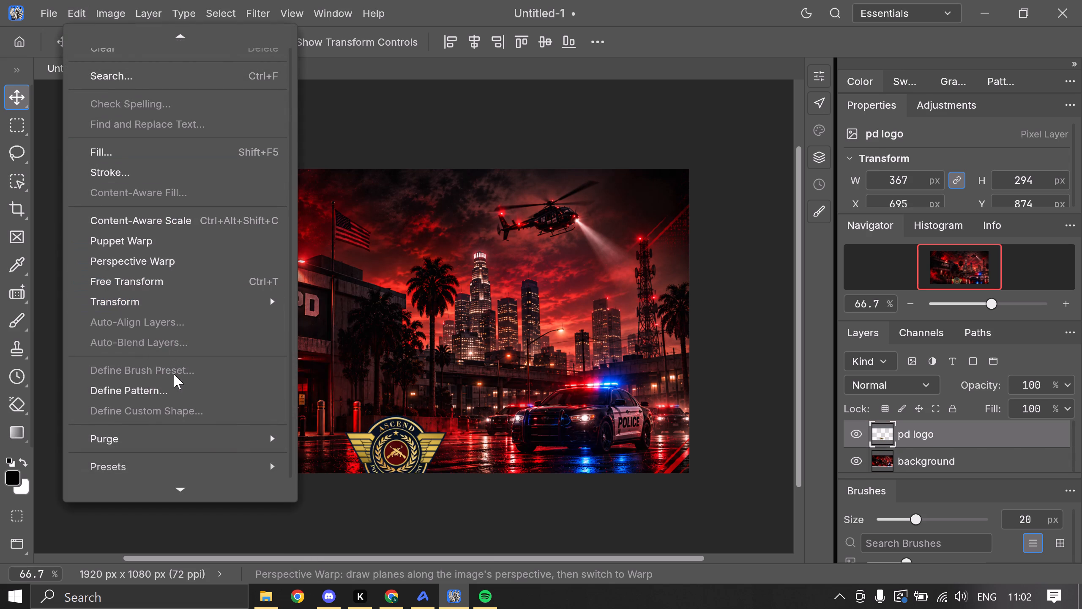
pyautogui.scroll(-2, 169, 400)
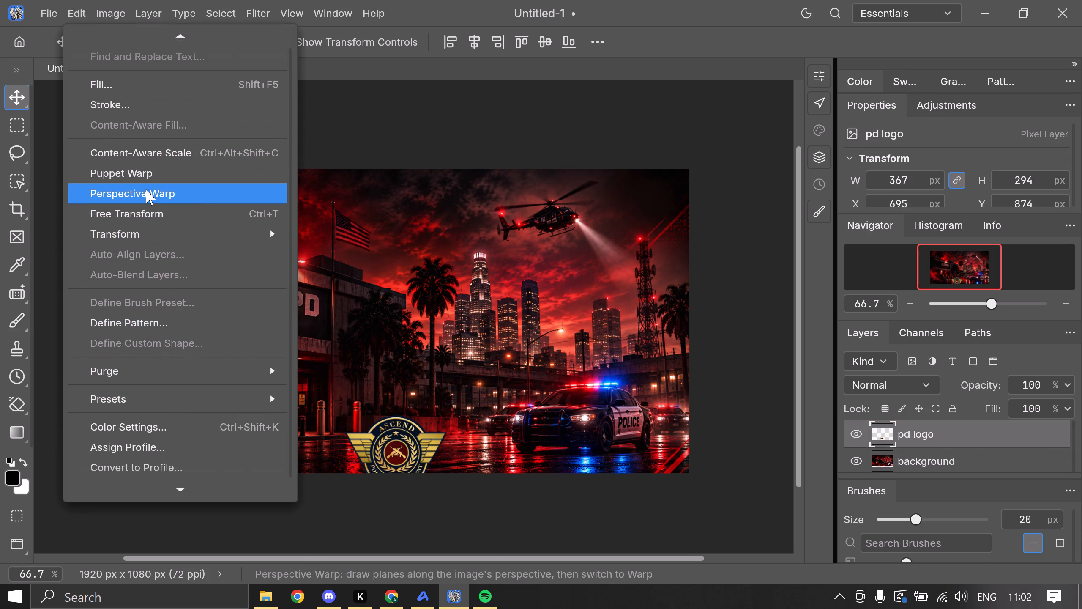
pyautogui.click(146, 178)
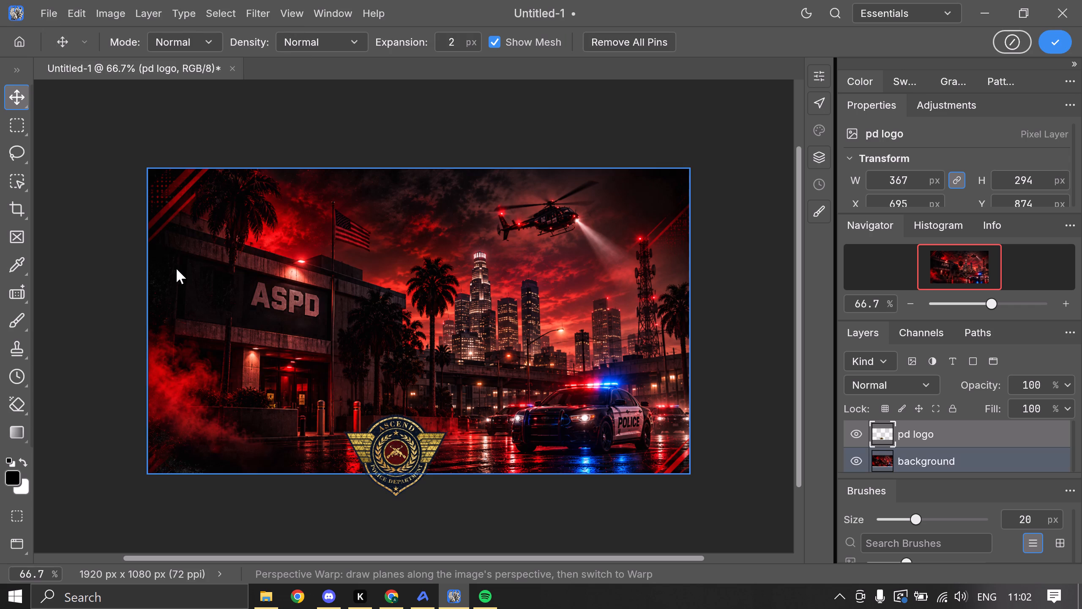
pyautogui.click(176, 269)
pyautogui.moveTo(180, 272); pyautogui.dragTo(207, 291)
pyautogui.rightClick(207, 291)
pyautogui.tripleClick(183, 274)
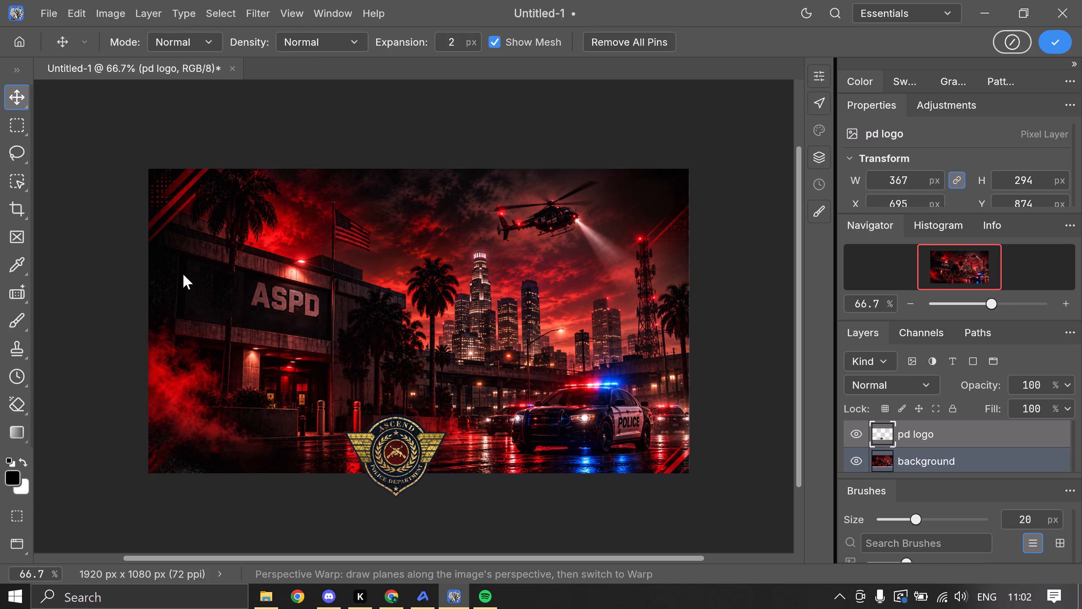
pyautogui.moveTo(402, 461); pyautogui.dragTo(217, 299)
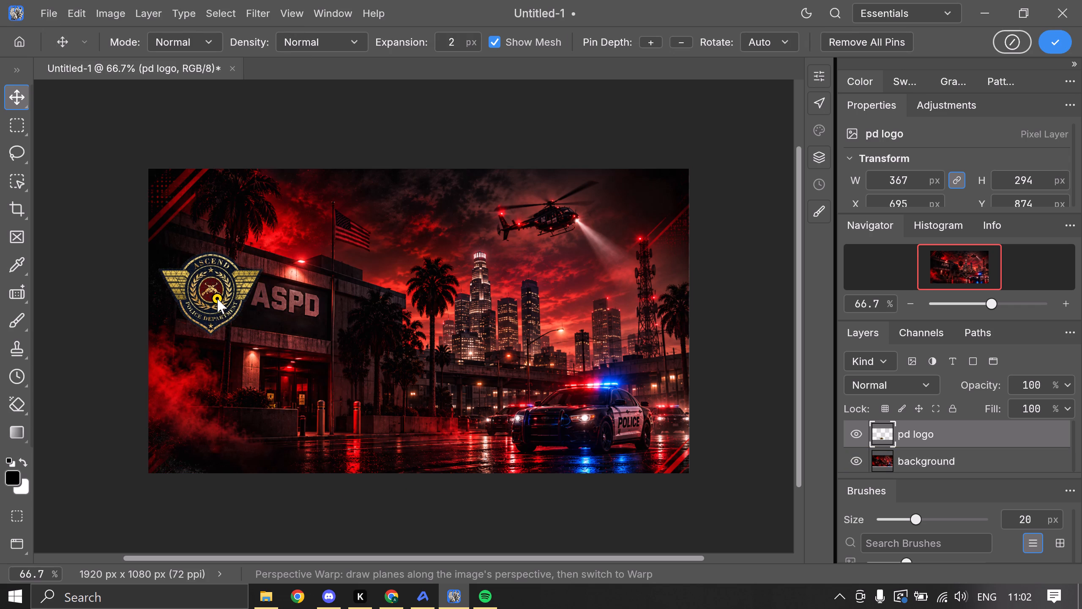
pyautogui.moveTo(217, 299); pyautogui.dragTo(216, 299)
pyautogui.rightClick(210, 297)
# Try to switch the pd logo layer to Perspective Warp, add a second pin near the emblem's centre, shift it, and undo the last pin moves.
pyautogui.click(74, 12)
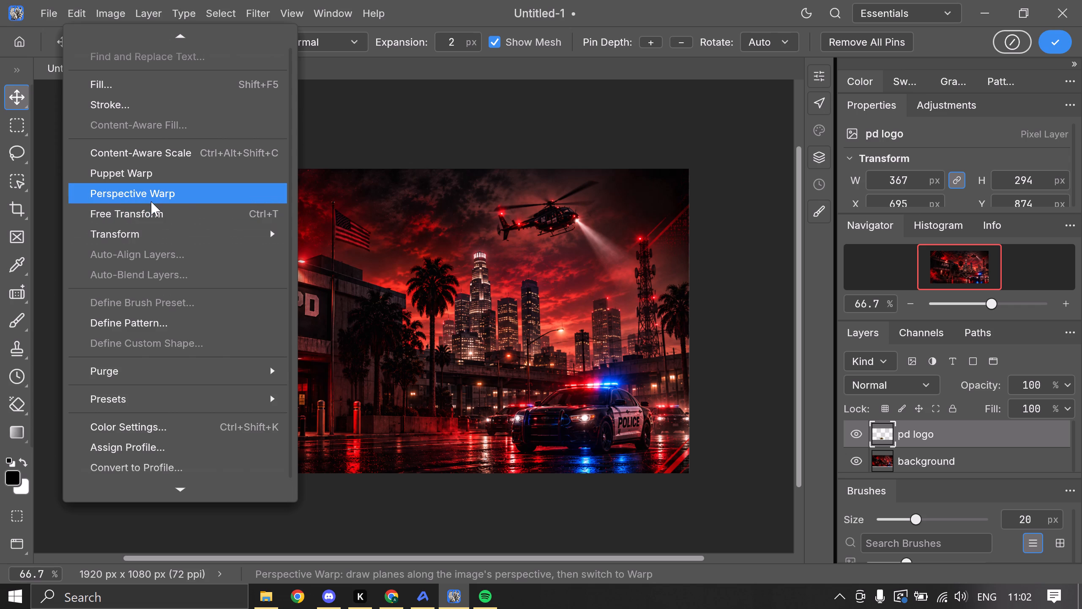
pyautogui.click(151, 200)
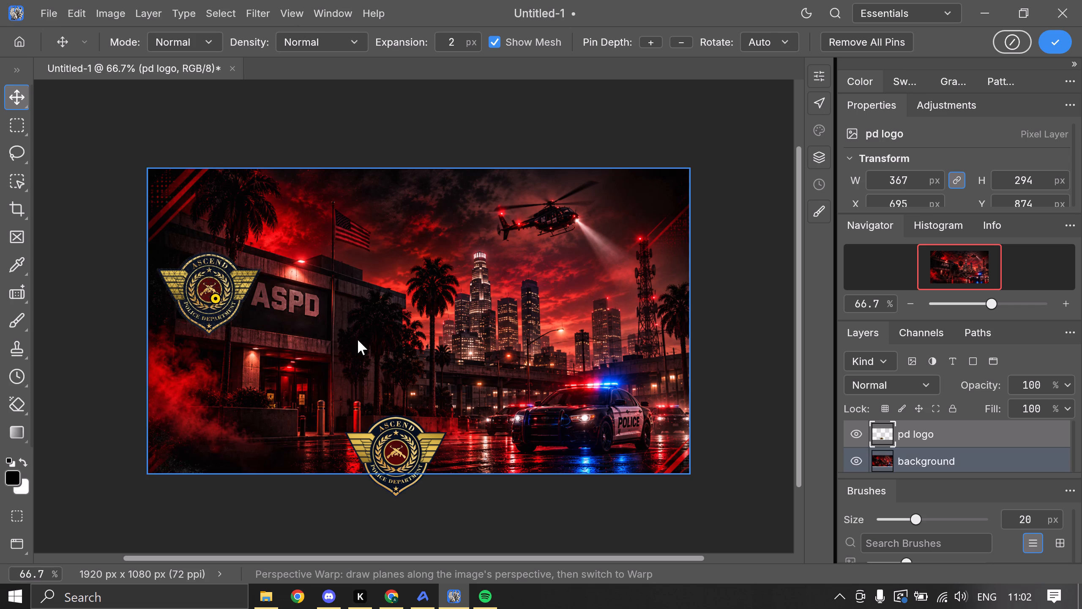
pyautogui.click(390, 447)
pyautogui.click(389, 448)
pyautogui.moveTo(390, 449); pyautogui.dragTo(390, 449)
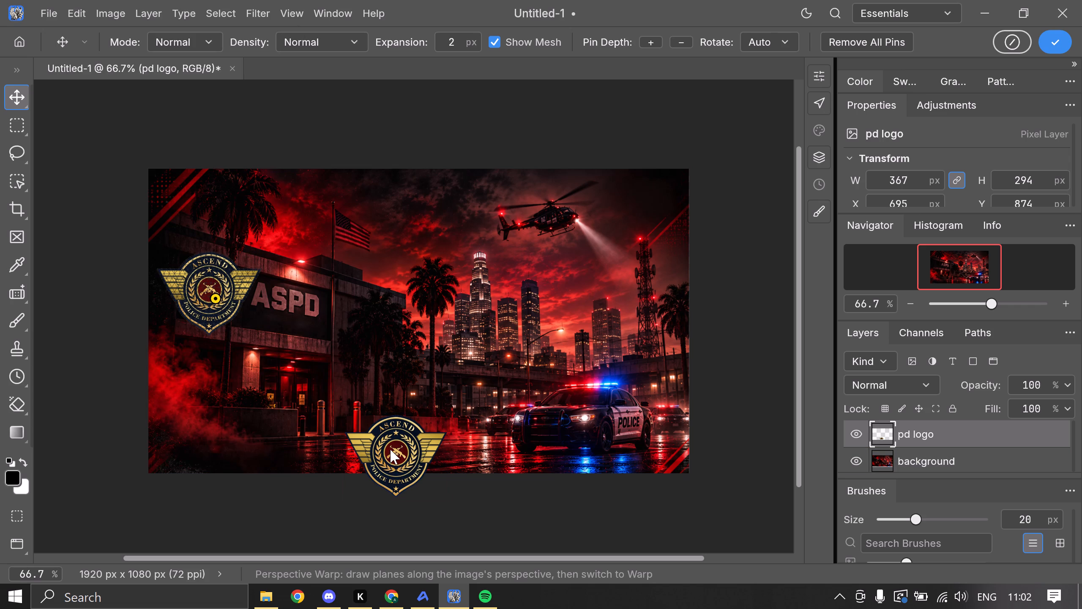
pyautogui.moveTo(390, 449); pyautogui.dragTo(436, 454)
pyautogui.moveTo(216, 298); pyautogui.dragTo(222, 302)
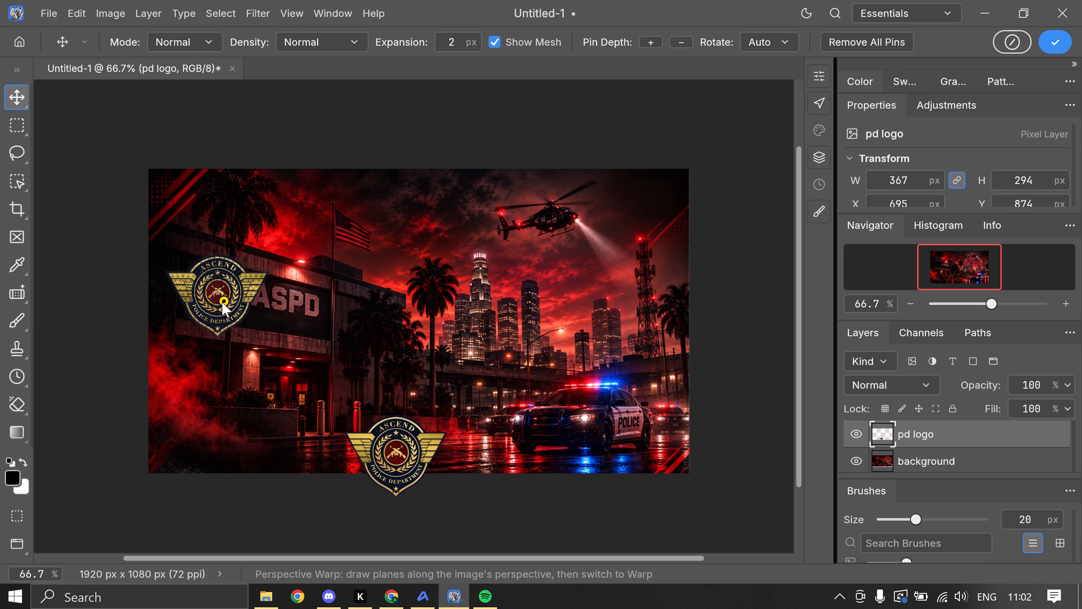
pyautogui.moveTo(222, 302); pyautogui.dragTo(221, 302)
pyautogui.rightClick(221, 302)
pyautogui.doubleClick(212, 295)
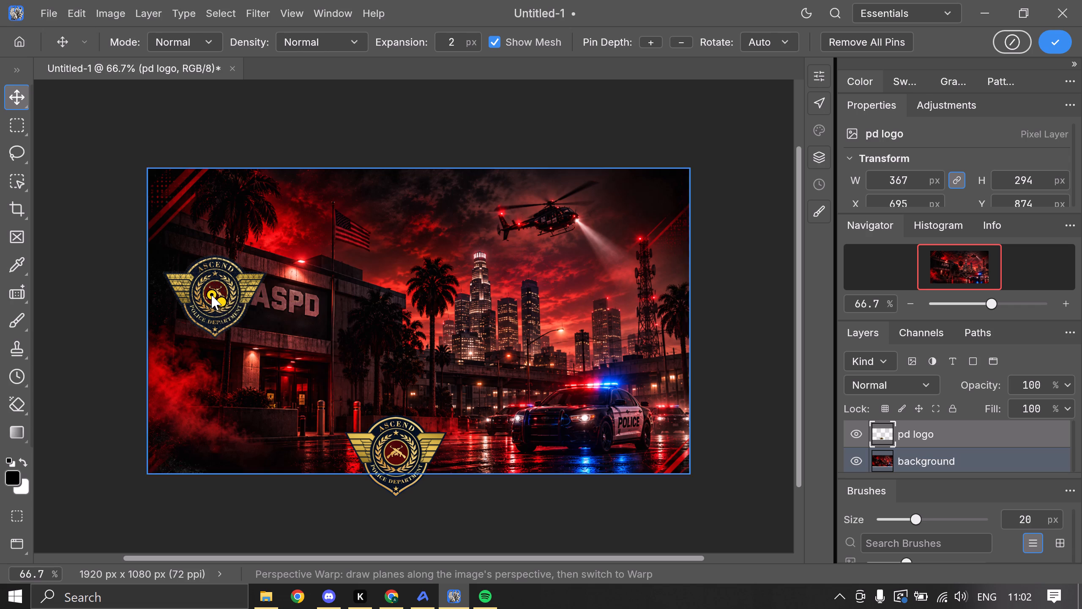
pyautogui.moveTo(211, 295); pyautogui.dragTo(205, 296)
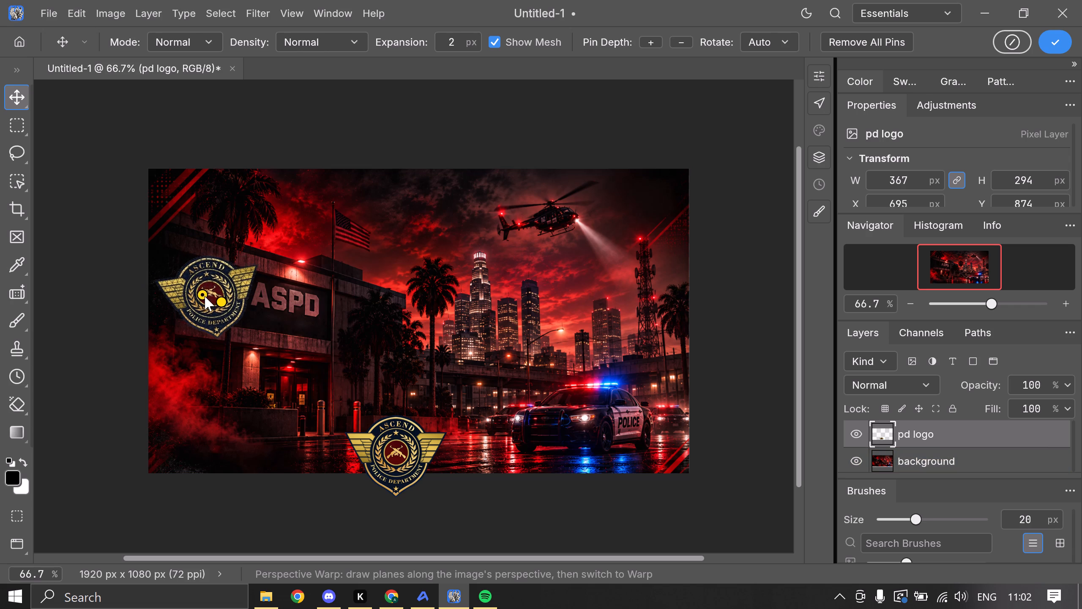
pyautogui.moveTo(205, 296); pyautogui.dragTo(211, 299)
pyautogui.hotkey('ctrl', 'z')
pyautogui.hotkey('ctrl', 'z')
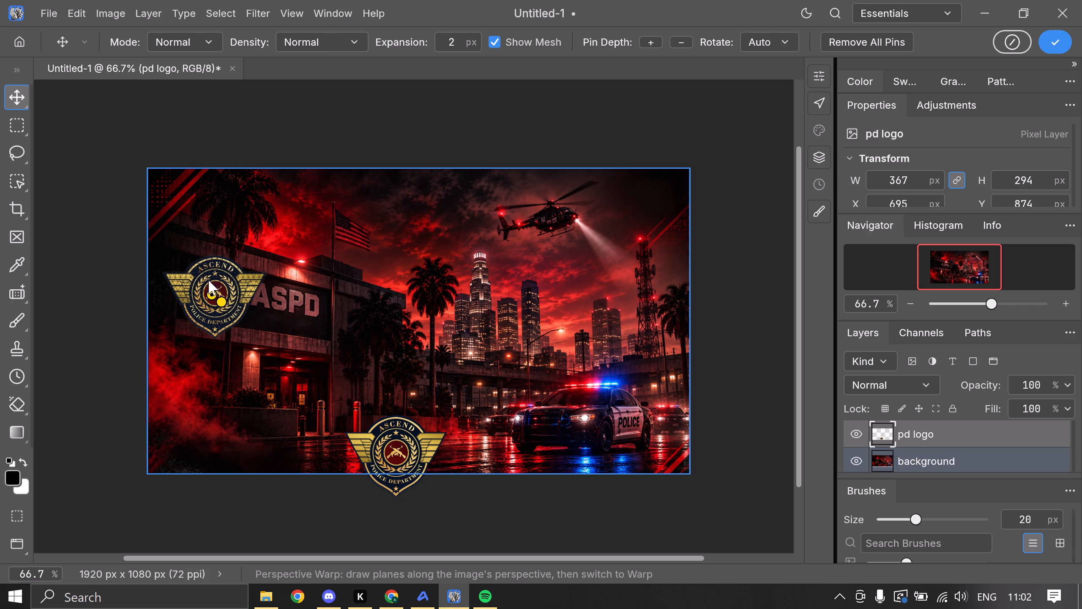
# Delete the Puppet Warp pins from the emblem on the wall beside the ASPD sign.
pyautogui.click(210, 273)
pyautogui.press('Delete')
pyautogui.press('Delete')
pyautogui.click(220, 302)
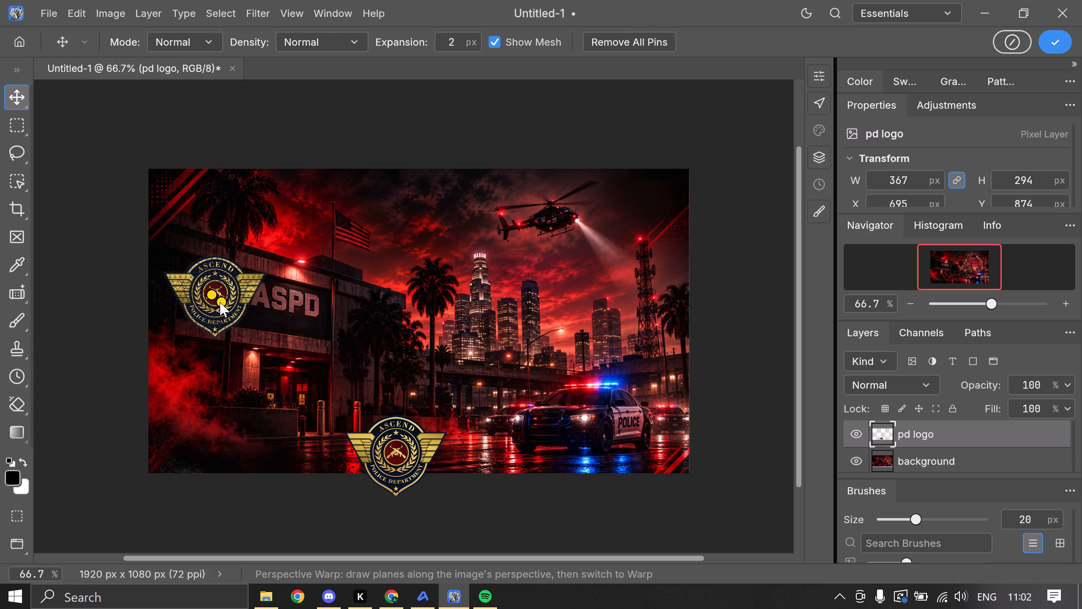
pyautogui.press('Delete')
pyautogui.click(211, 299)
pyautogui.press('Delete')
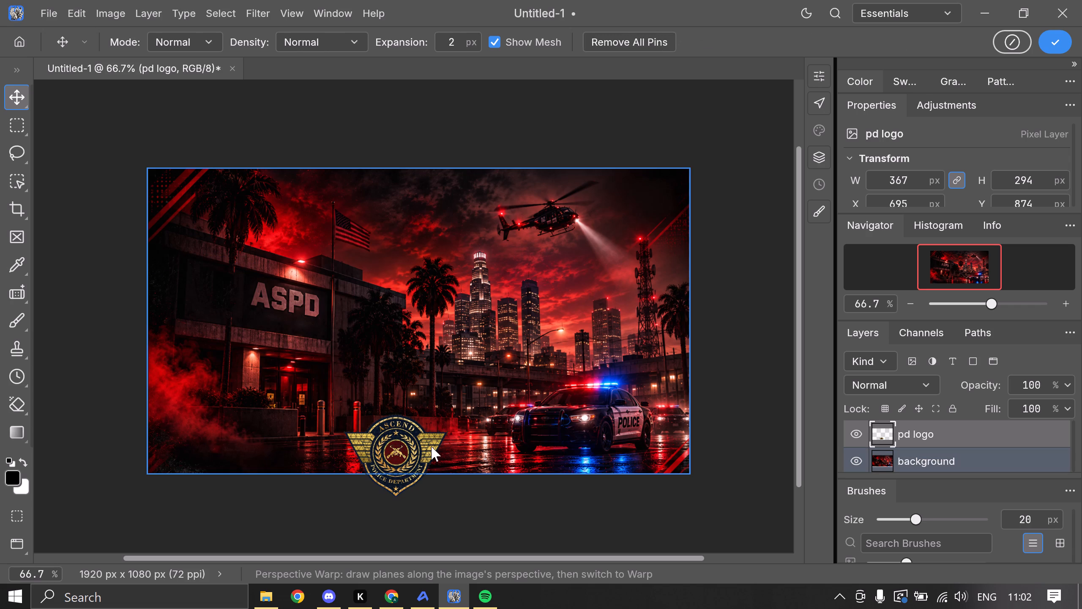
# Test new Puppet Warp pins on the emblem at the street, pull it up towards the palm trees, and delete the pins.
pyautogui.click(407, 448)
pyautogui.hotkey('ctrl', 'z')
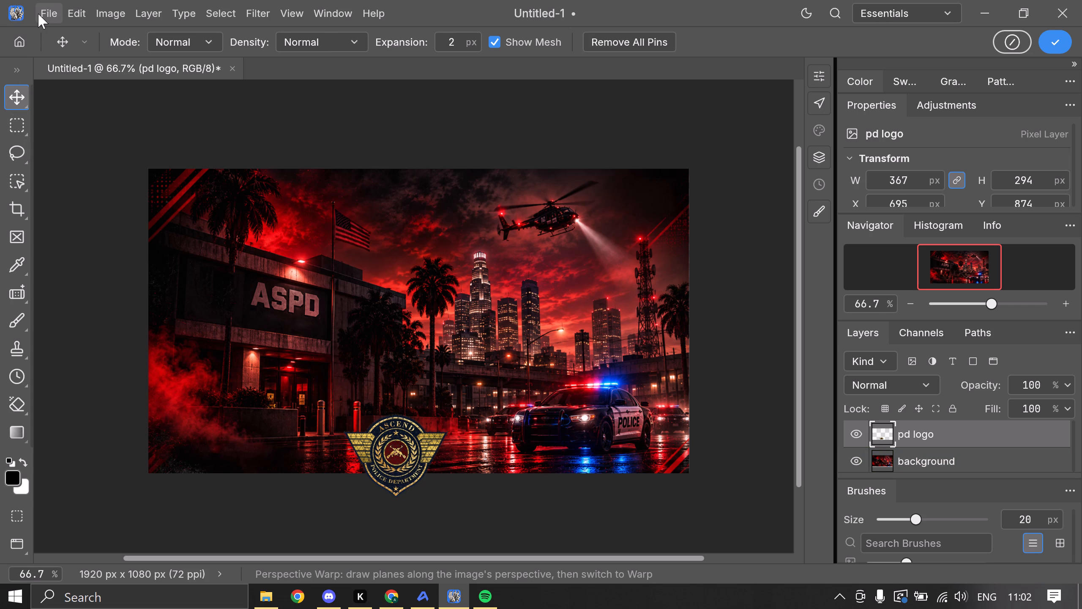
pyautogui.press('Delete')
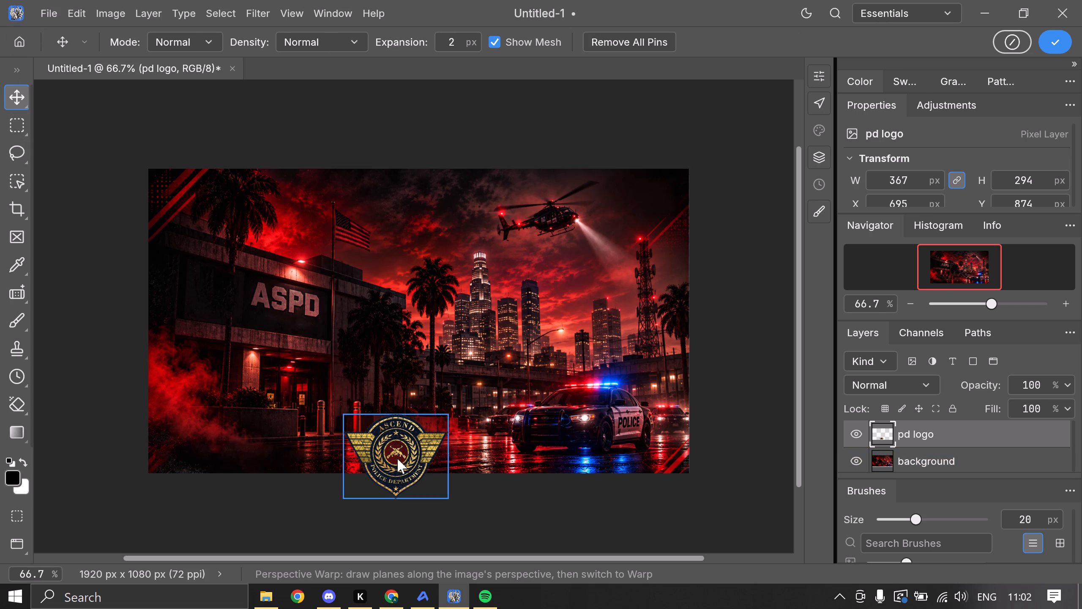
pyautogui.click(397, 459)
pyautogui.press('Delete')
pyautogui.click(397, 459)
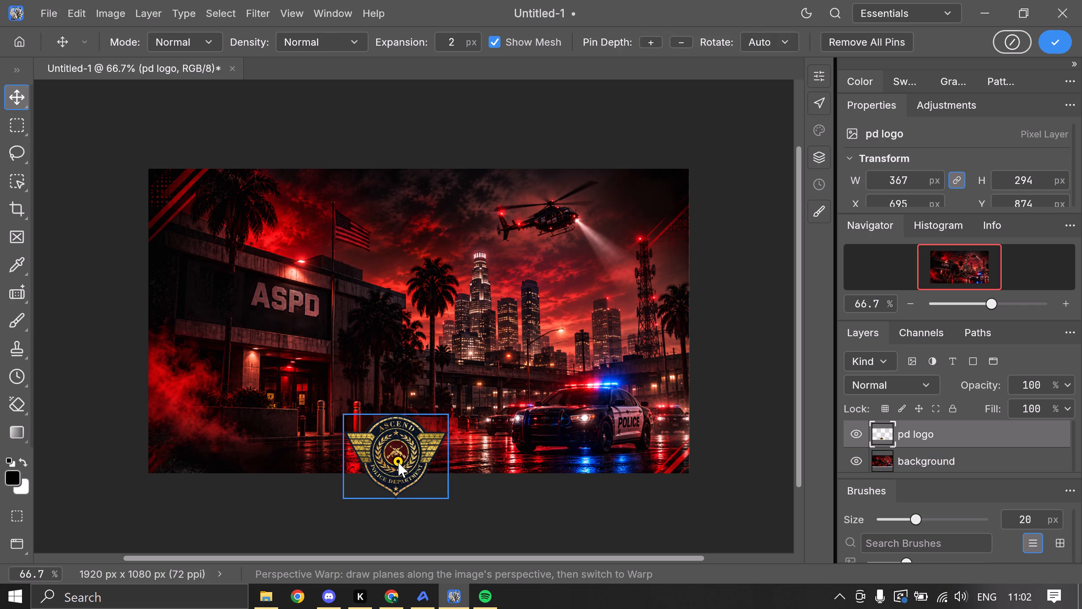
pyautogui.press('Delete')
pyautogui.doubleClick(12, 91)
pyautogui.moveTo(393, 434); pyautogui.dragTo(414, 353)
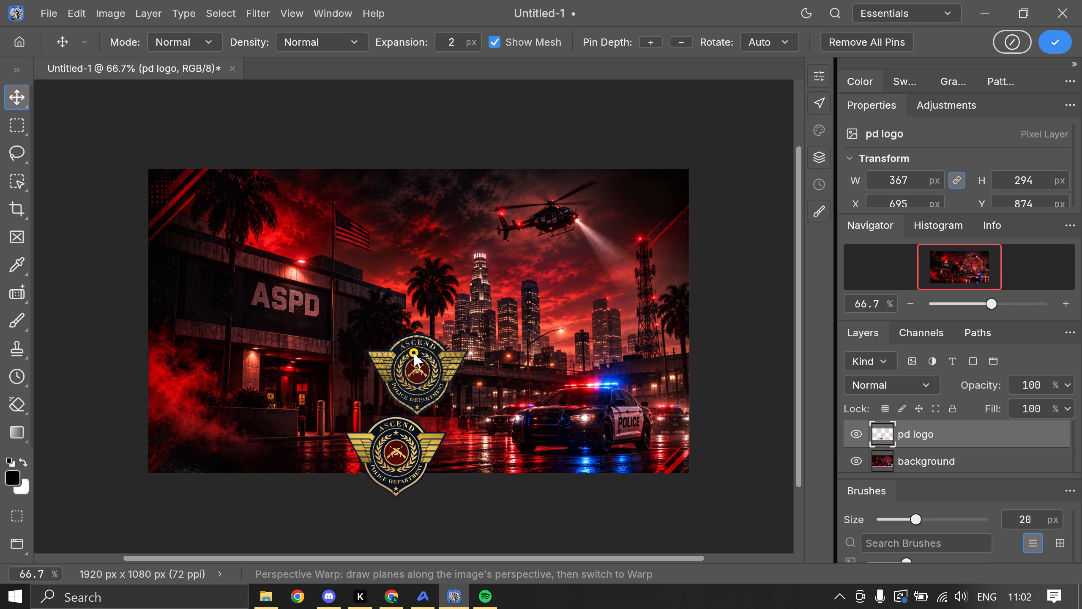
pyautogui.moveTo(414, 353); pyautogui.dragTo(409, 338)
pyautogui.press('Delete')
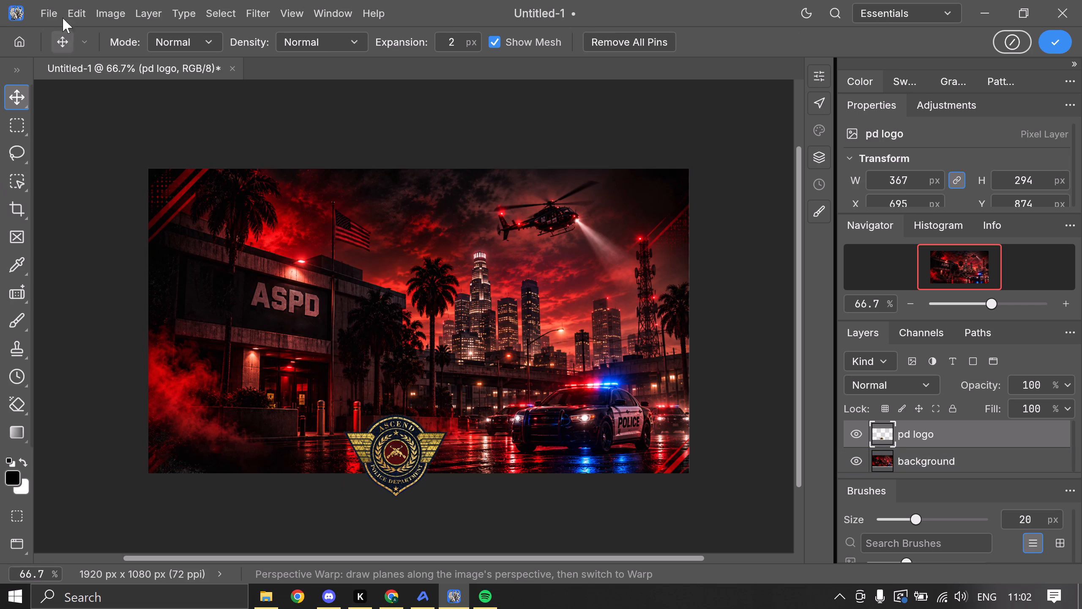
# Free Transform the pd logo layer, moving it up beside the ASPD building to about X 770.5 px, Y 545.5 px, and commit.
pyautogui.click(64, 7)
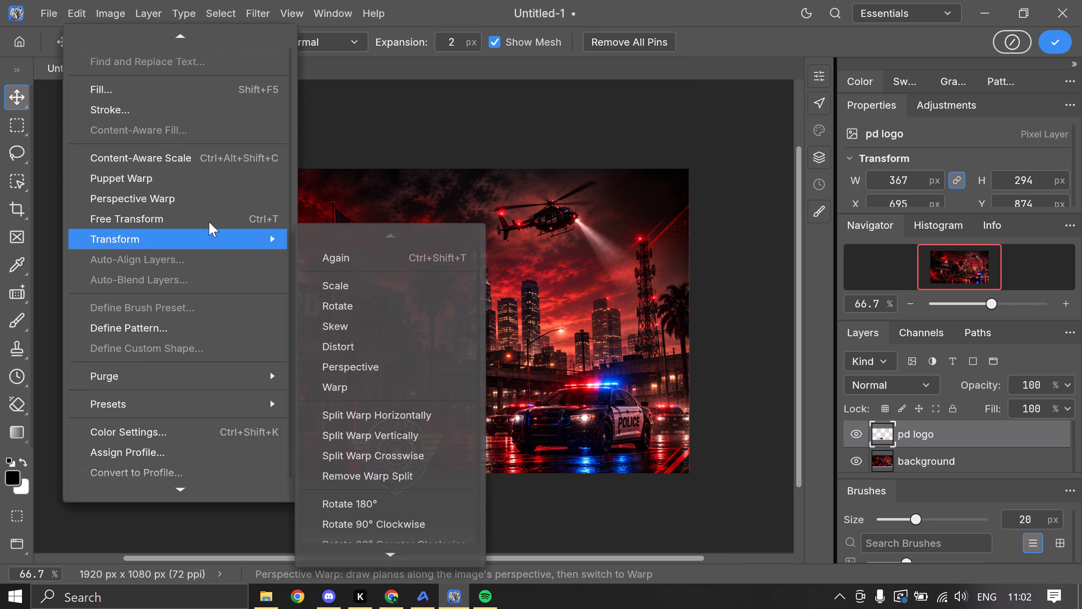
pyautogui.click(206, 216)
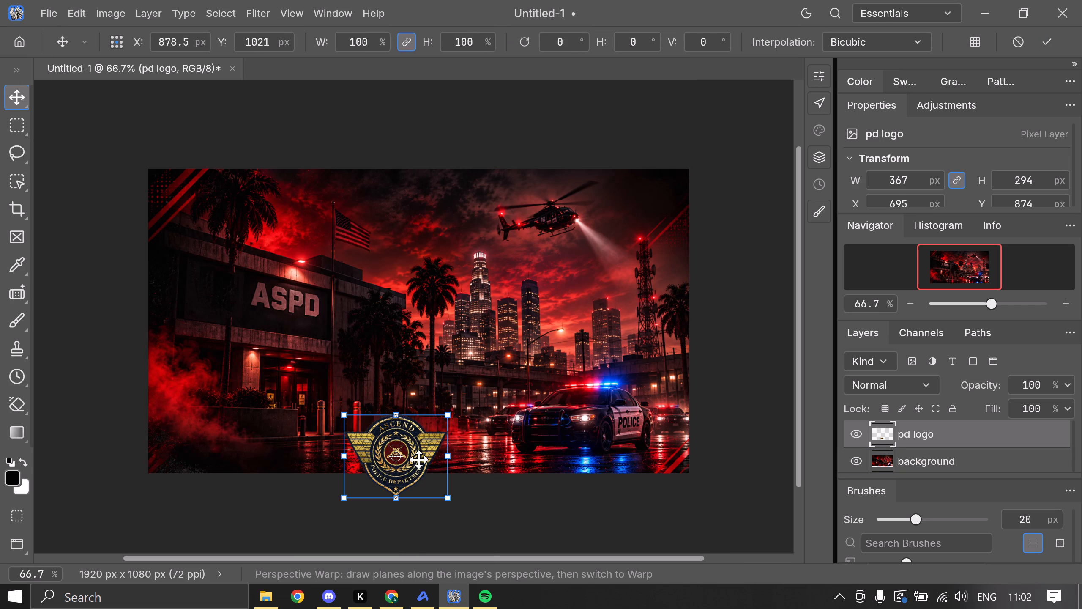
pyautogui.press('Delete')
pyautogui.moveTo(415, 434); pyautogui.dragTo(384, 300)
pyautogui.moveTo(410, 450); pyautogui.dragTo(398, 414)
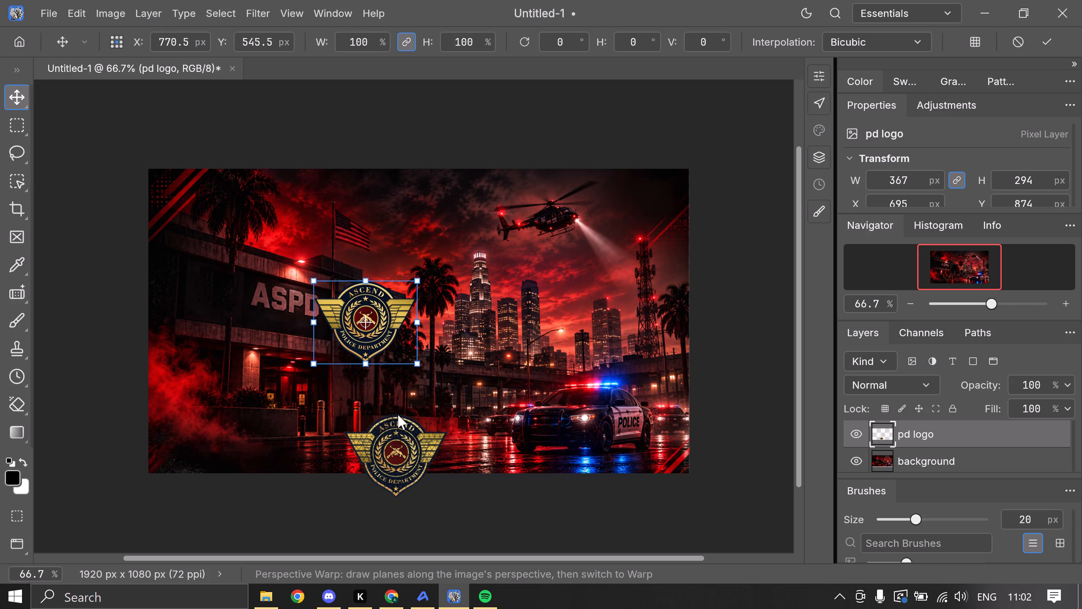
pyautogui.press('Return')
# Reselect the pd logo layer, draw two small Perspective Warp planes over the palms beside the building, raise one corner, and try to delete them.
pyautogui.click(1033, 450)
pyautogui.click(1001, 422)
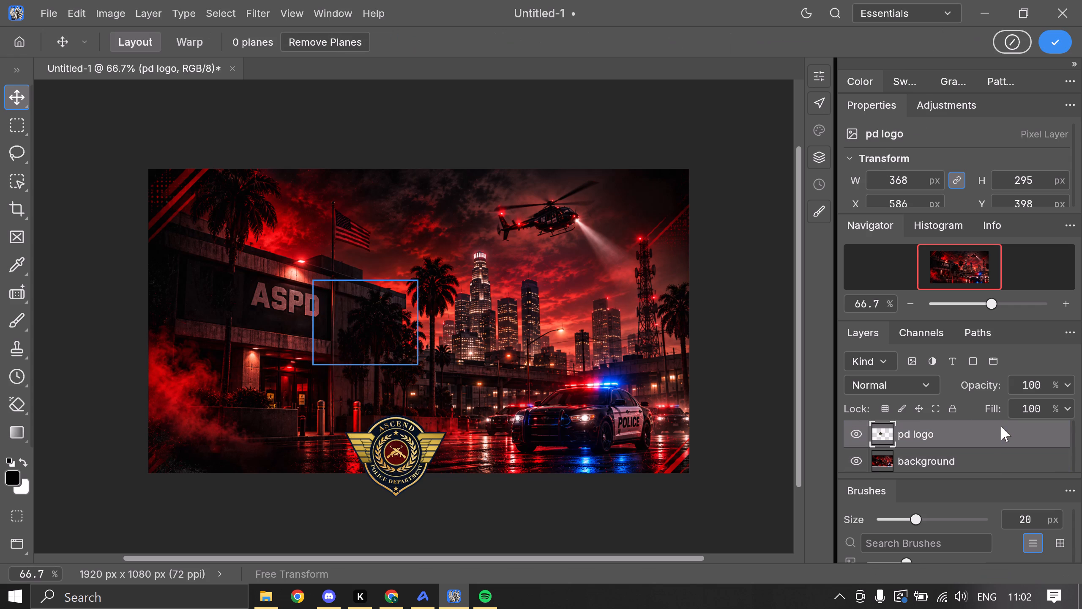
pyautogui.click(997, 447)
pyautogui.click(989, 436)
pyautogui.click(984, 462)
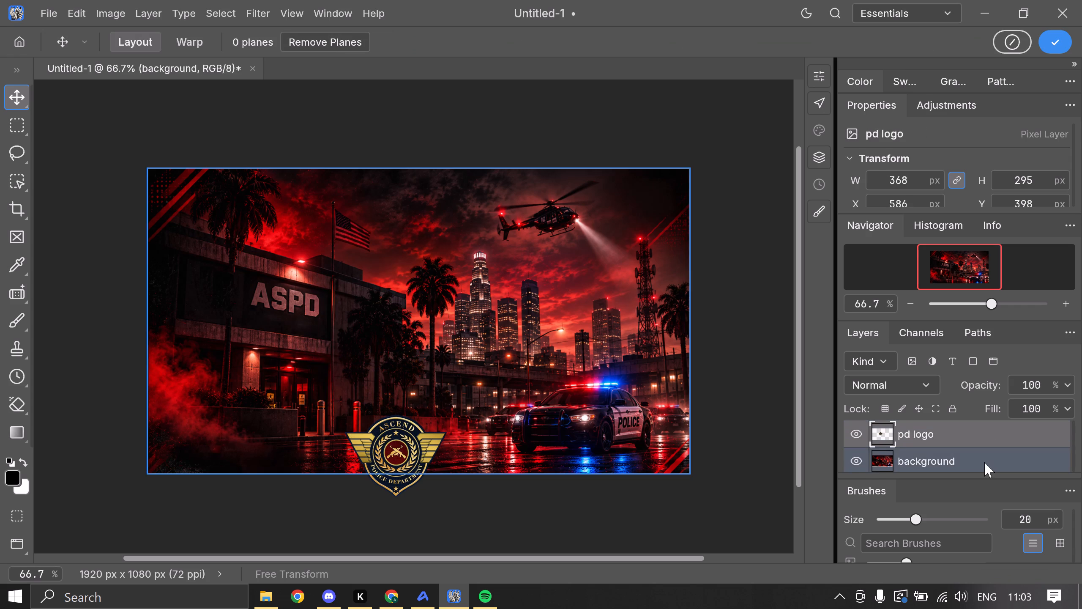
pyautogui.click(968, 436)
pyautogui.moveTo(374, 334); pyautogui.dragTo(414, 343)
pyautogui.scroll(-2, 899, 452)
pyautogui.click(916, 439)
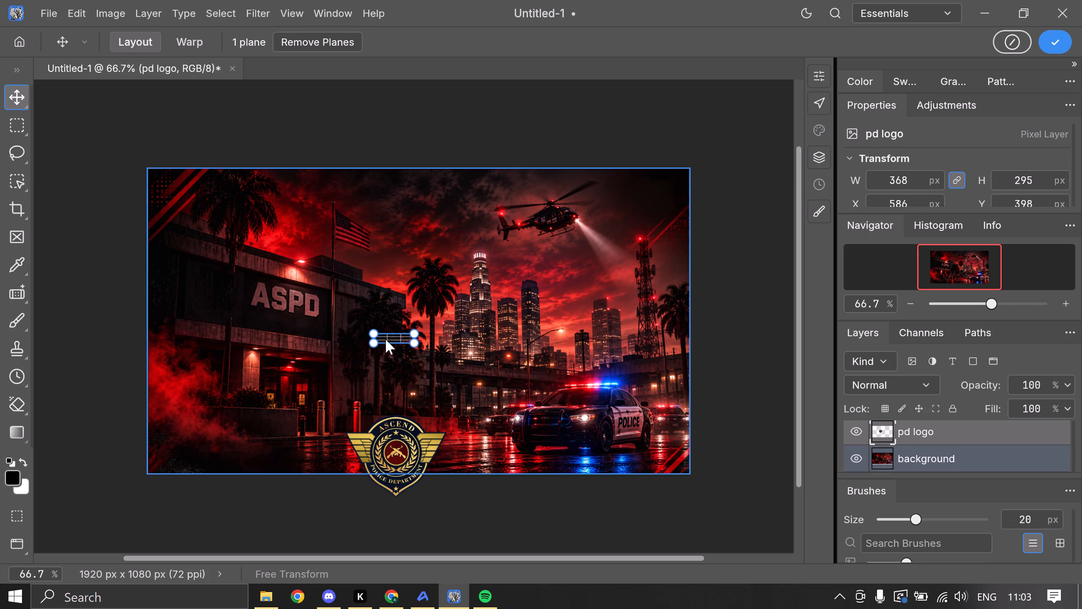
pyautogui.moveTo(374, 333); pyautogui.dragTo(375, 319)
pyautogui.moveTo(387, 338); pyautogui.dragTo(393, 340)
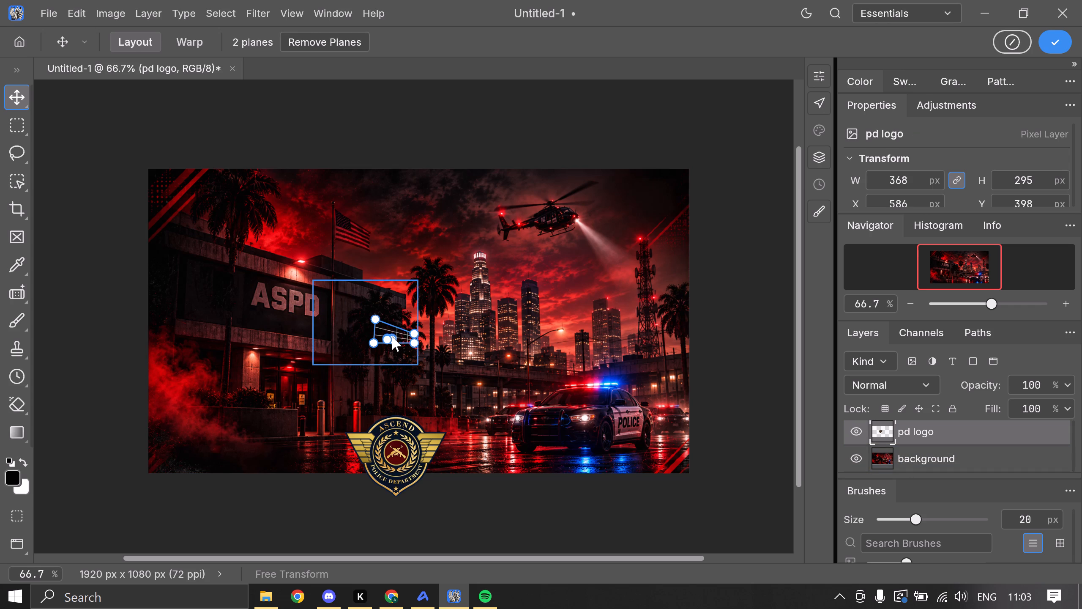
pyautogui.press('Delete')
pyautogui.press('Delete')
# Delete the pd logo layer.
pyautogui.click(420, 453)
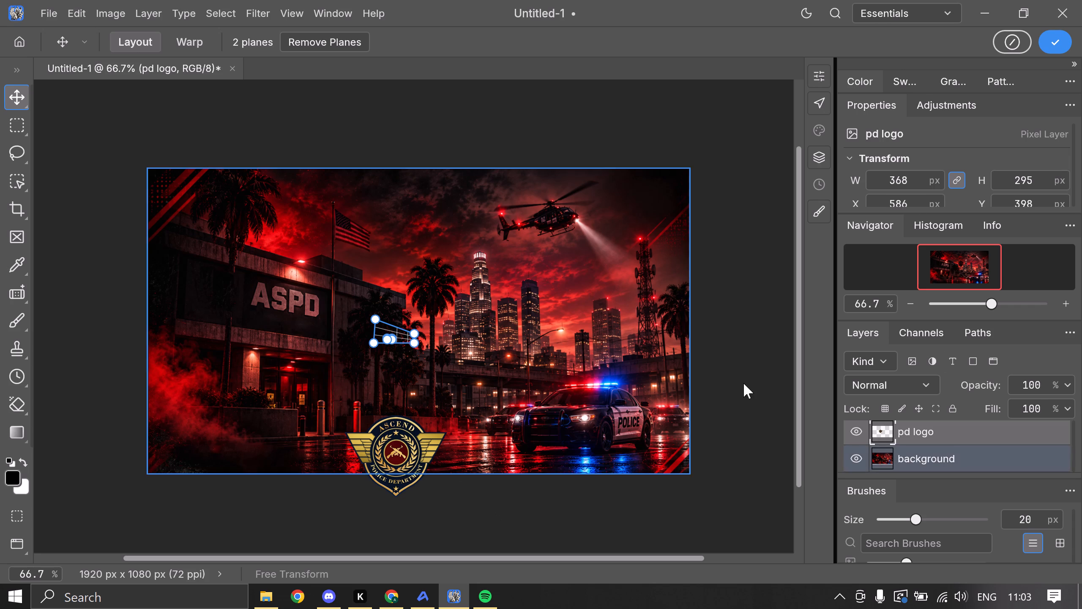
pyautogui.scroll(-1, 1064, 411)
pyautogui.rightClick(918, 439)
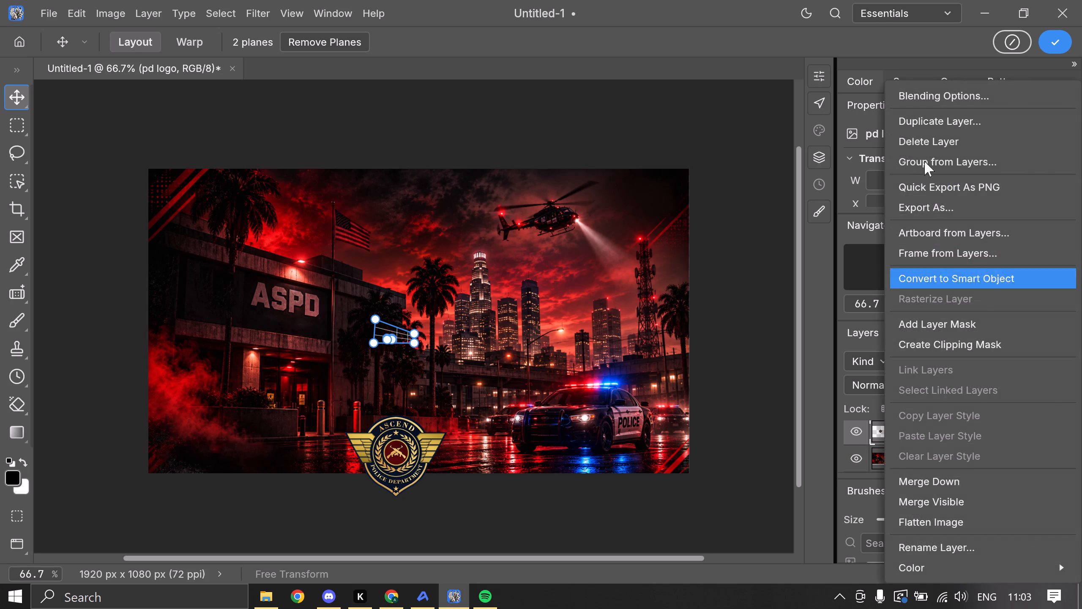
pyautogui.click(918, 140)
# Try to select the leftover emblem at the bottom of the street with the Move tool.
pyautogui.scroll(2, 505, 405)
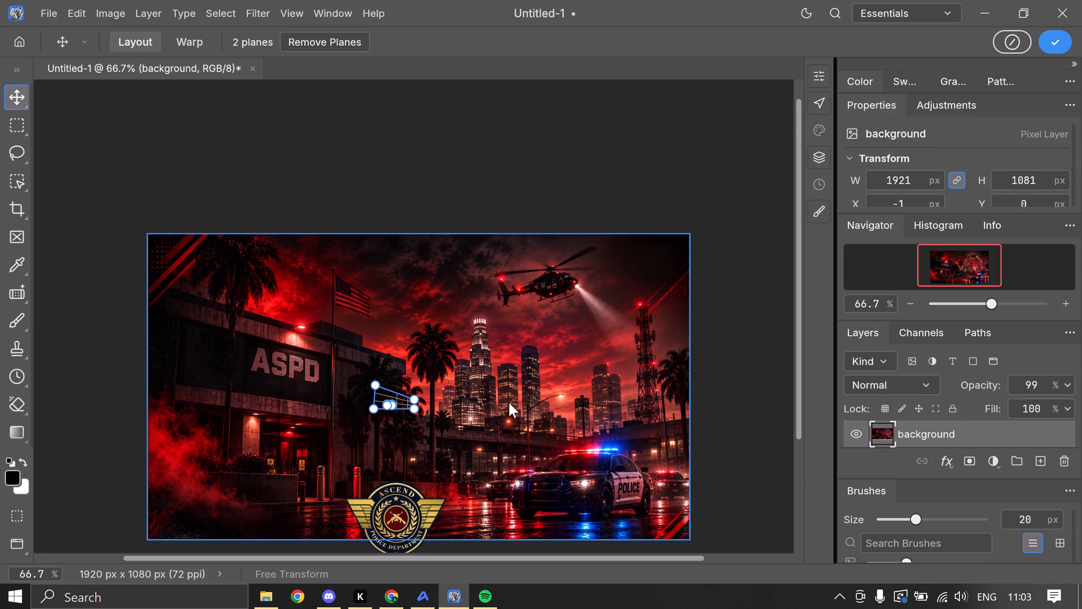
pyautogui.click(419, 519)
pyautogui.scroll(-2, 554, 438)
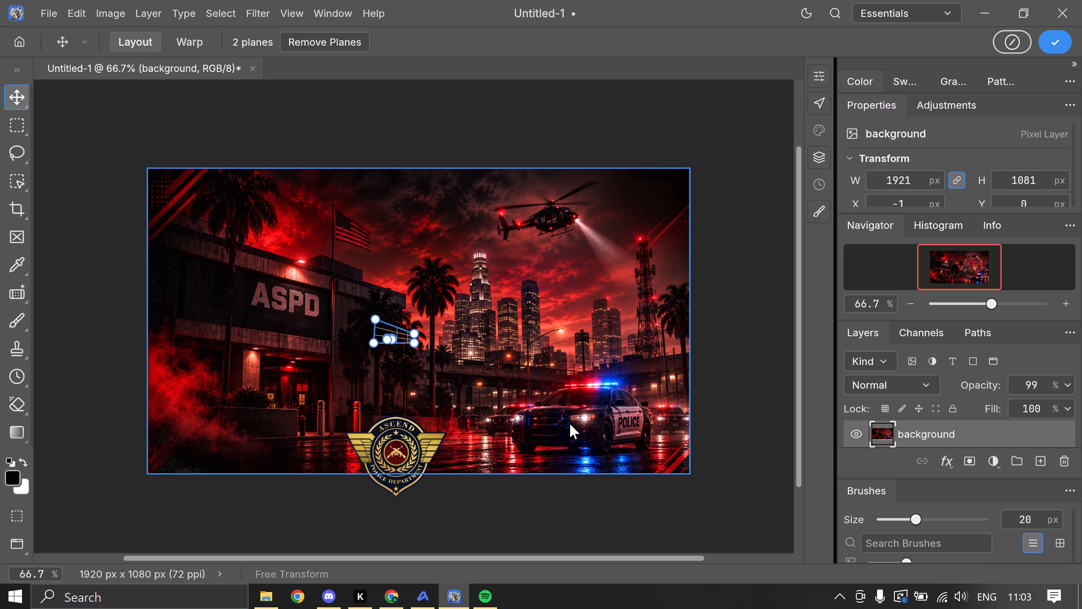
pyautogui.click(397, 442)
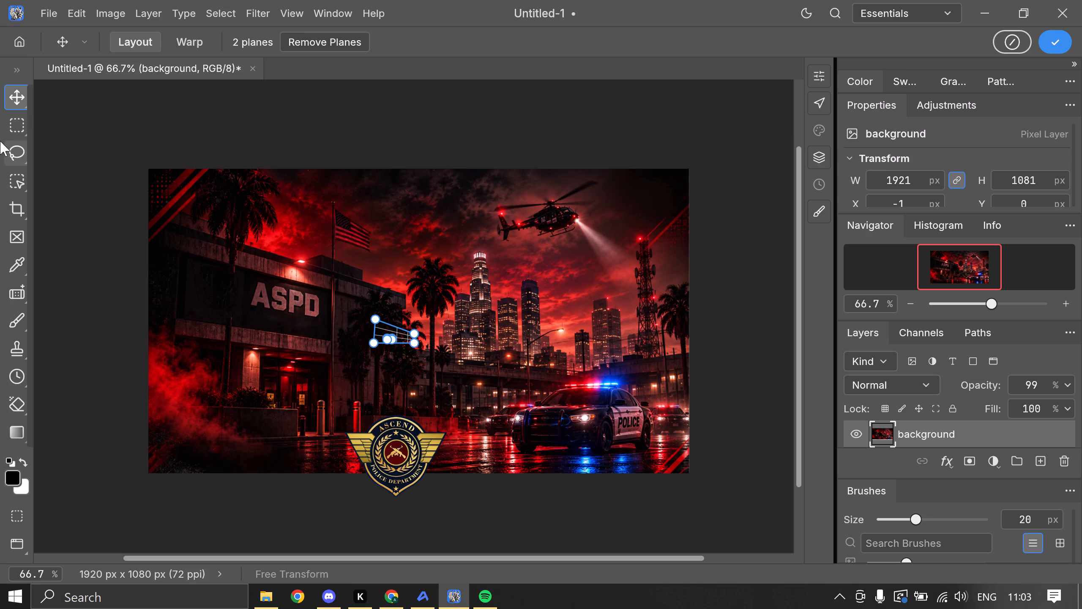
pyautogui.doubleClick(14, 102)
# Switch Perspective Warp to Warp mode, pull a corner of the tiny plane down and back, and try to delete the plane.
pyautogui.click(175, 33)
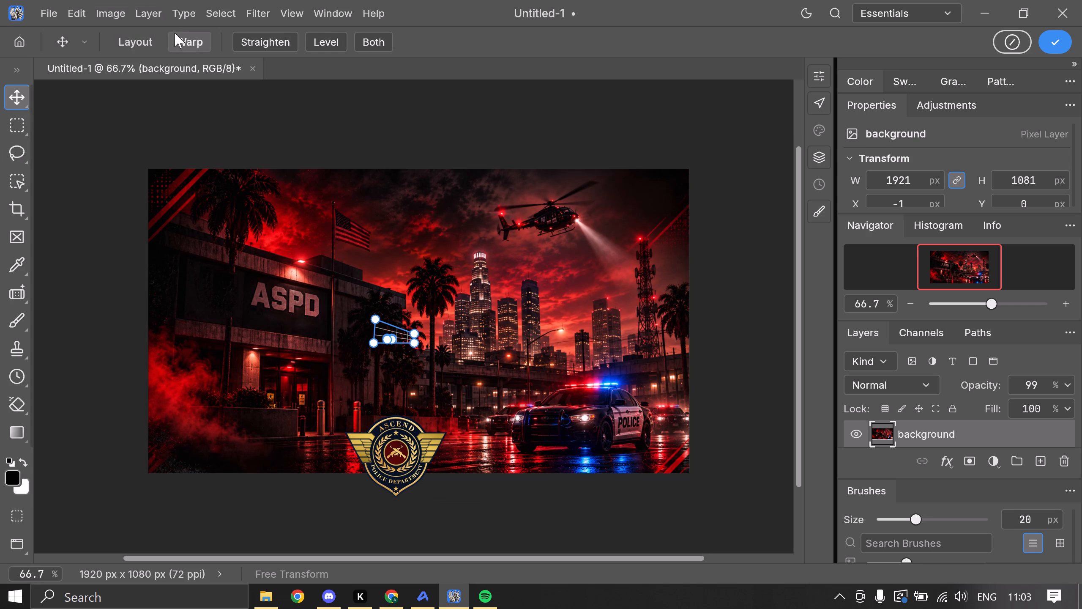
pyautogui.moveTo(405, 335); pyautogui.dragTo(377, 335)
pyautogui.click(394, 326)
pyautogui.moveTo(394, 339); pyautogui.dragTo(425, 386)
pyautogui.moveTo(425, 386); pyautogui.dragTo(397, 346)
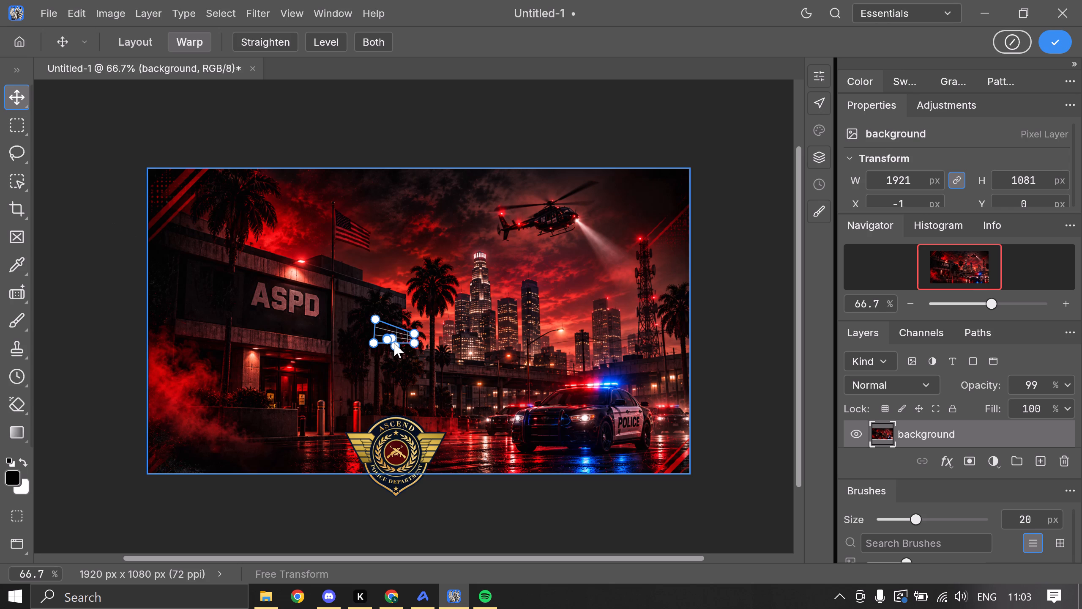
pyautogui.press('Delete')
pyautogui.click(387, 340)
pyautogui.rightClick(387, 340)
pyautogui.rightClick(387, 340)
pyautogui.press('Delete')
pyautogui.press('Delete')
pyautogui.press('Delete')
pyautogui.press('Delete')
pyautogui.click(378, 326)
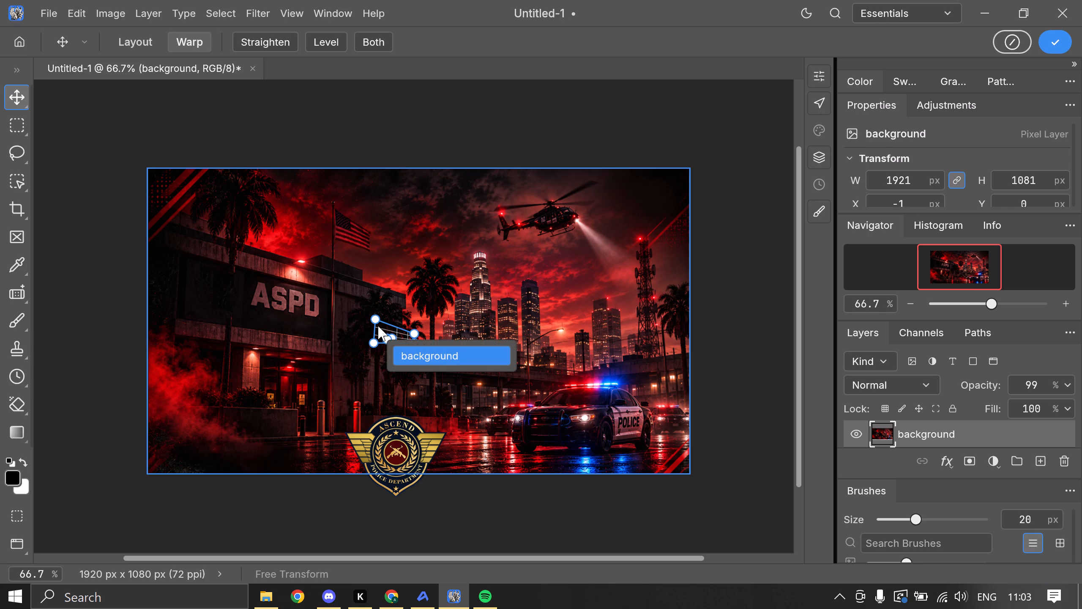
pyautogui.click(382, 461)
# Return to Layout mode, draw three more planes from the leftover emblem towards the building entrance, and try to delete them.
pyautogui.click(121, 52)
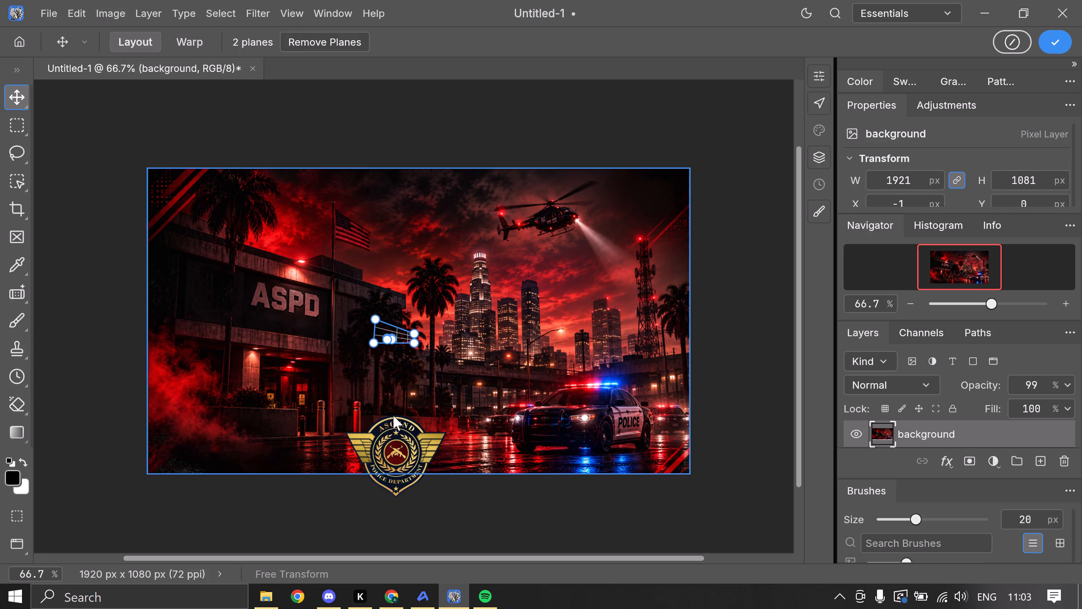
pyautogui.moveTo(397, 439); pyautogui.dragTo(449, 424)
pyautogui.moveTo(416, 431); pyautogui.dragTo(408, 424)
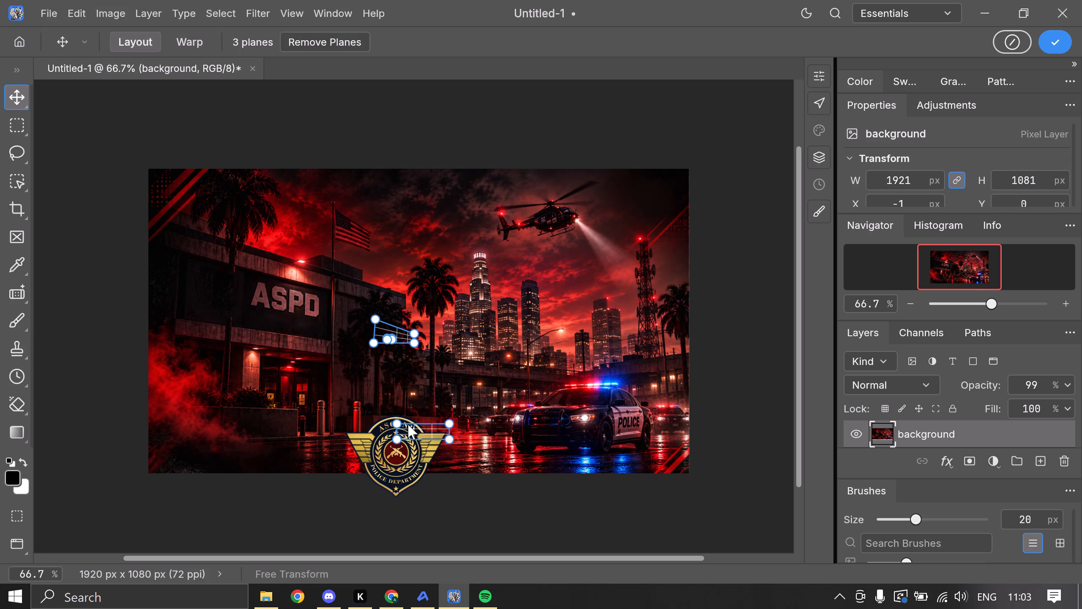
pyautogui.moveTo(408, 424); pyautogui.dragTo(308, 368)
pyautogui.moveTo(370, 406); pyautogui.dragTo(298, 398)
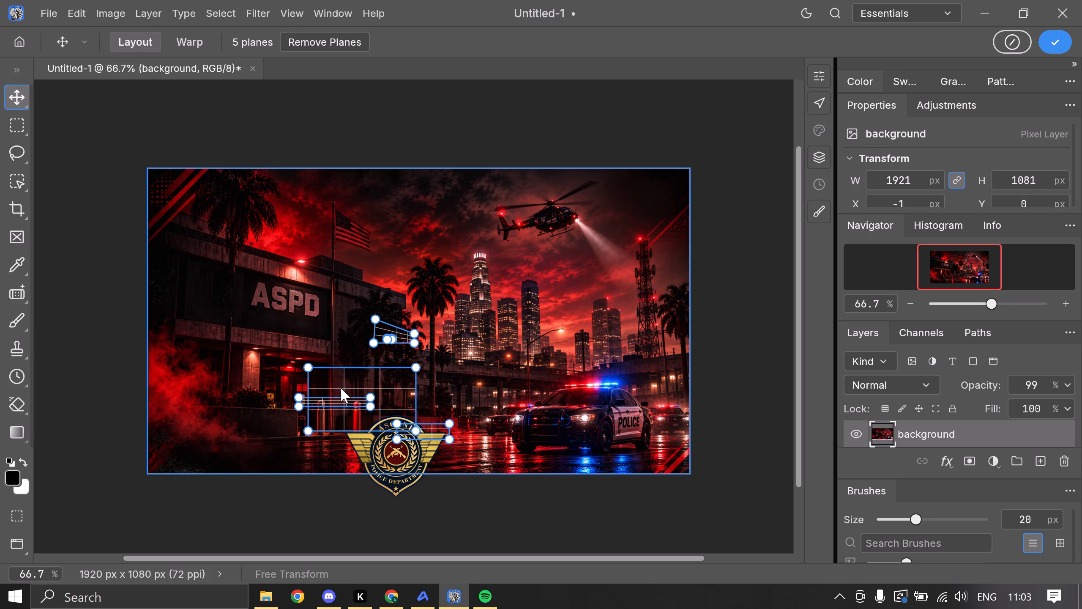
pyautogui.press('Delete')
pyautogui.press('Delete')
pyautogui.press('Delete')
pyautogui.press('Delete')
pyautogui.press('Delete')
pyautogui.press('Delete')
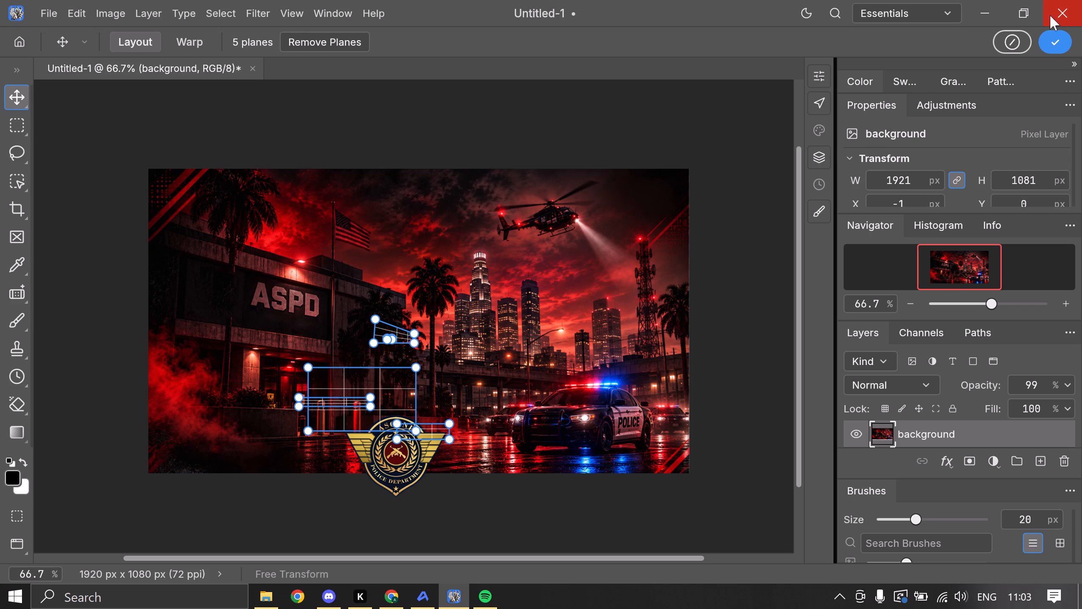
# Cancel the Perspective Warp.
pyautogui.click(1027, 41)
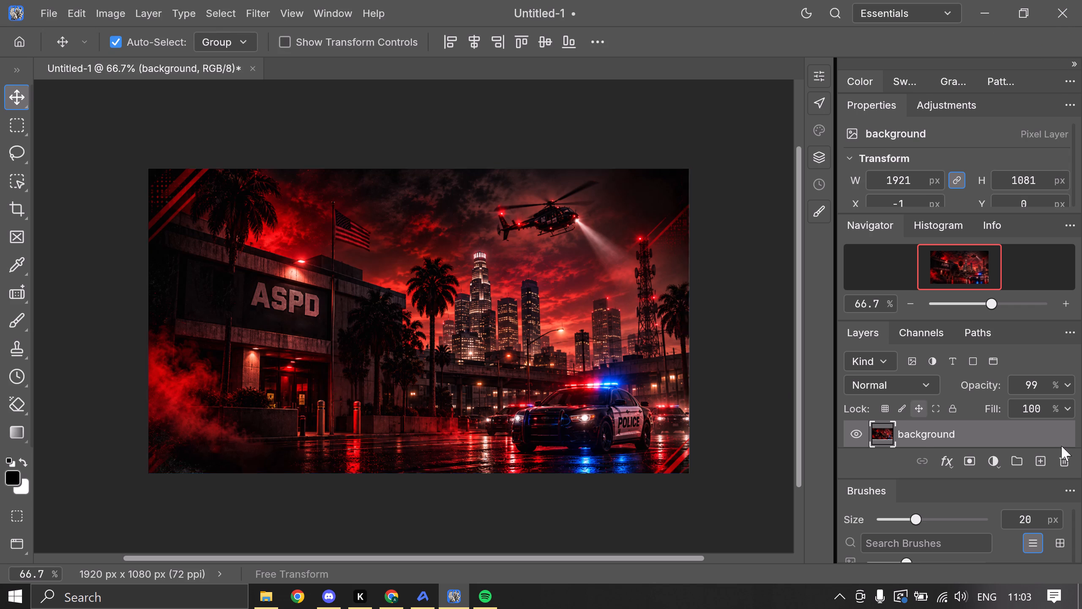
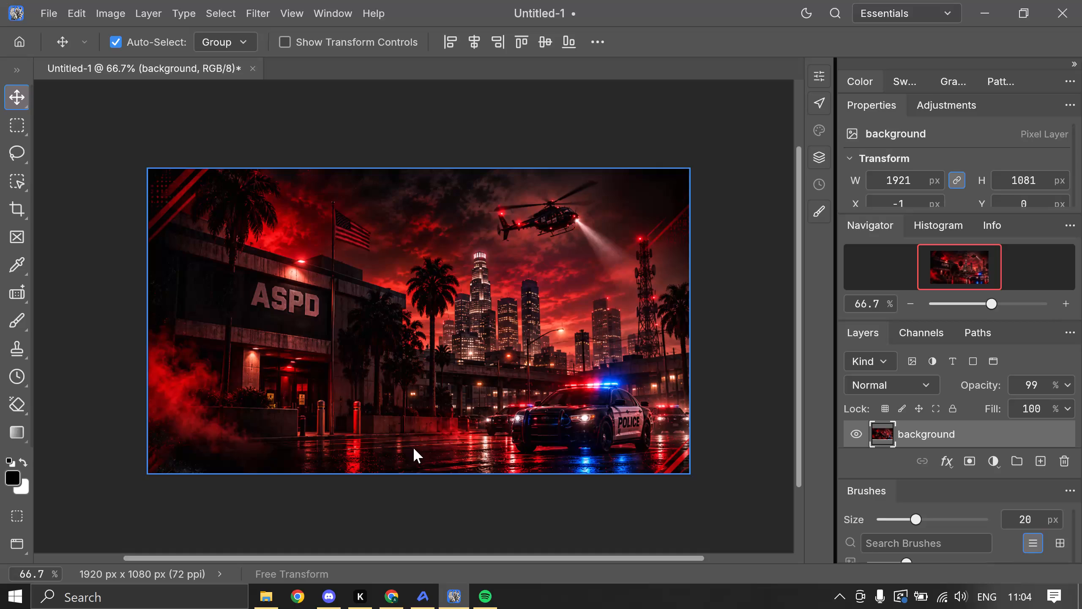
# Paste the police emblem, scale it down to about 238 x 191 px and place it on the building wall beside the ASPD lettering.
pyautogui.hotkey('ctrl', 'v')
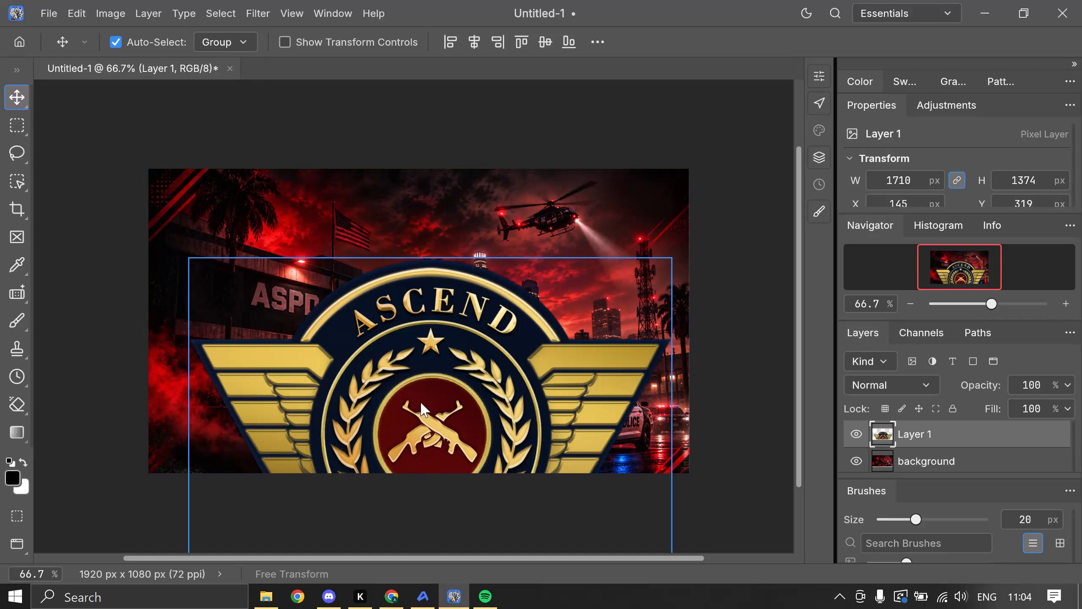
pyautogui.moveTo(427, 395); pyautogui.dragTo(395, 274)
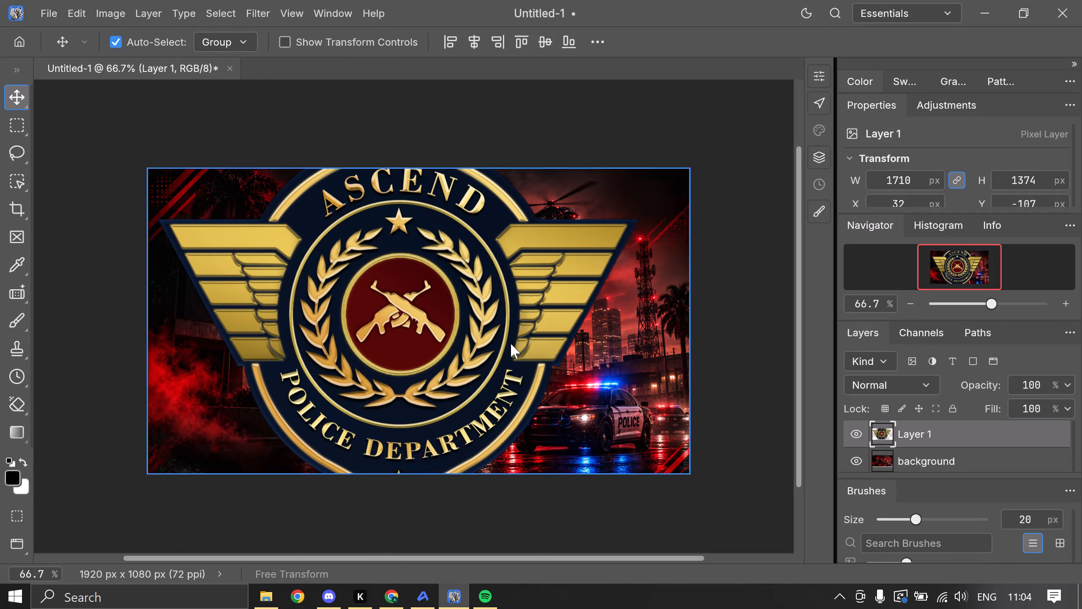
pyautogui.click(510, 343)
pyautogui.hotkey('ctrl', 't')
pyautogui.moveTo(634, 527); pyautogui.dragTo(559, 458)
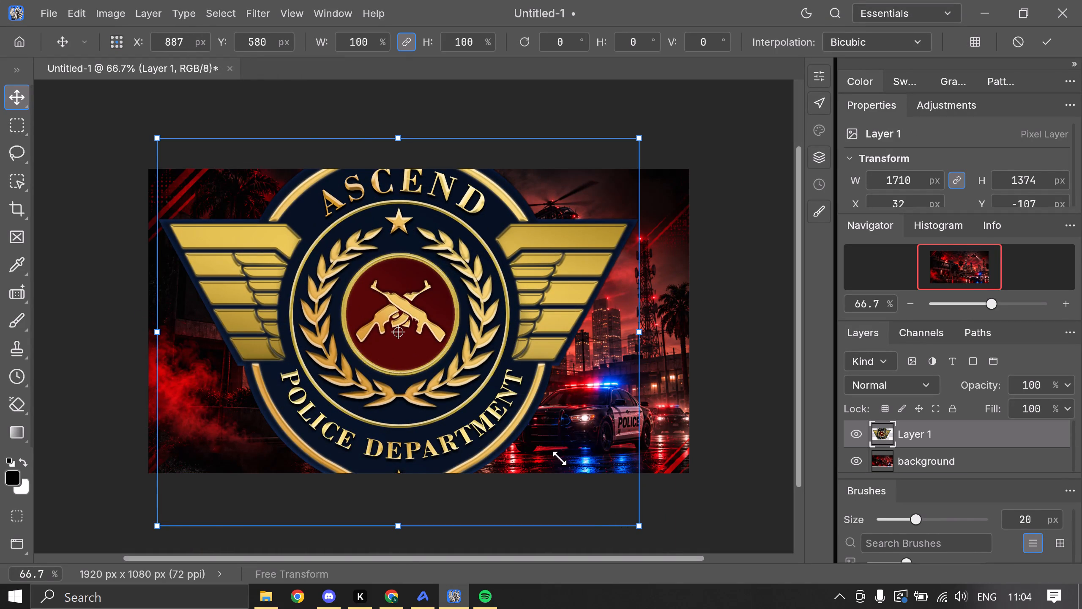
pyautogui.moveTo(559, 458); pyautogui.dragTo(281, 235)
pyautogui.moveTo(241, 219); pyautogui.dragTo(291, 310)
pyautogui.moveTo(326, 329); pyautogui.dragTo(264, 291)
pyautogui.moveTo(260, 261); pyautogui.dragTo(230, 299)
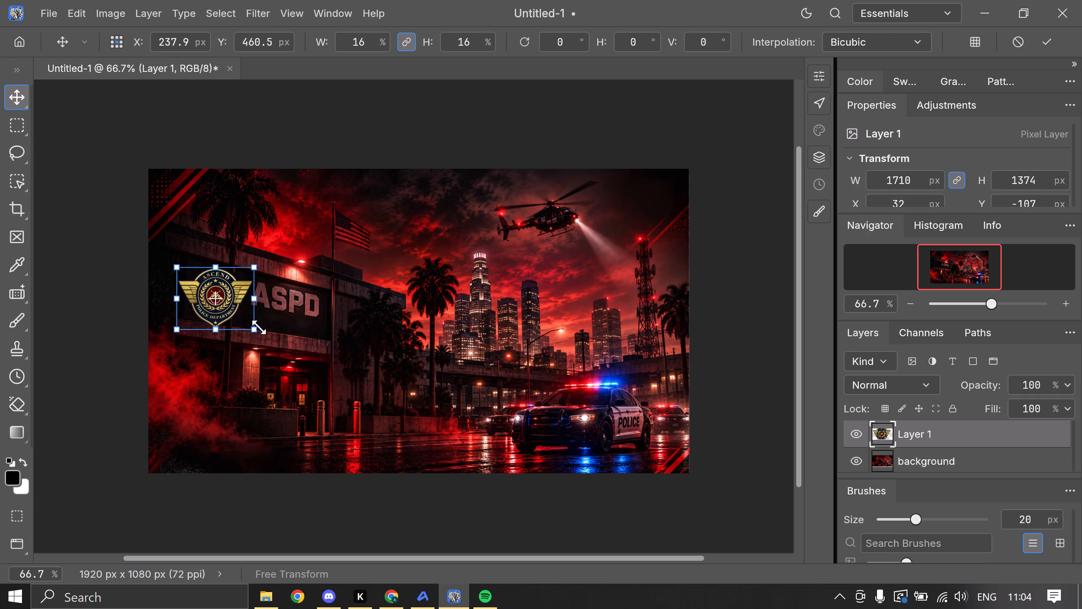
pyautogui.moveTo(252, 333); pyautogui.dragTo(229, 313)
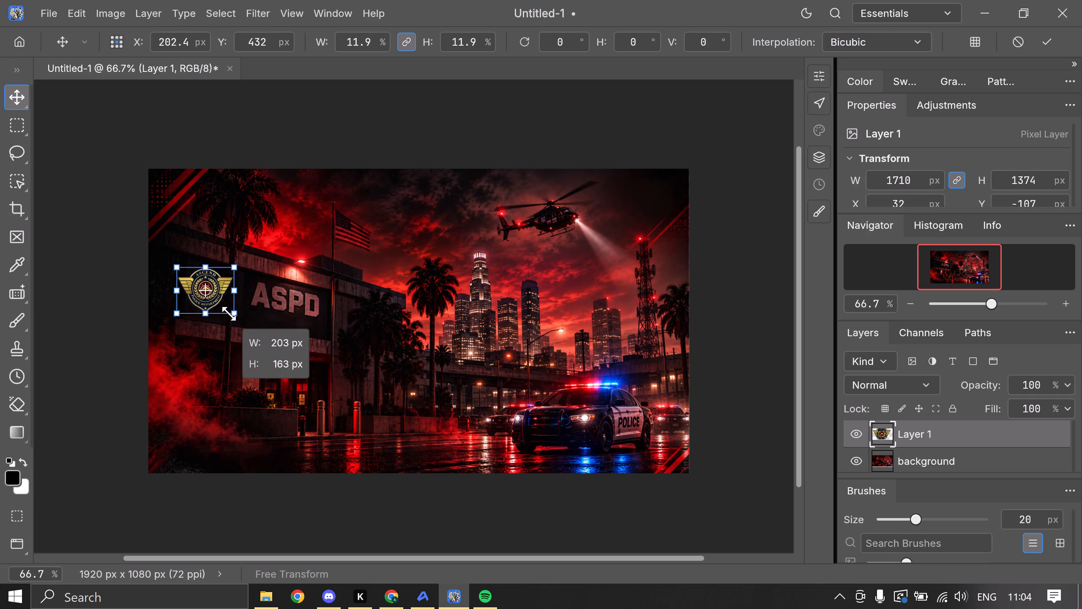
pyautogui.moveTo(229, 313); pyautogui.dragTo(233, 315)
pyautogui.click(220, 299)
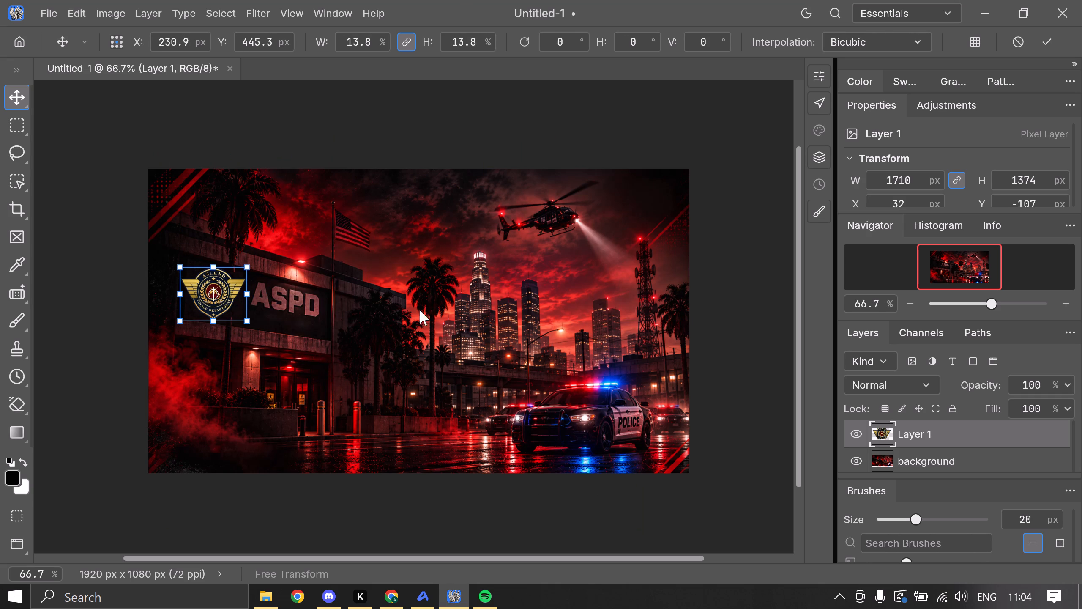
pyautogui.click(440, 303)
# Enable the transform controls for the emblem and shrink it to about 191 x 154 px.
pyautogui.click(207, 293)
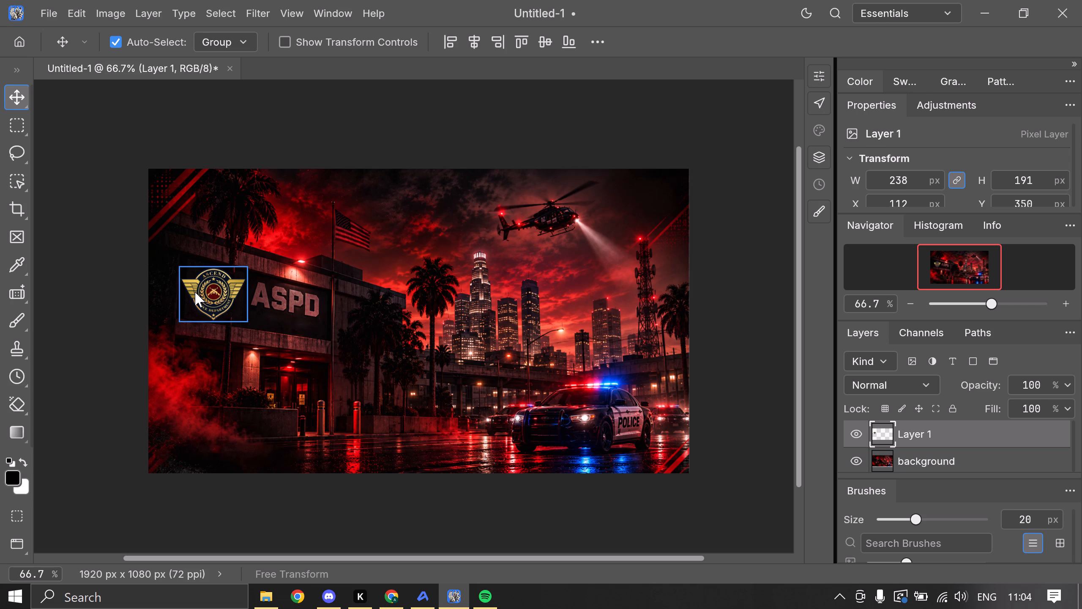
pyautogui.click(283, 38)
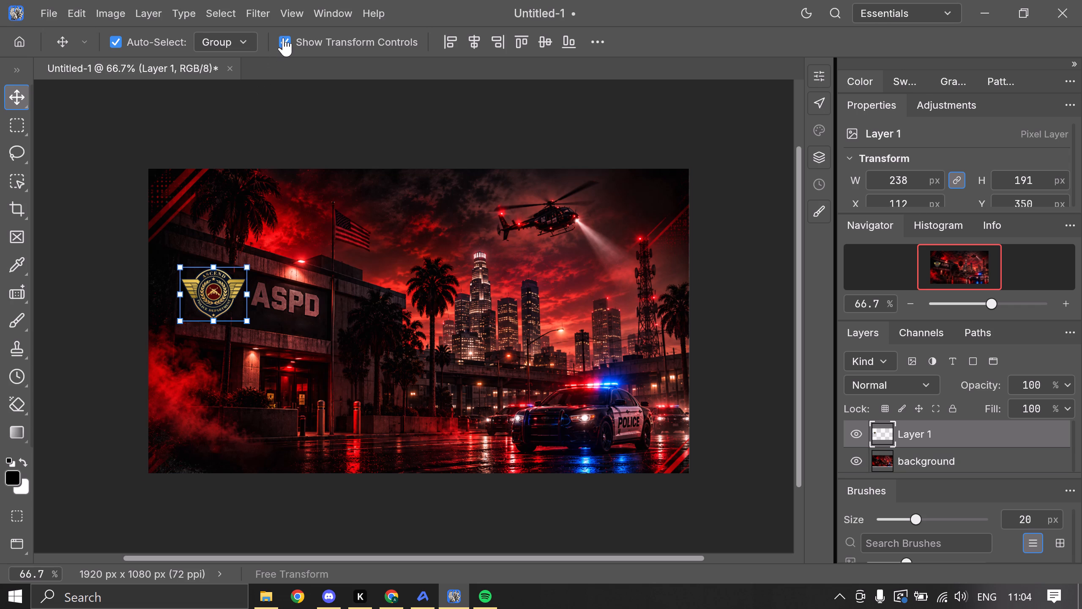
pyautogui.moveTo(243, 267); pyautogui.dragTo(219, 280)
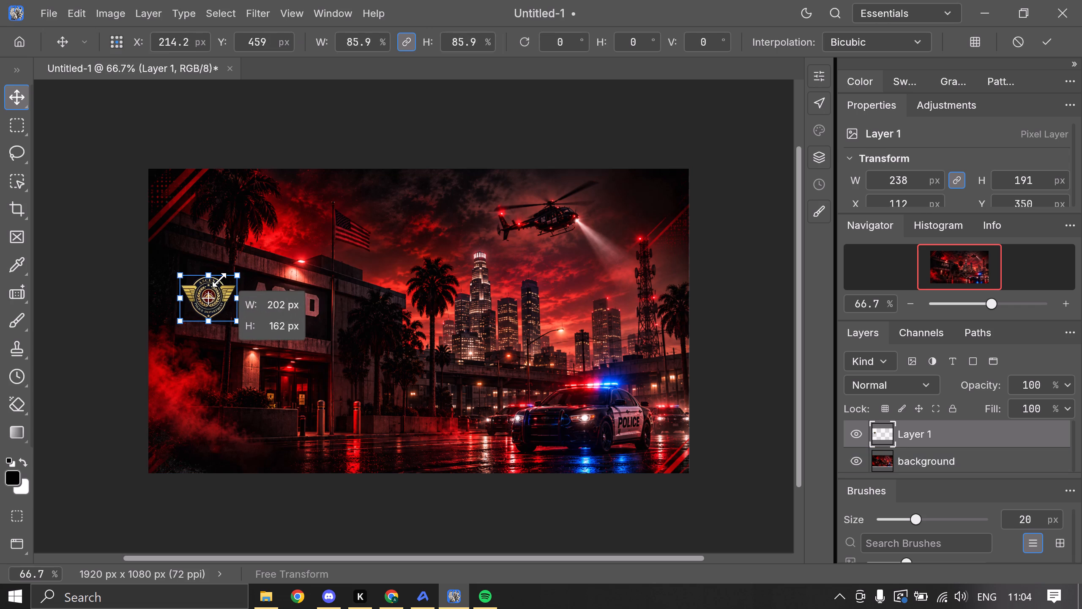
pyautogui.moveTo(219, 280); pyautogui.dragTo(224, 278)
pyautogui.click(290, 117)
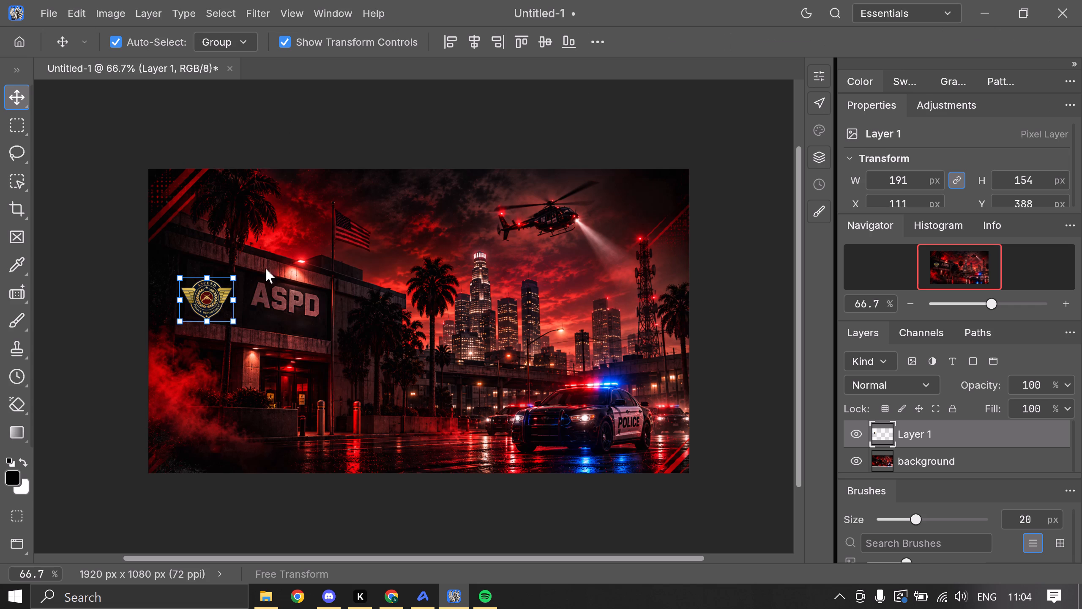
# Move the emblem about 41 px closer to the ASPD lettering and about 27 px up, centring it on the dark sign area.
pyautogui.moveTo(208, 300); pyautogui.dragTo(213, 292)
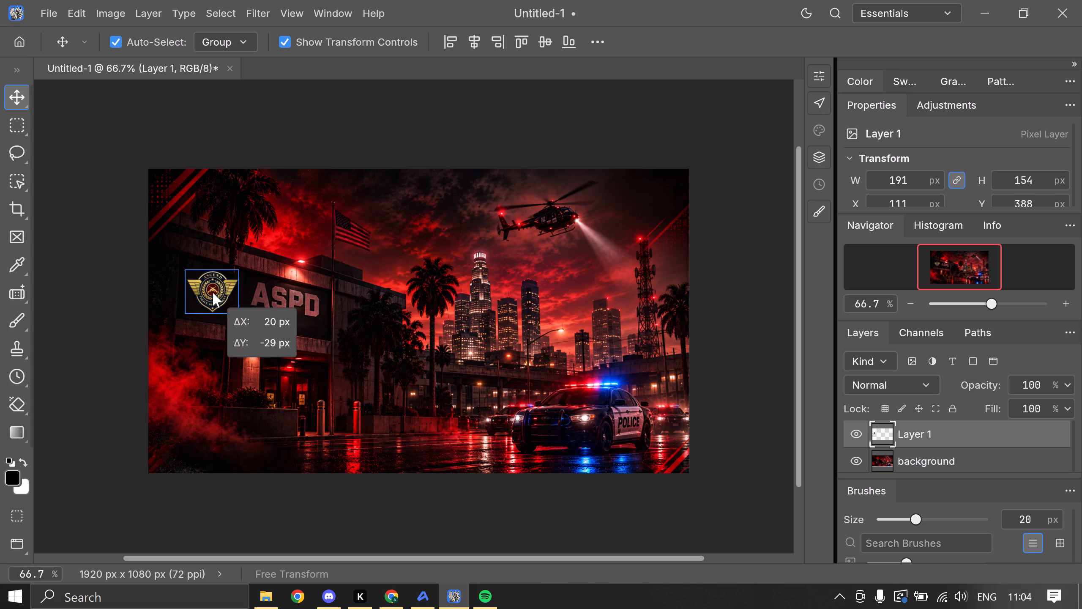
pyautogui.moveTo(213, 292); pyautogui.dragTo(219, 292)
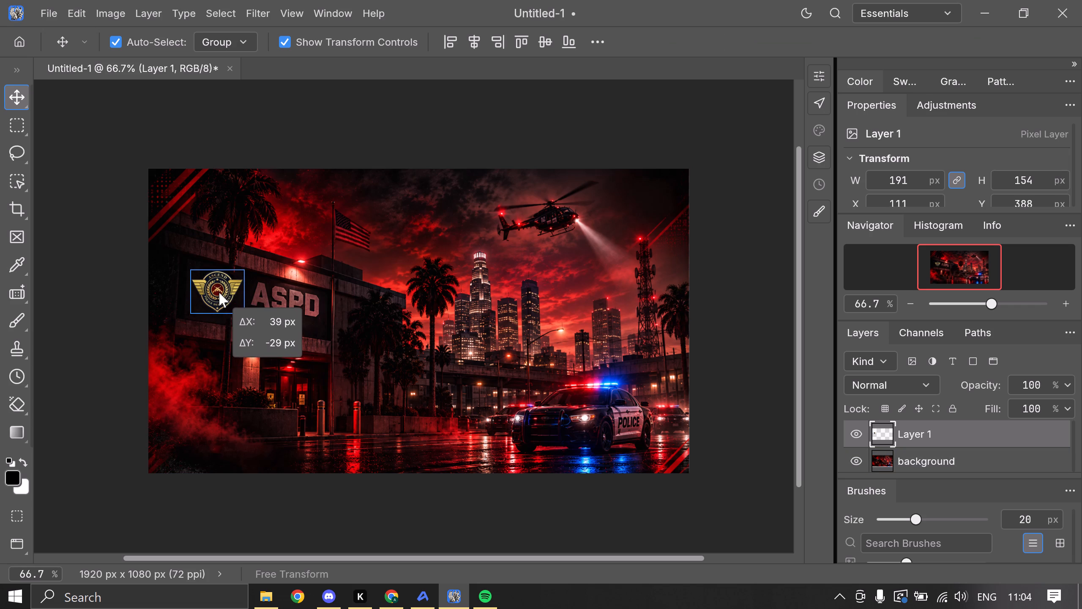
pyautogui.moveTo(219, 292); pyautogui.dragTo(219, 293)
pyautogui.click(333, 365)
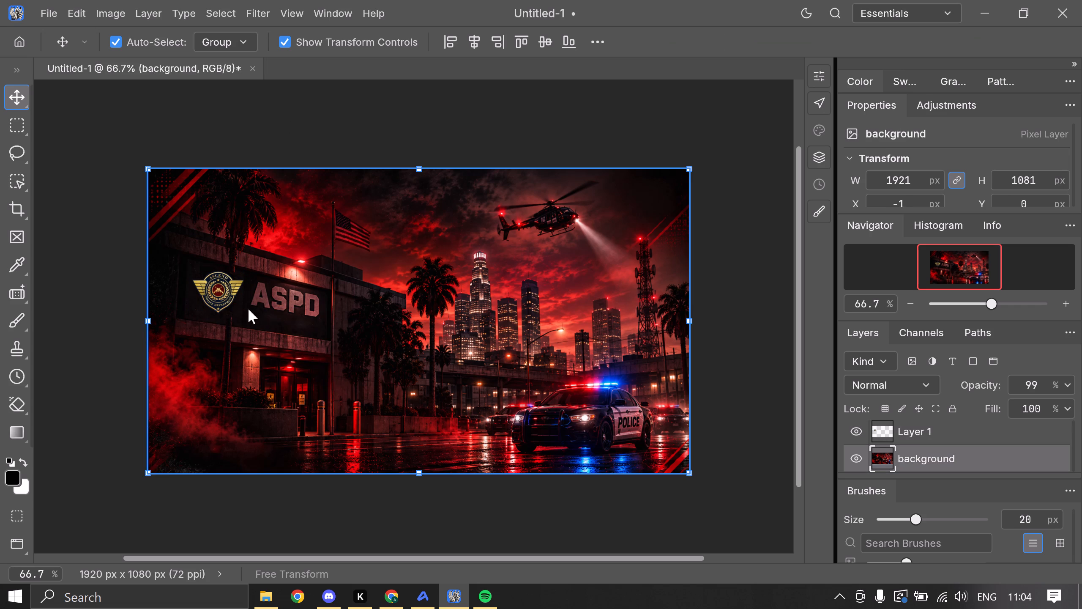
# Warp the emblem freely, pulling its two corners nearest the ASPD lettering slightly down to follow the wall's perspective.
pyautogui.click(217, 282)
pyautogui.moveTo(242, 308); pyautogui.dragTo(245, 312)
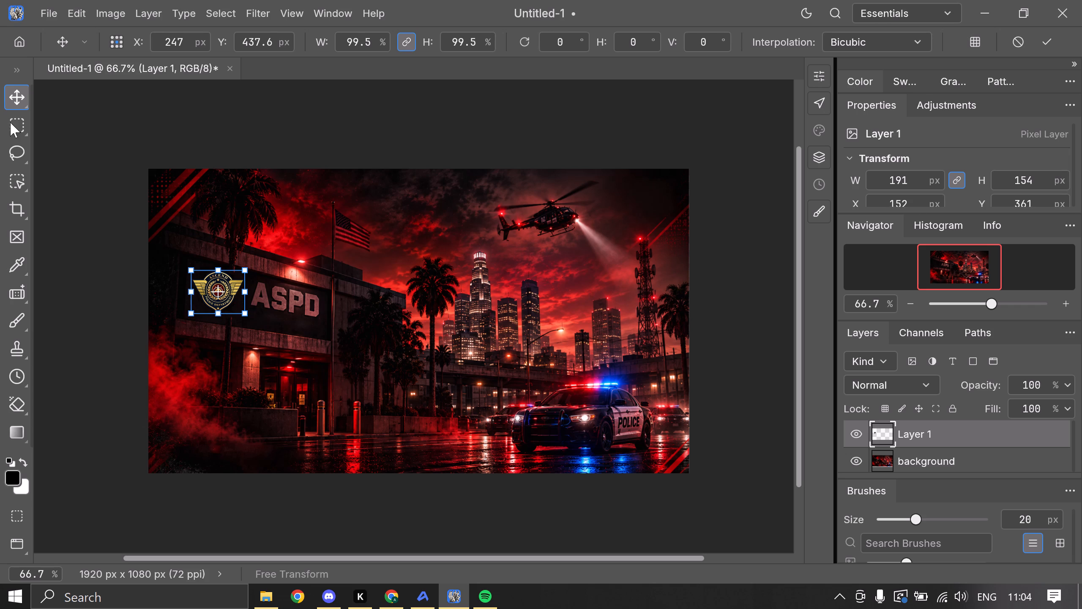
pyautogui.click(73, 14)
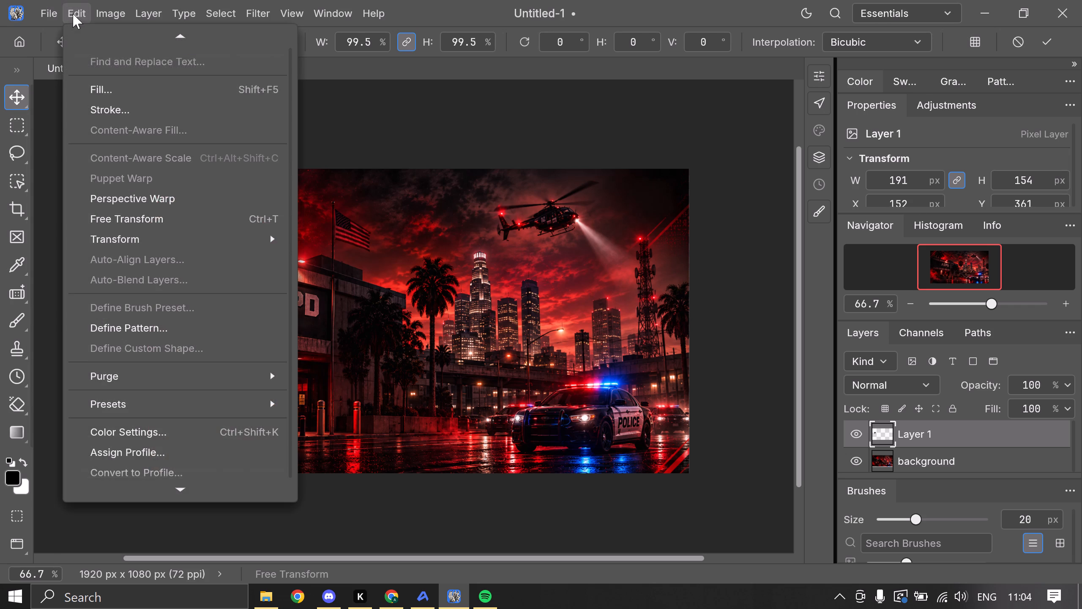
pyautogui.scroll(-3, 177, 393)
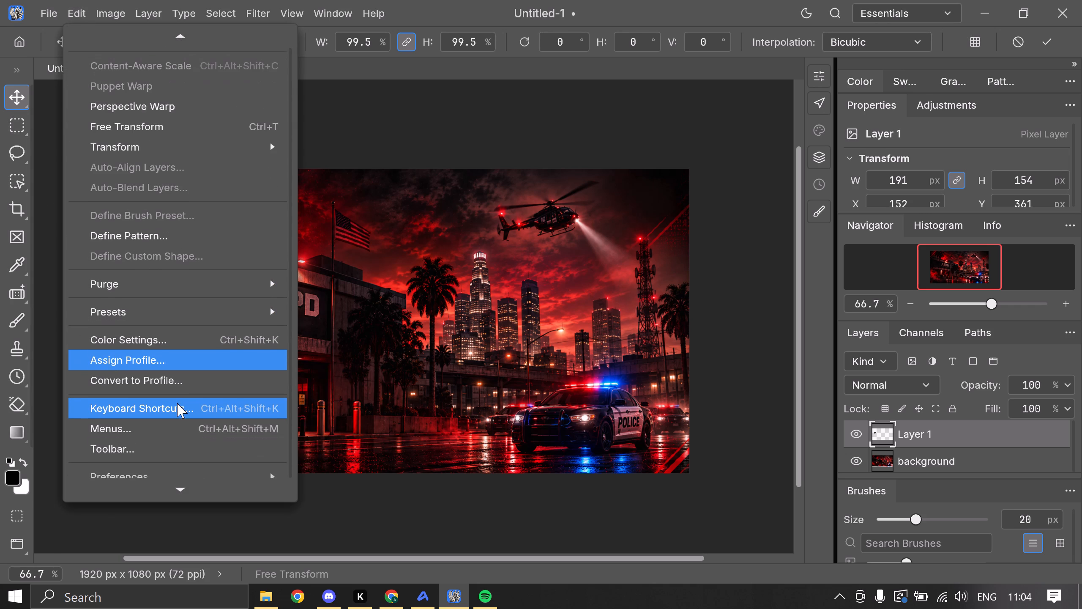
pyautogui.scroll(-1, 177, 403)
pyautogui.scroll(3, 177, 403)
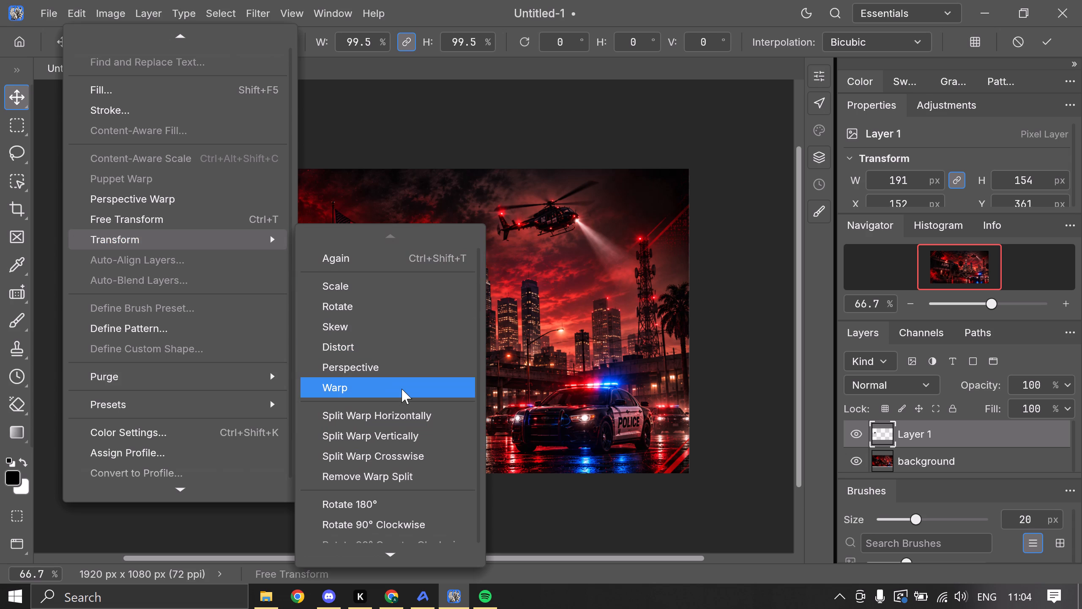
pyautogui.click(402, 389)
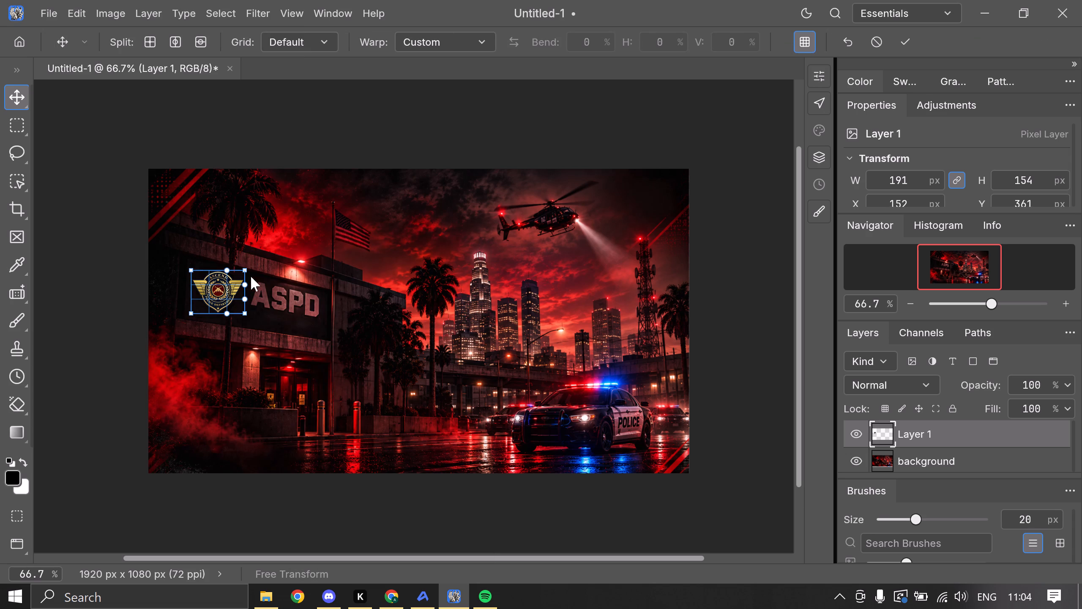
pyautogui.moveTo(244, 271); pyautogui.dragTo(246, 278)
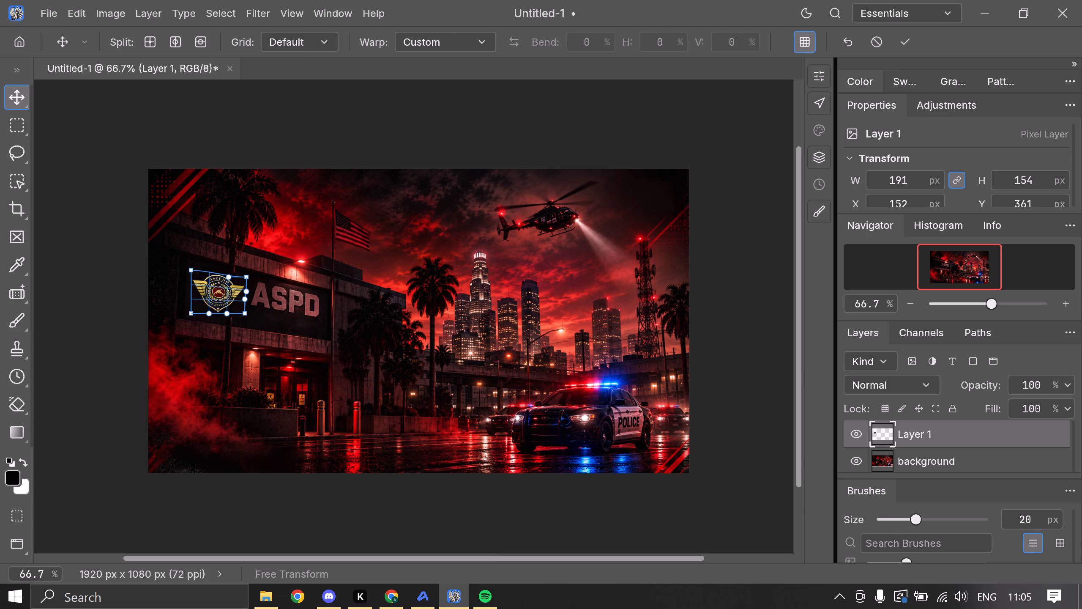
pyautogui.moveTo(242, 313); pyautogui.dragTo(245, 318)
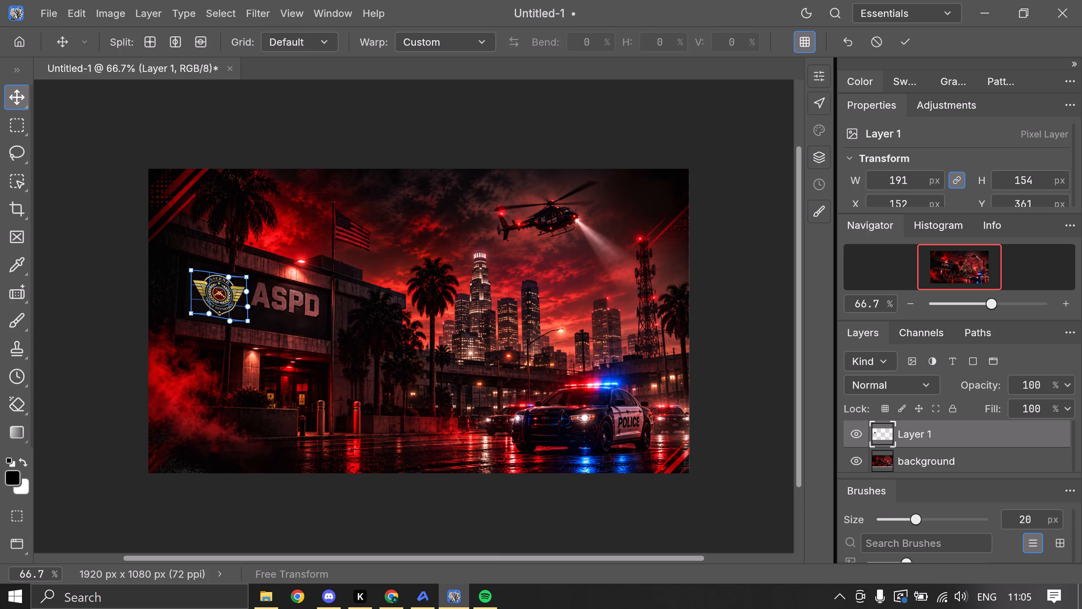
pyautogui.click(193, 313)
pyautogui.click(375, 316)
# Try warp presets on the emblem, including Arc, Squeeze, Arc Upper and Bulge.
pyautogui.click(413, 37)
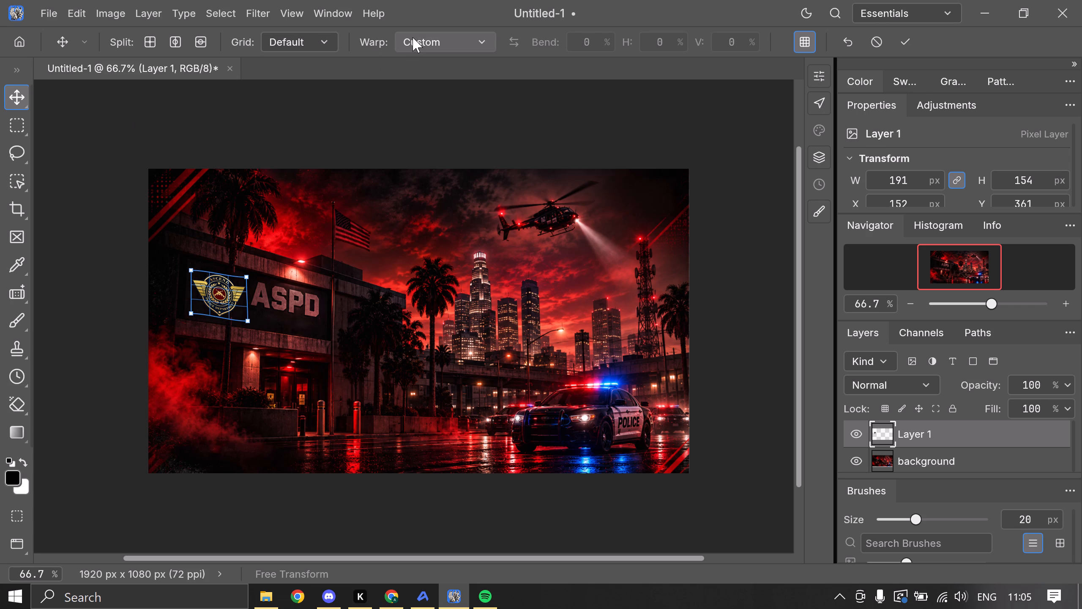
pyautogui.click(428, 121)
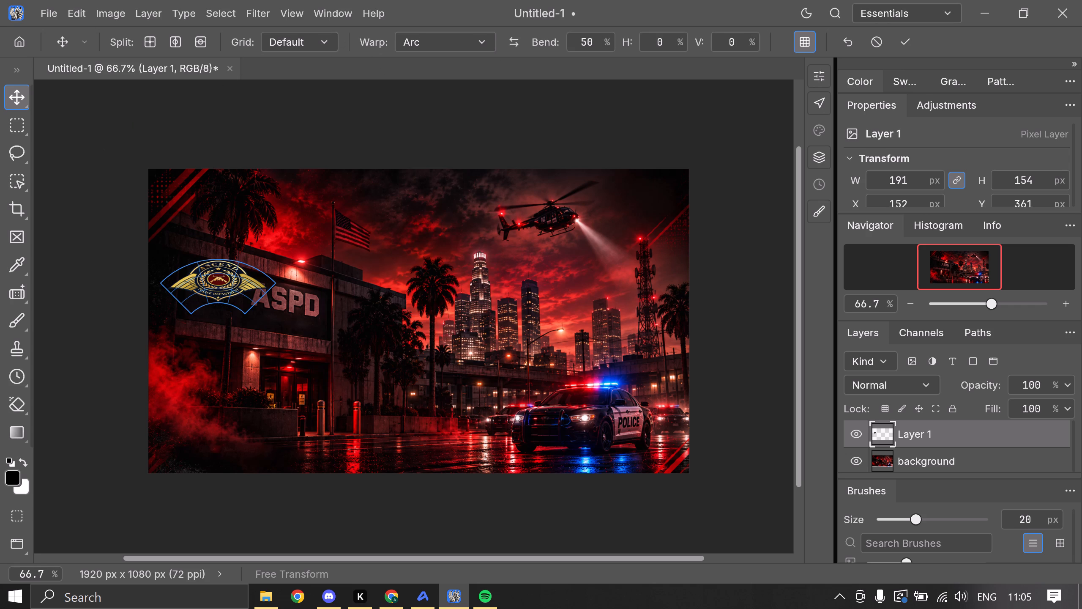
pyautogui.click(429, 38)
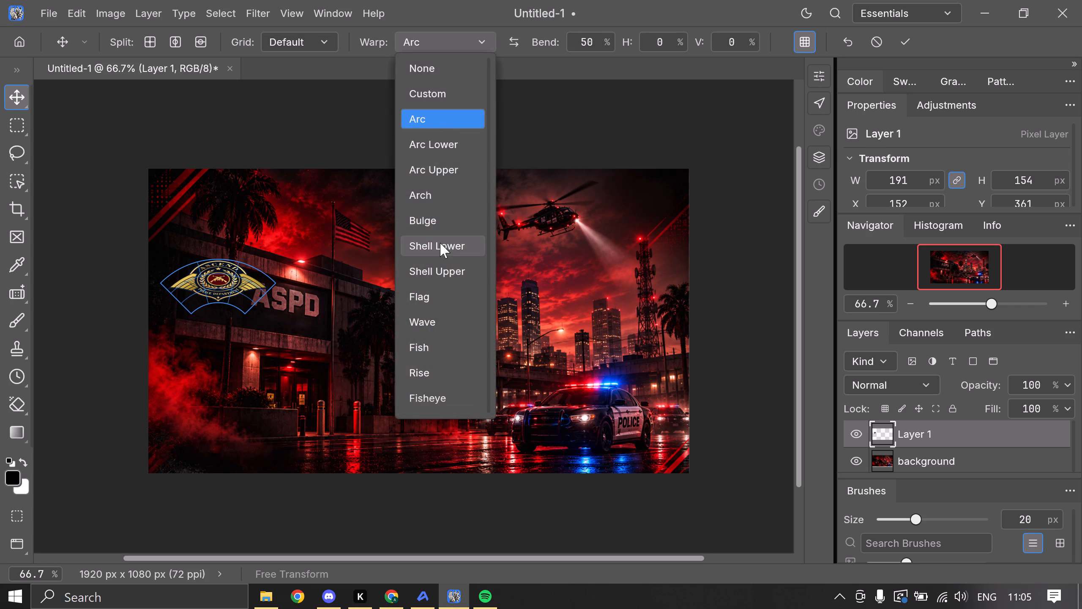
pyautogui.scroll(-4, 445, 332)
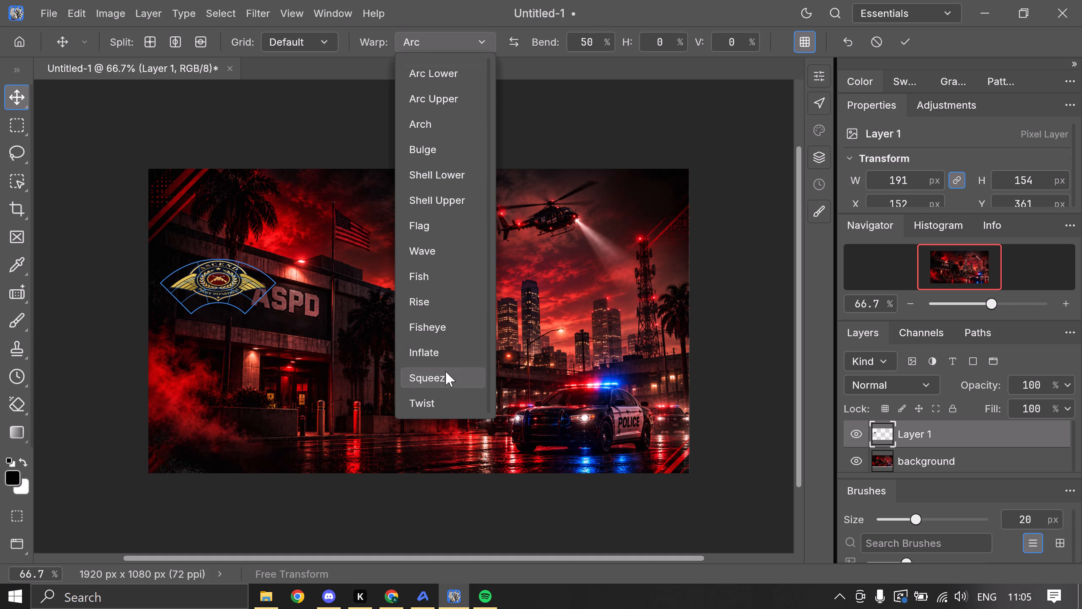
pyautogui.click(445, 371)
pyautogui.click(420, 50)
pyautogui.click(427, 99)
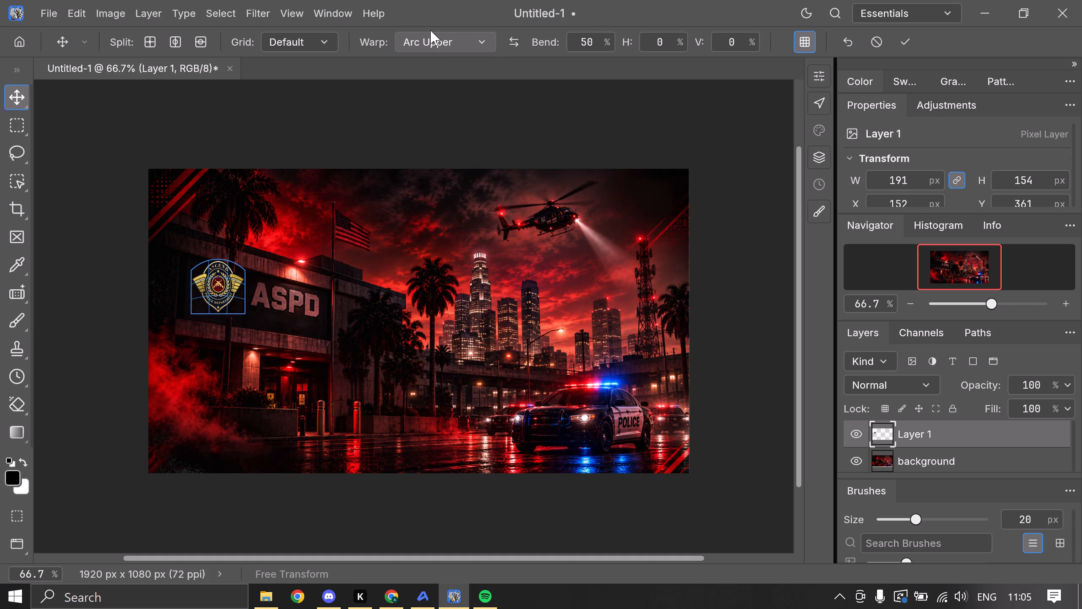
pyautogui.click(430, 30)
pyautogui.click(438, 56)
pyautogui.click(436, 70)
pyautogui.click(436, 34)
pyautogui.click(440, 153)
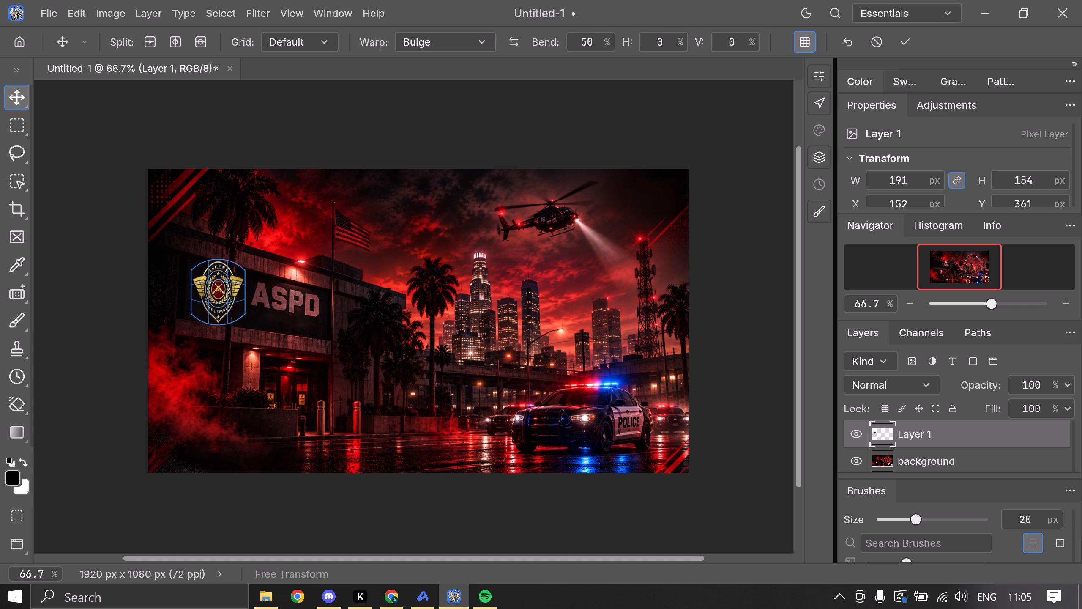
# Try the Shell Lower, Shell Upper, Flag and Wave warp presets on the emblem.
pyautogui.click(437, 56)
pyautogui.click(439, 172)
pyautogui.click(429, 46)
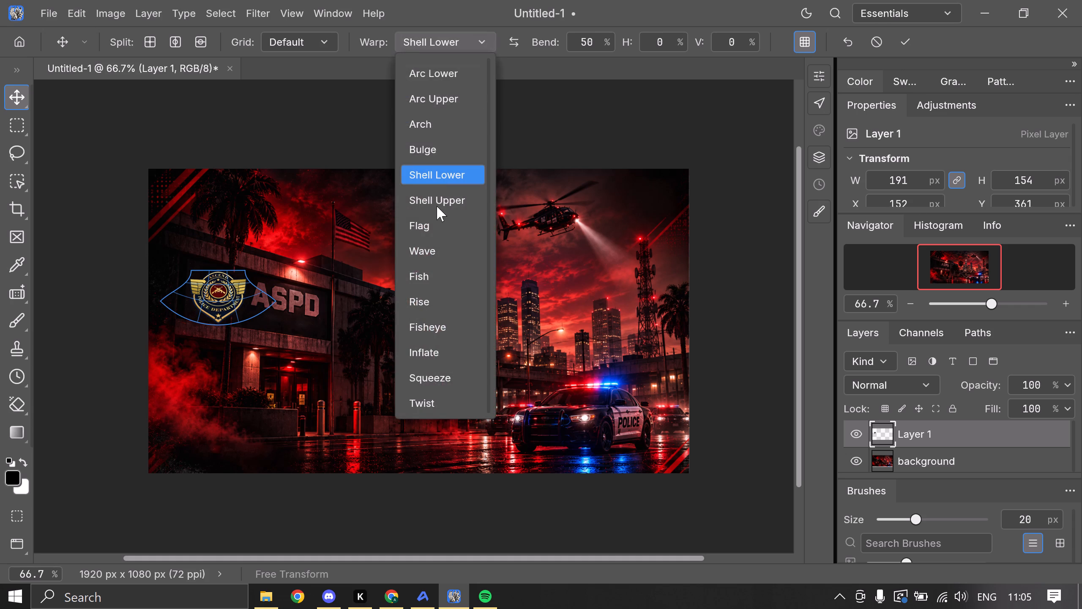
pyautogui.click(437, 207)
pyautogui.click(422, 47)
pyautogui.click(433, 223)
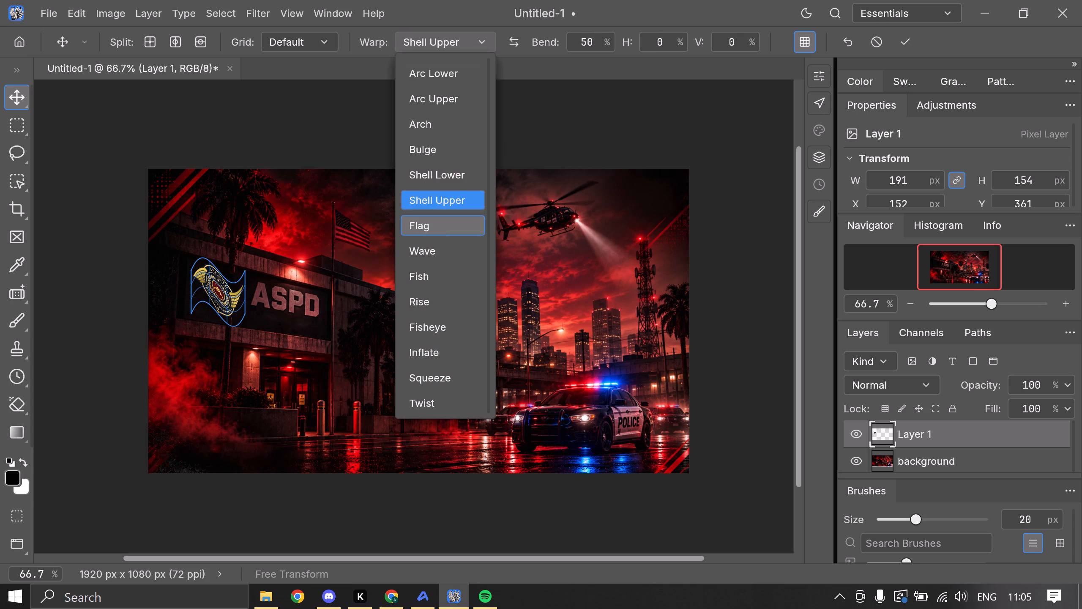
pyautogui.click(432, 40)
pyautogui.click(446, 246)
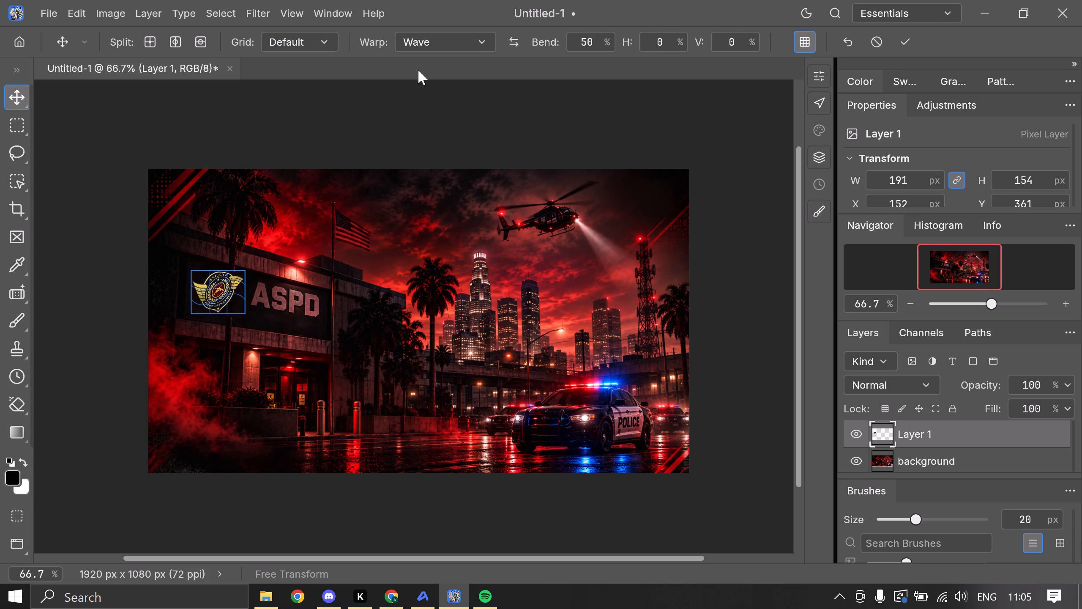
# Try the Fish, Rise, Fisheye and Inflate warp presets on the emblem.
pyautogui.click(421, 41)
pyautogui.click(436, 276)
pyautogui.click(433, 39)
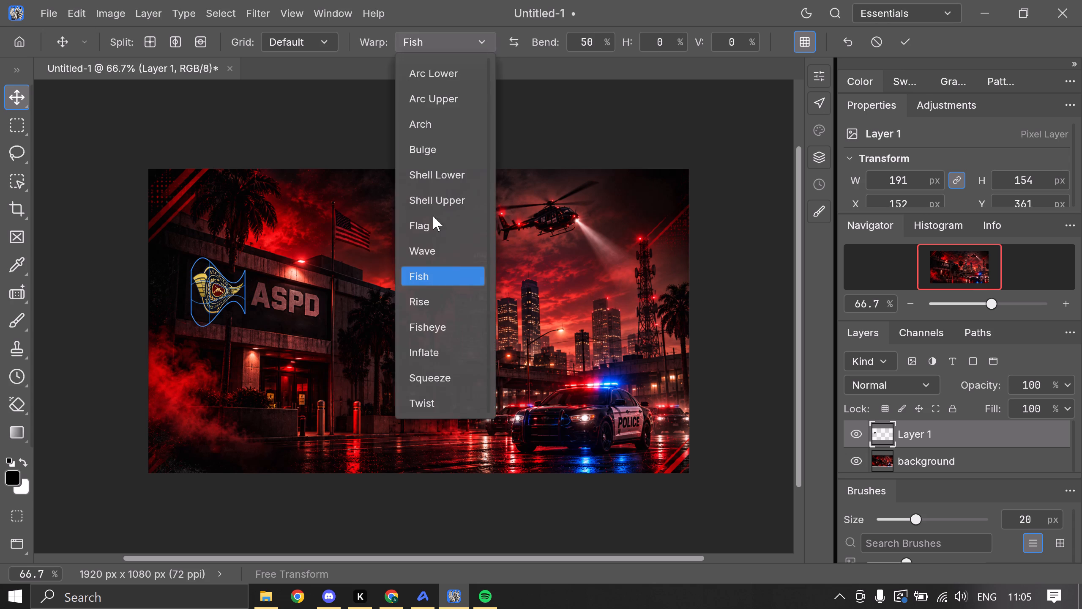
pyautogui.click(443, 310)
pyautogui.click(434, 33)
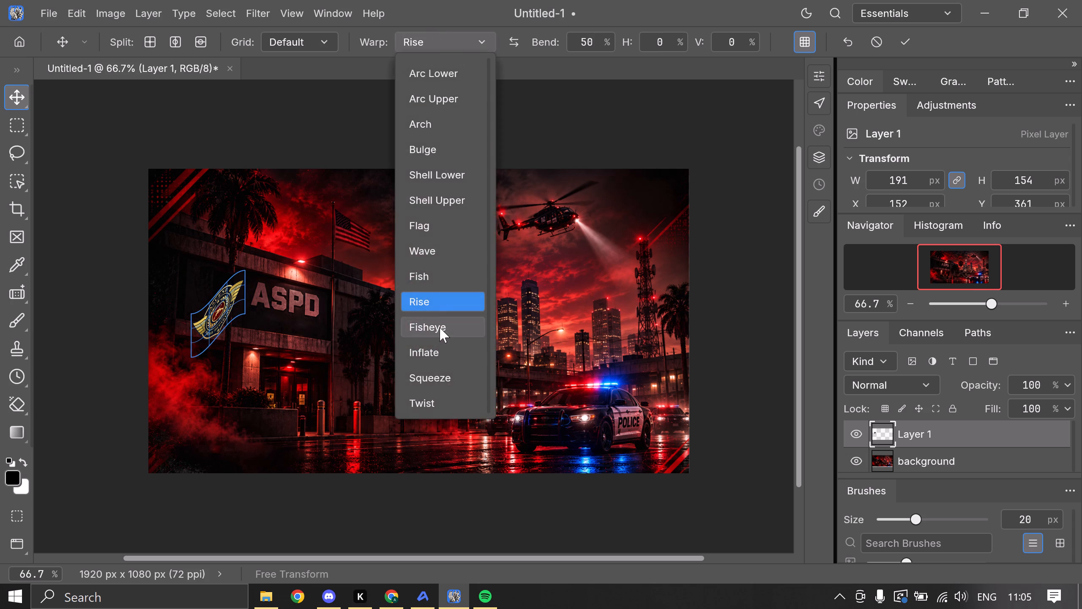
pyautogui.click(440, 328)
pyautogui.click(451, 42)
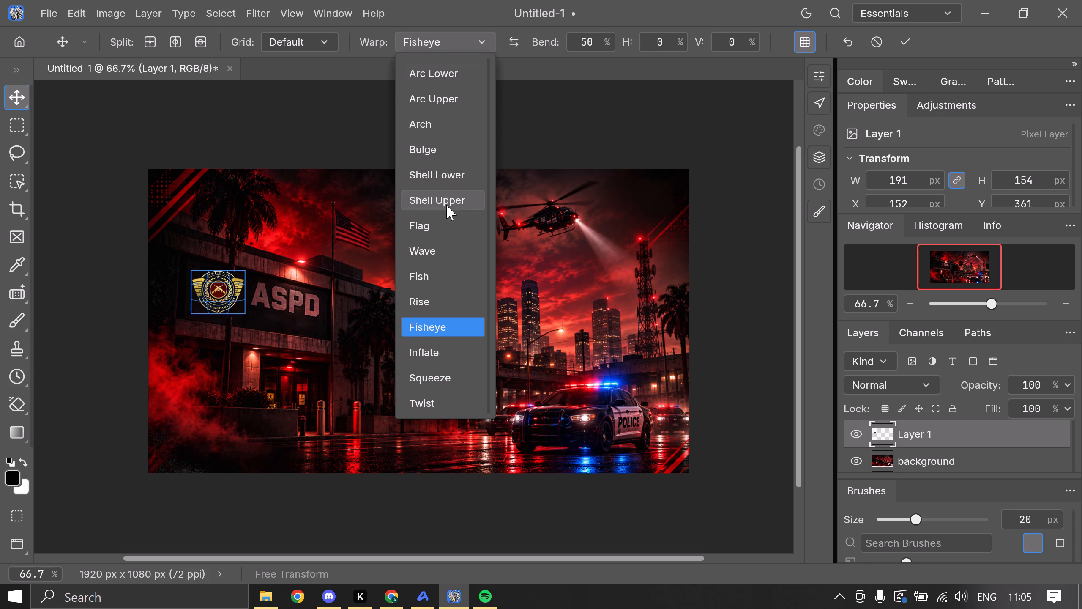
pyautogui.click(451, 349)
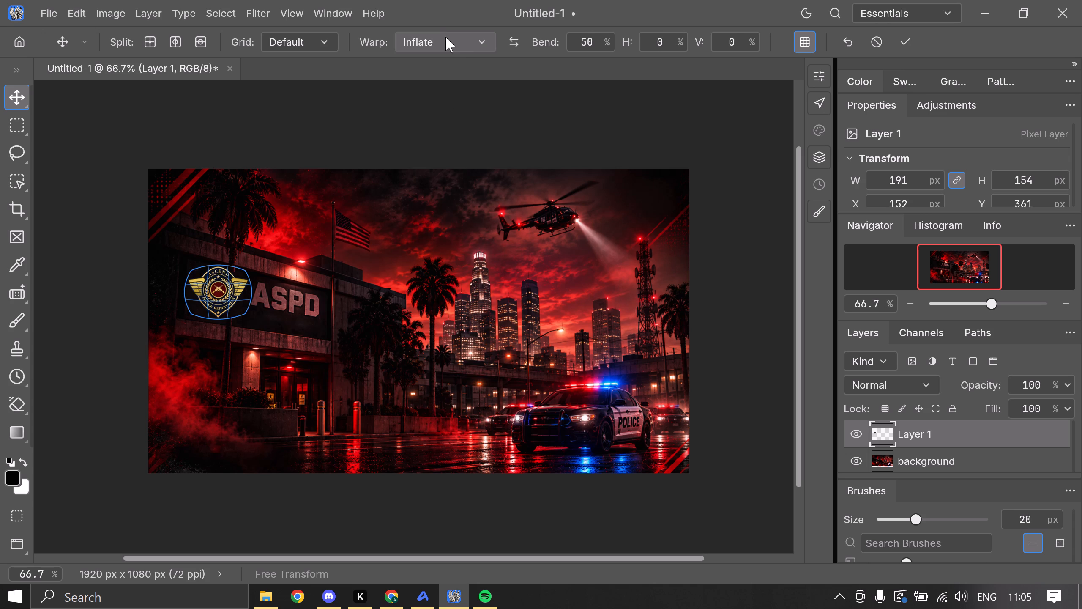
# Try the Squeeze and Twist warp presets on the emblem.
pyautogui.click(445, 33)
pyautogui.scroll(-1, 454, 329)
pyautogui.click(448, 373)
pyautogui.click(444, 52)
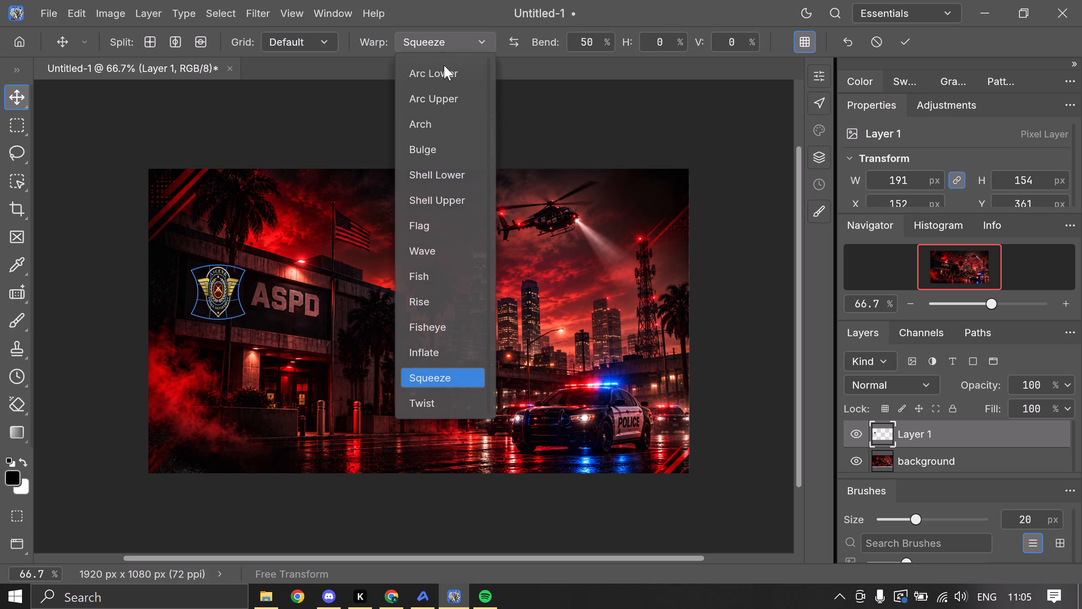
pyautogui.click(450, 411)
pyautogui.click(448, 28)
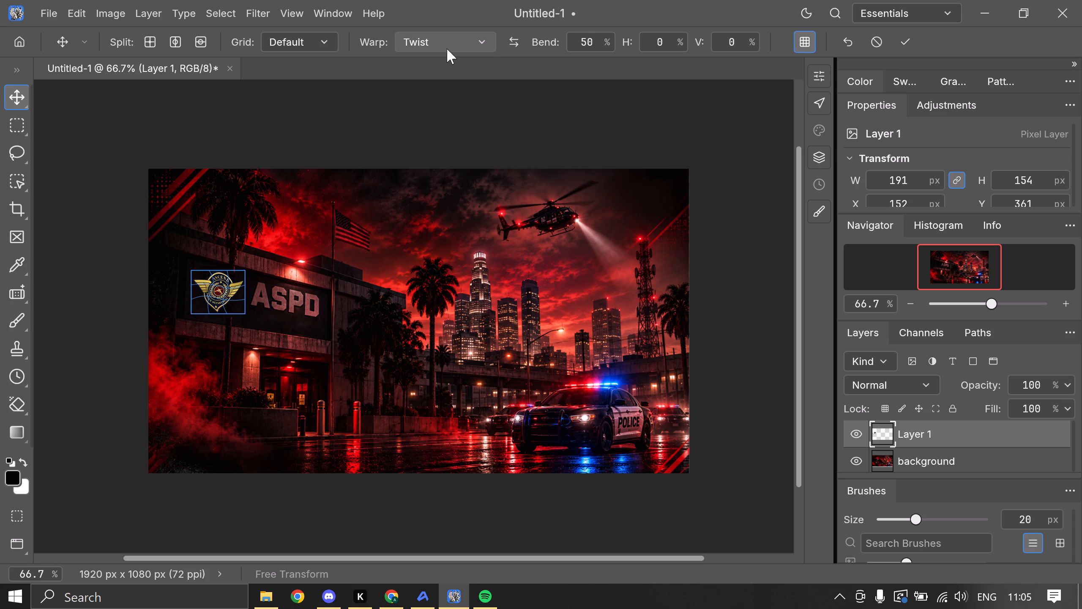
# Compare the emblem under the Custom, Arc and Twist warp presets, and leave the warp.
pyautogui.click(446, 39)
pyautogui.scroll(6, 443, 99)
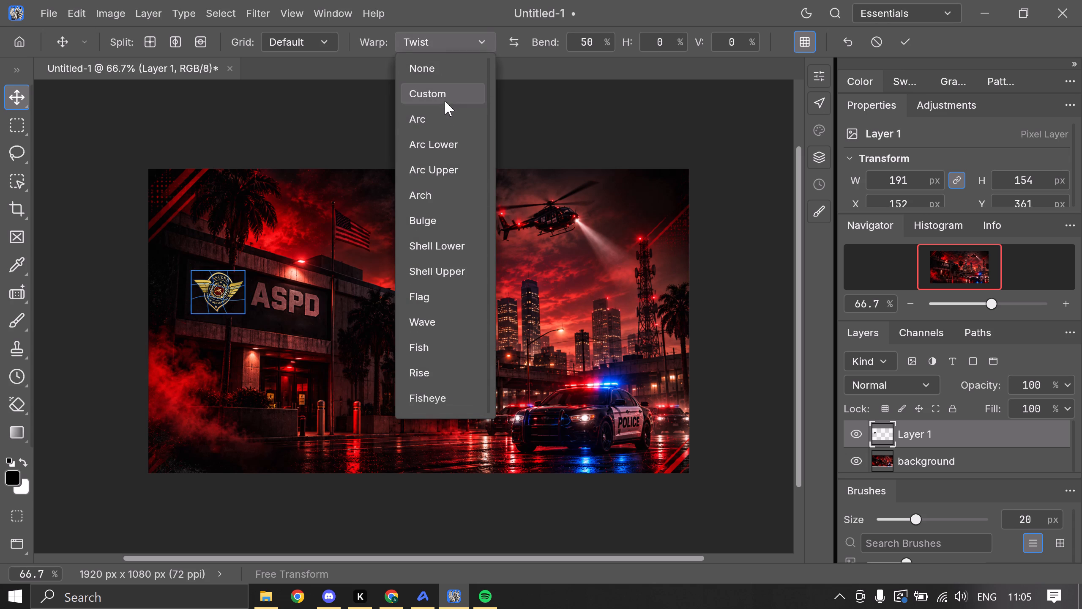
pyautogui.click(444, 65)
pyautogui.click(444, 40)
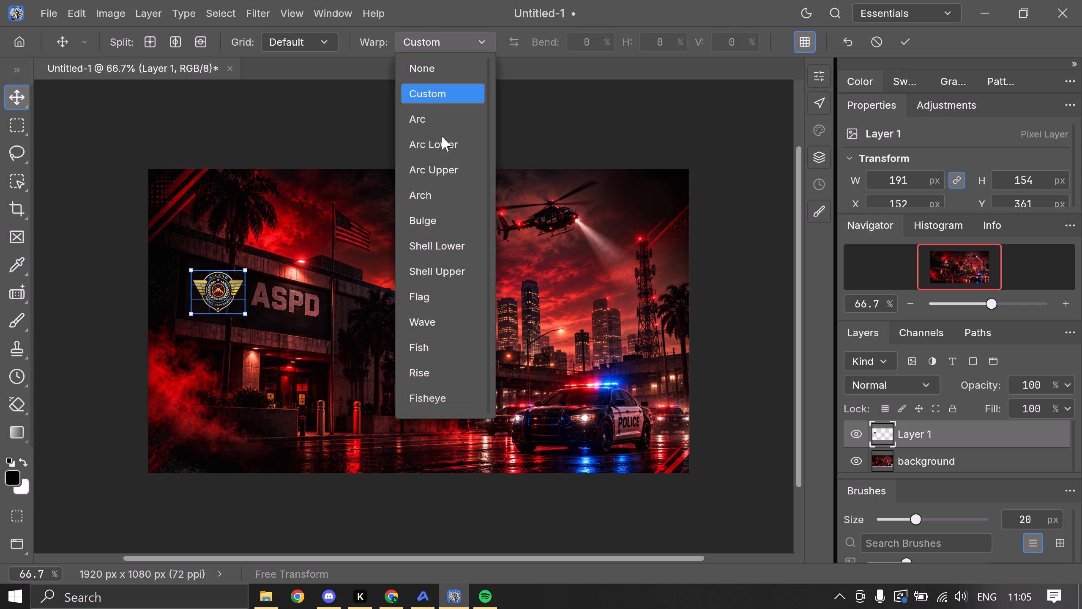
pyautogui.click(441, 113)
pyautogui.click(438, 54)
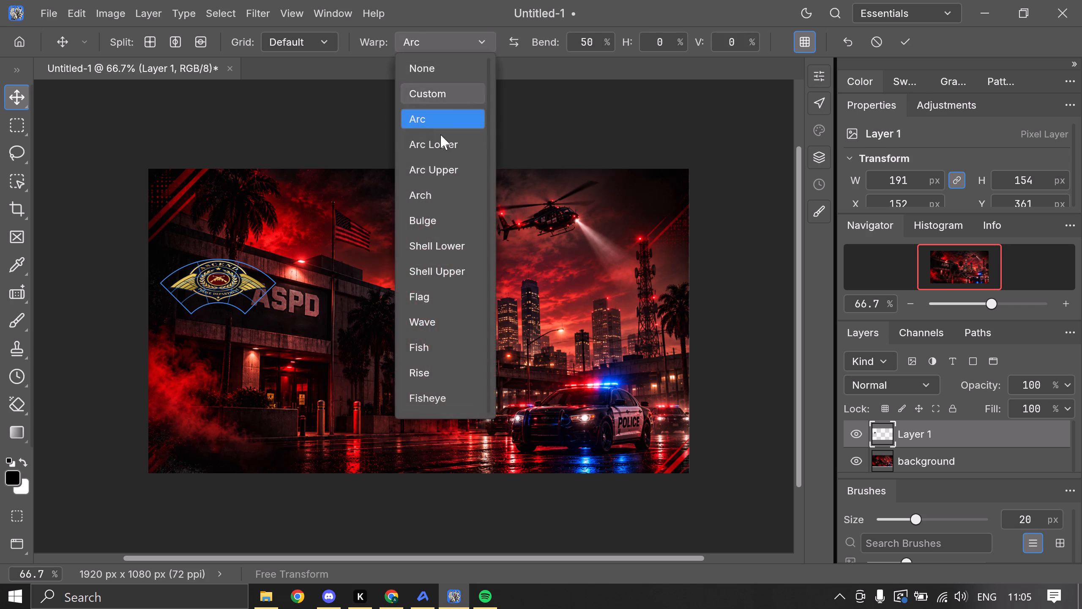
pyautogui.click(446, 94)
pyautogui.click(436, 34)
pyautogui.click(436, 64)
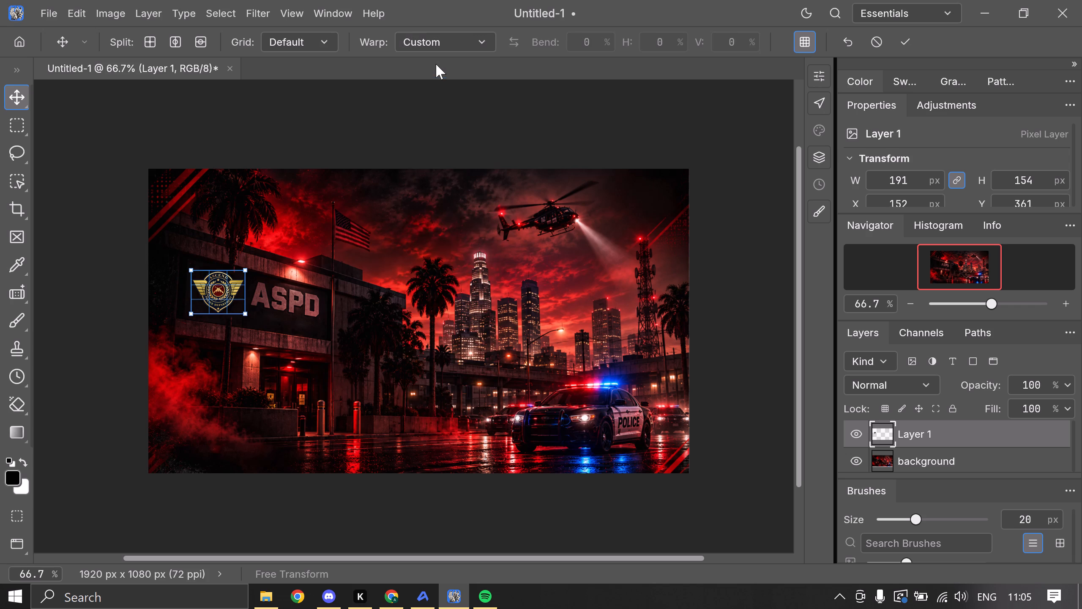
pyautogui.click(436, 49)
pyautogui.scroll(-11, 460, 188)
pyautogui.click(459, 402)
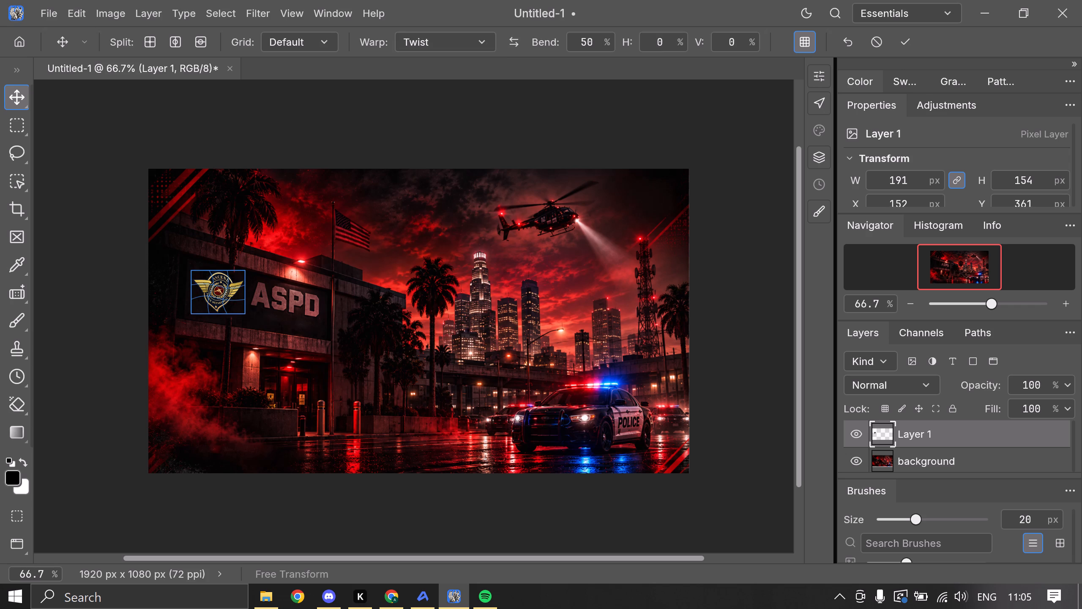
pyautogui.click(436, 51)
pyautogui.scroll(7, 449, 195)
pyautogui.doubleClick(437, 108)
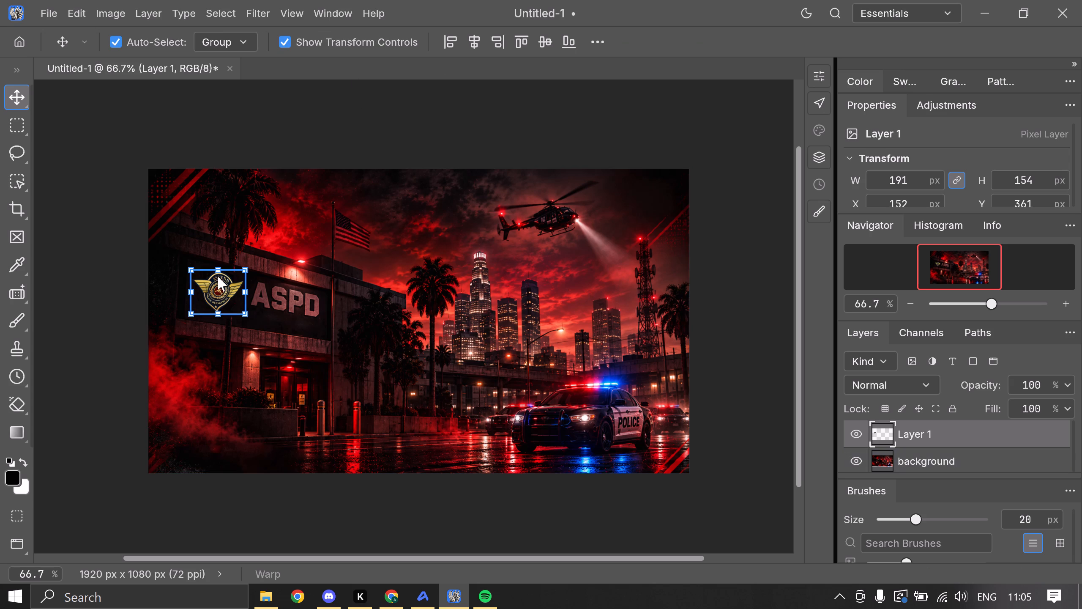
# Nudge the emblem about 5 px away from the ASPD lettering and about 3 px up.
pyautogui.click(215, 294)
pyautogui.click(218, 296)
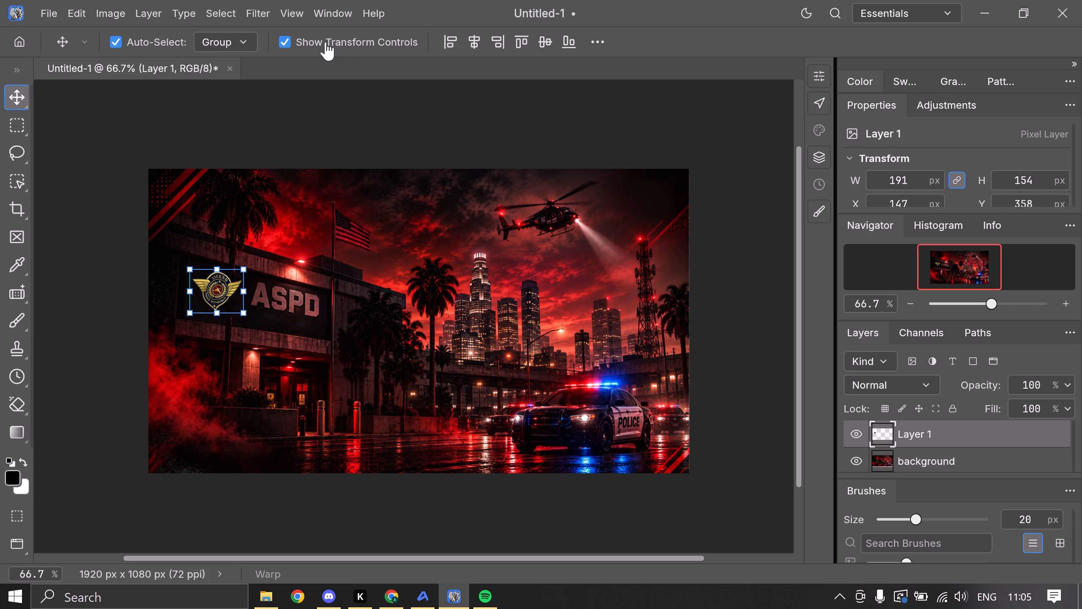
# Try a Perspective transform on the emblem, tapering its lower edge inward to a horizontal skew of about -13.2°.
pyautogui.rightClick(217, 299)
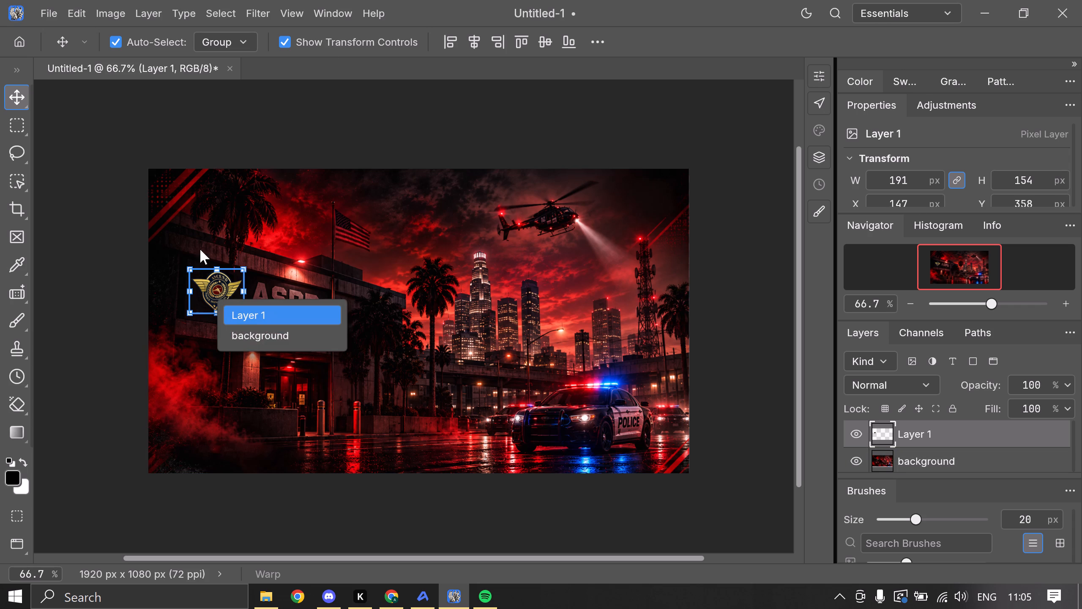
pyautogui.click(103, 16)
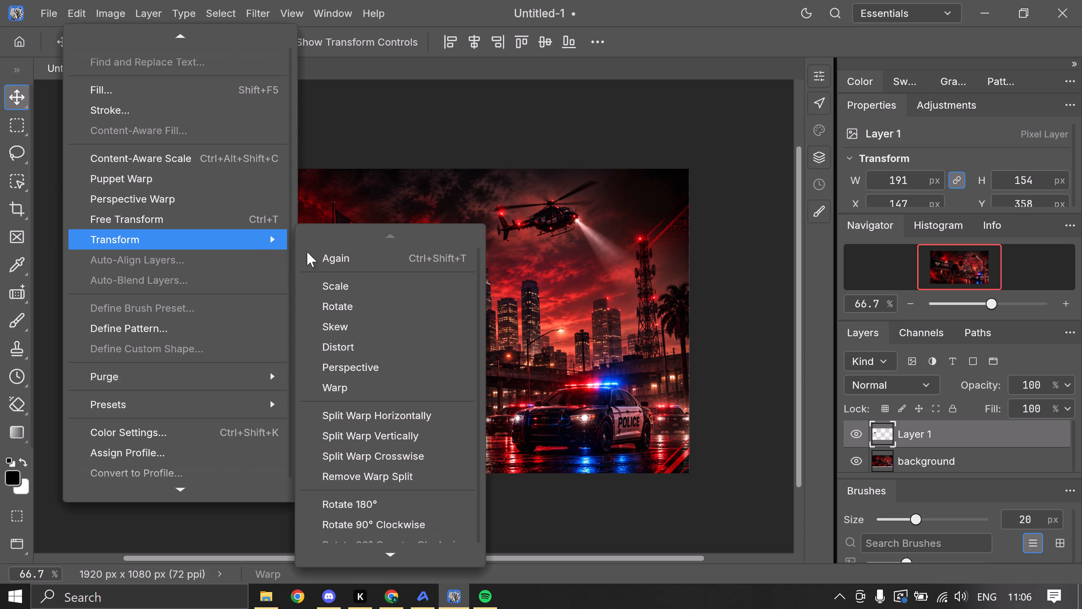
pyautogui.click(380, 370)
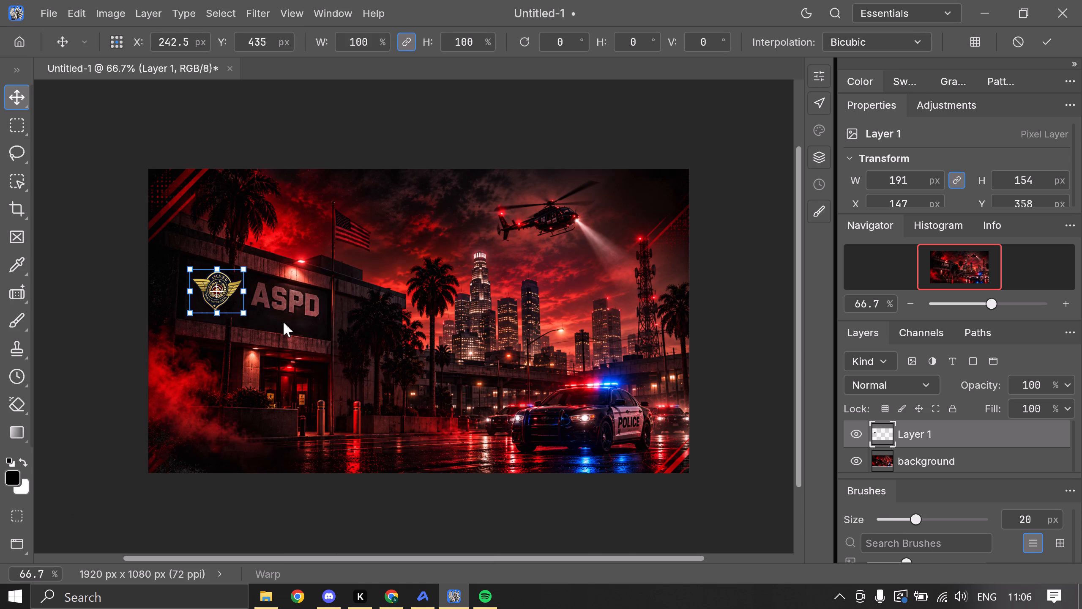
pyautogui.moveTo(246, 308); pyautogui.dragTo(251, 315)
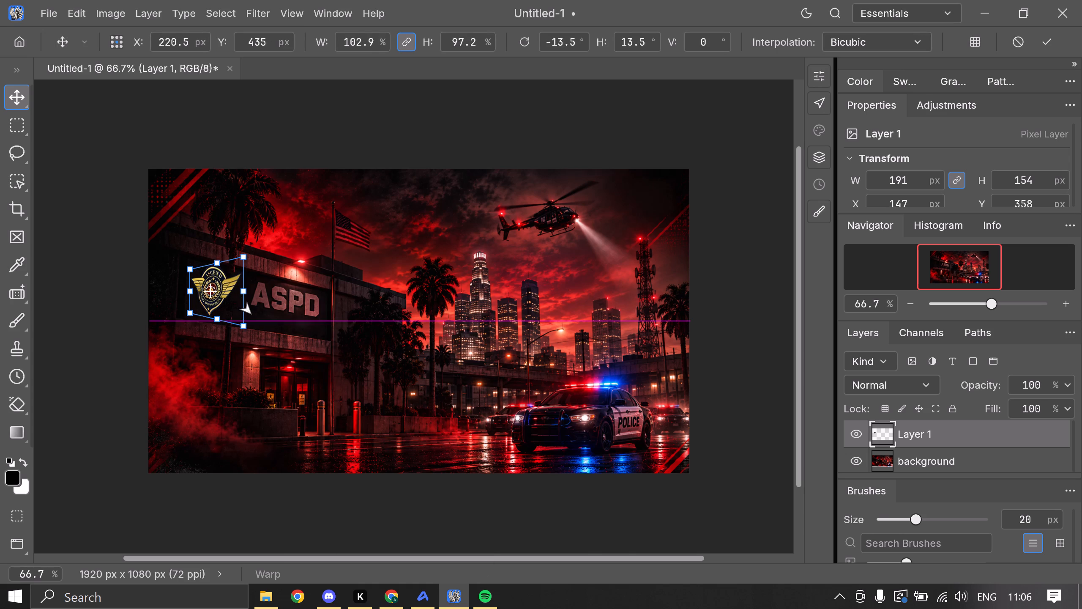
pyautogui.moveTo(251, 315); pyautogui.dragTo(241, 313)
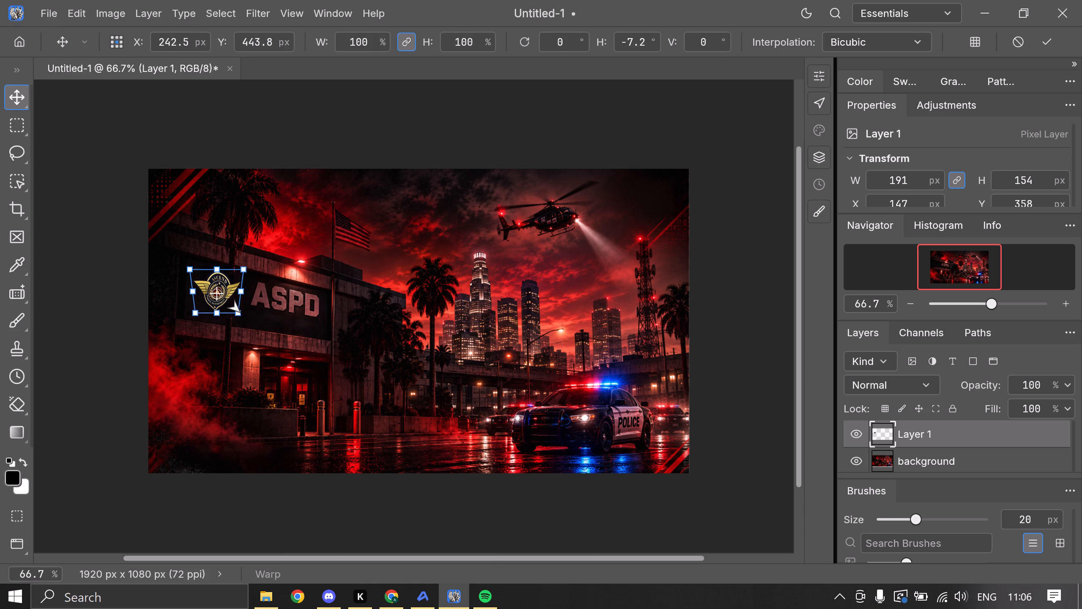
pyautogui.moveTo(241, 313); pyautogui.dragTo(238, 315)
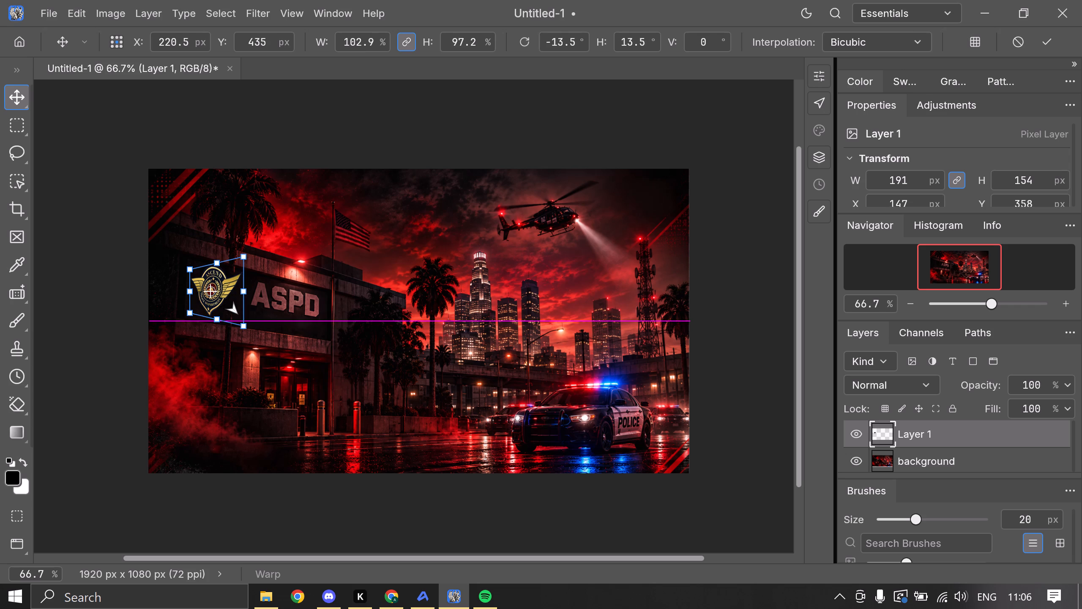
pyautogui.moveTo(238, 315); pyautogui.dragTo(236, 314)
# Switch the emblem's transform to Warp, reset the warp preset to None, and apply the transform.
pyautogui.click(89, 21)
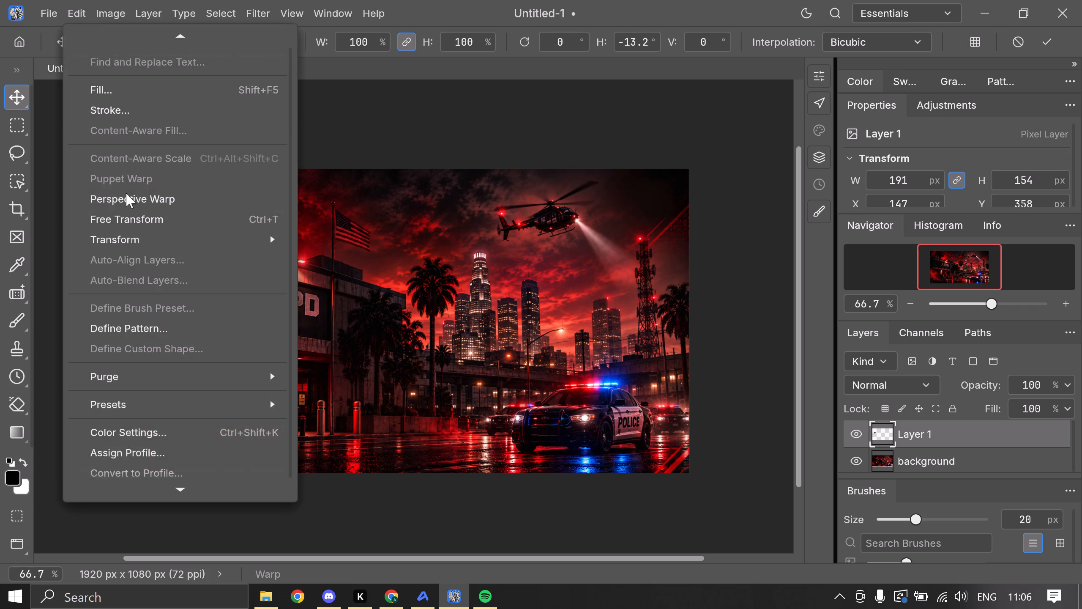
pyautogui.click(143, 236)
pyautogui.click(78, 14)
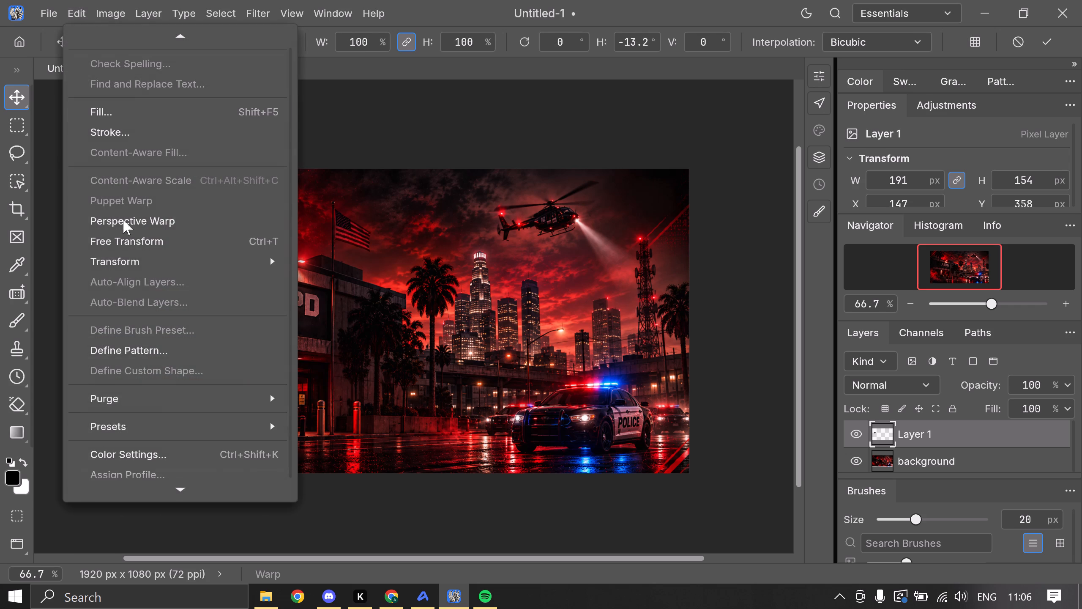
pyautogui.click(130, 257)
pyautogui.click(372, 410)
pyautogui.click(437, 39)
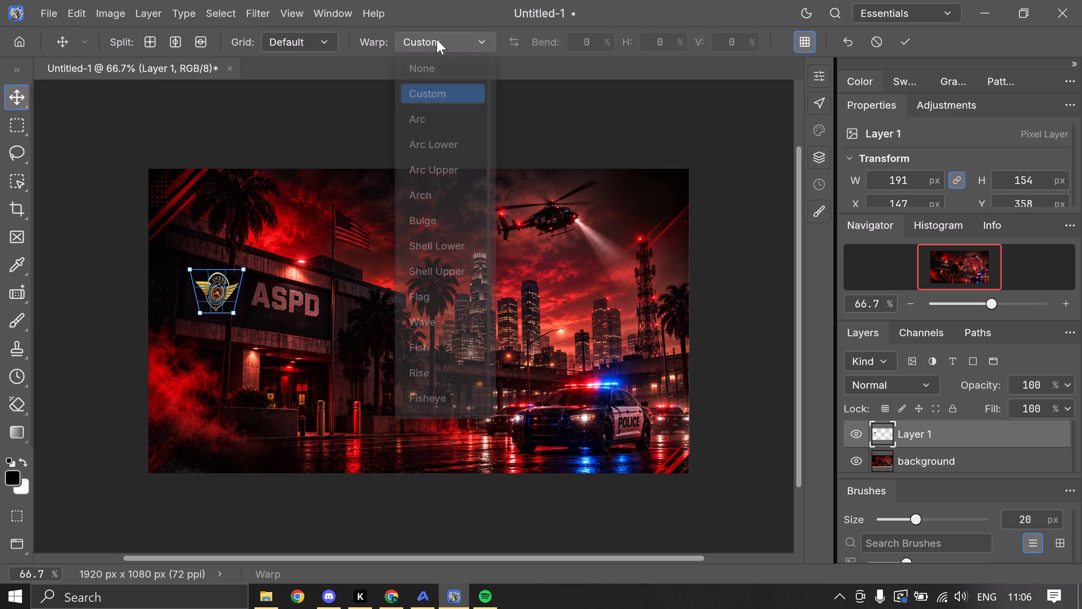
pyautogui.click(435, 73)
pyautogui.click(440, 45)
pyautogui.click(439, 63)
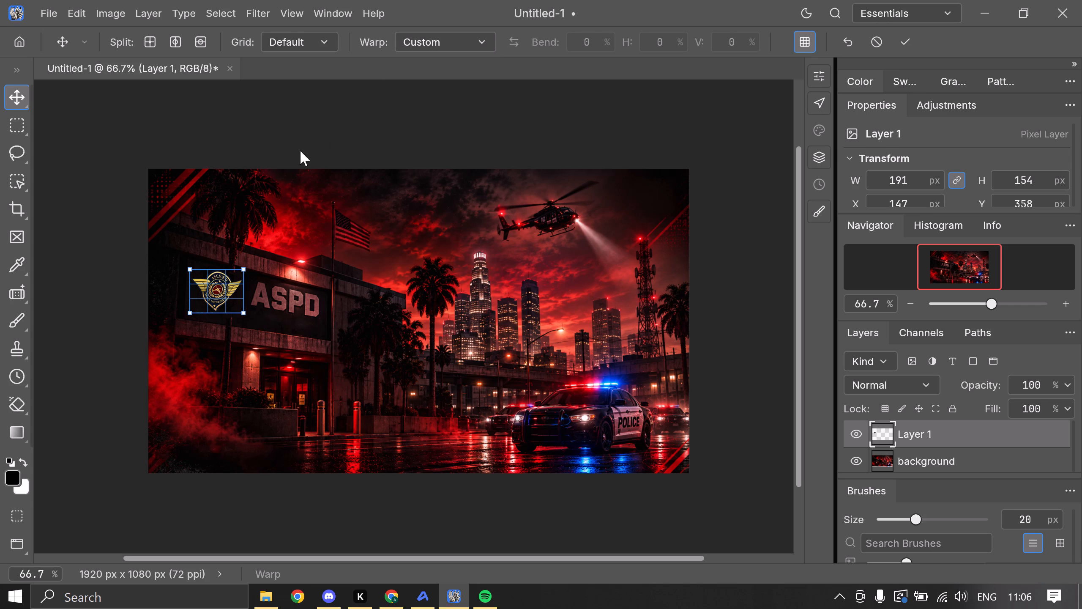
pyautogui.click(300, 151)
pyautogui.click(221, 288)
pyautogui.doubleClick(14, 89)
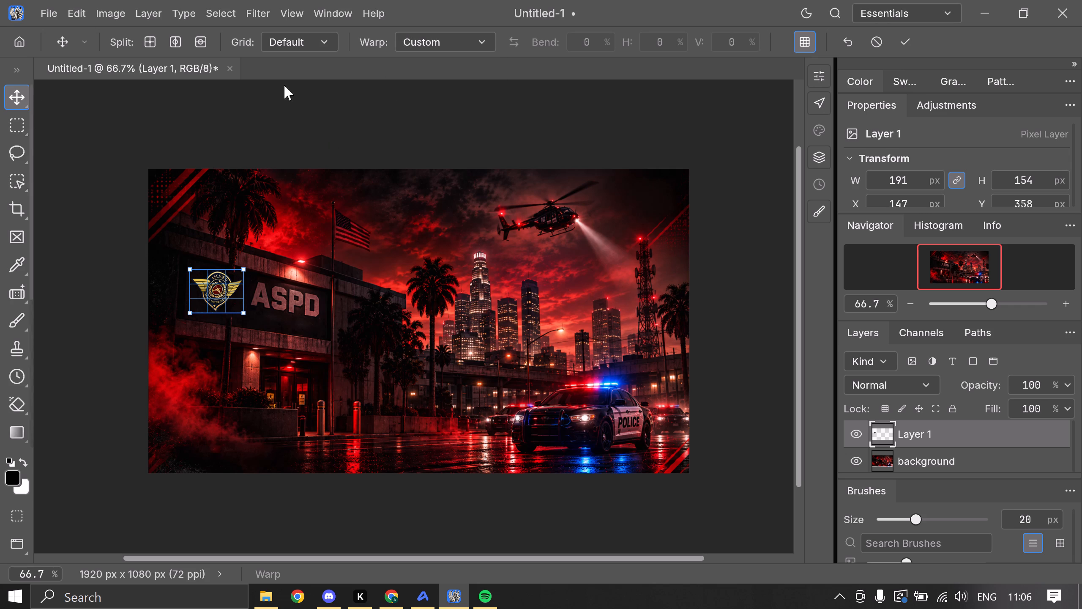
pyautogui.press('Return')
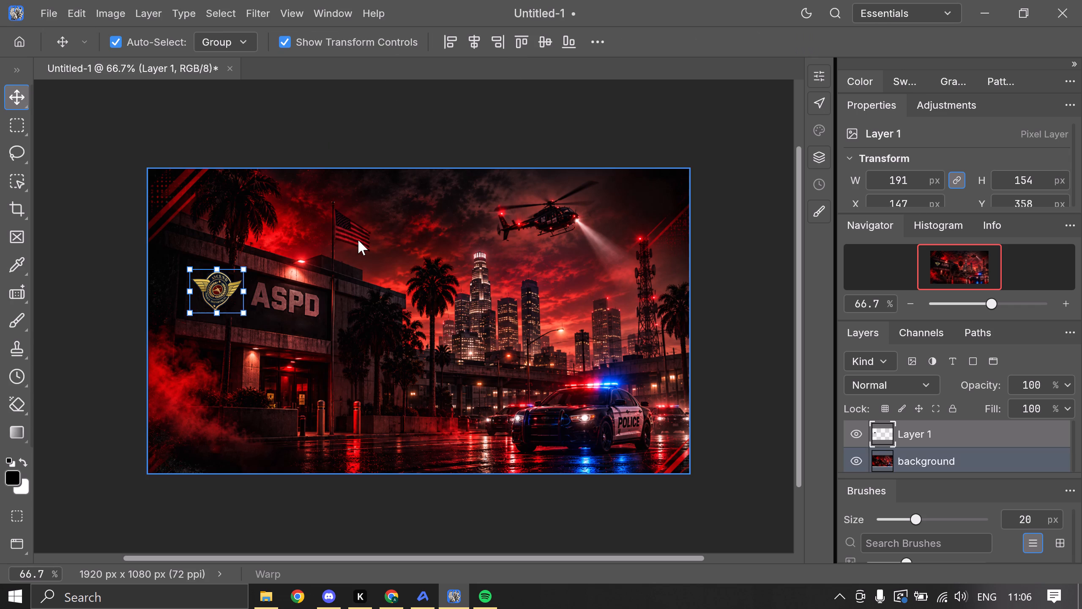
# Delete the emblem layer from the ASPD building's wall.
pyautogui.click(281, 139)
pyautogui.click(210, 298)
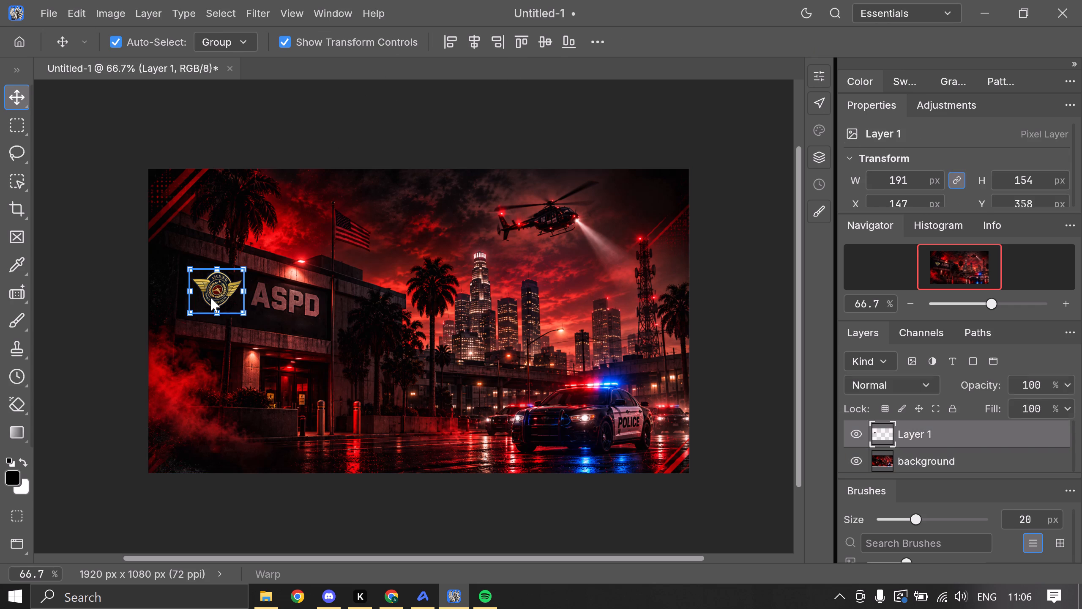
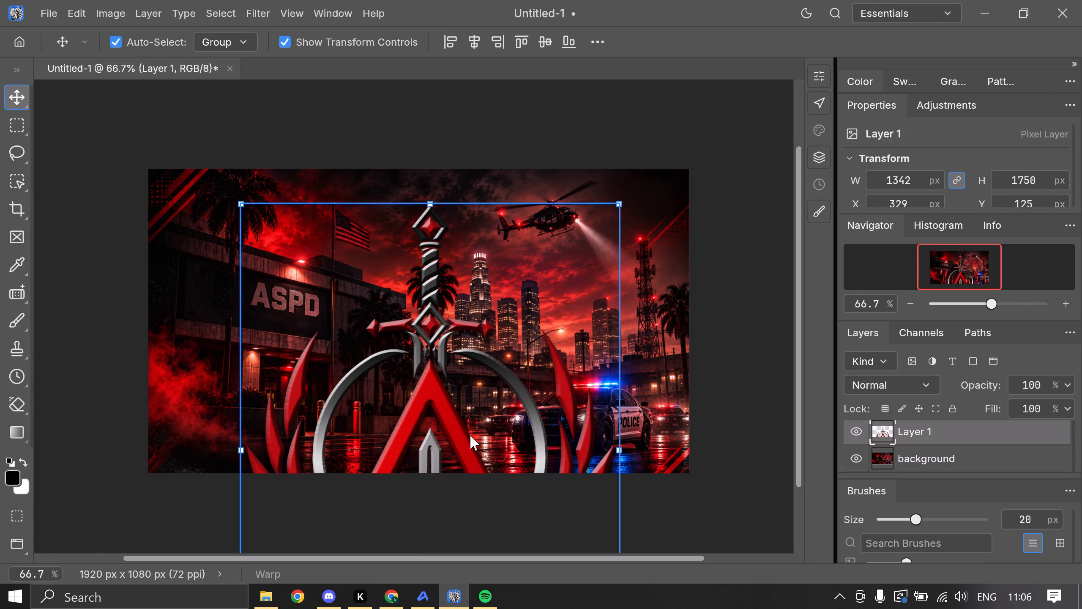
# Scale the pasted emblem down proportionally to about 220 x 288 px on the wet street beside the bollards and apply the transform.
pyautogui.moveTo(442, 430); pyautogui.dragTo(453, 347)
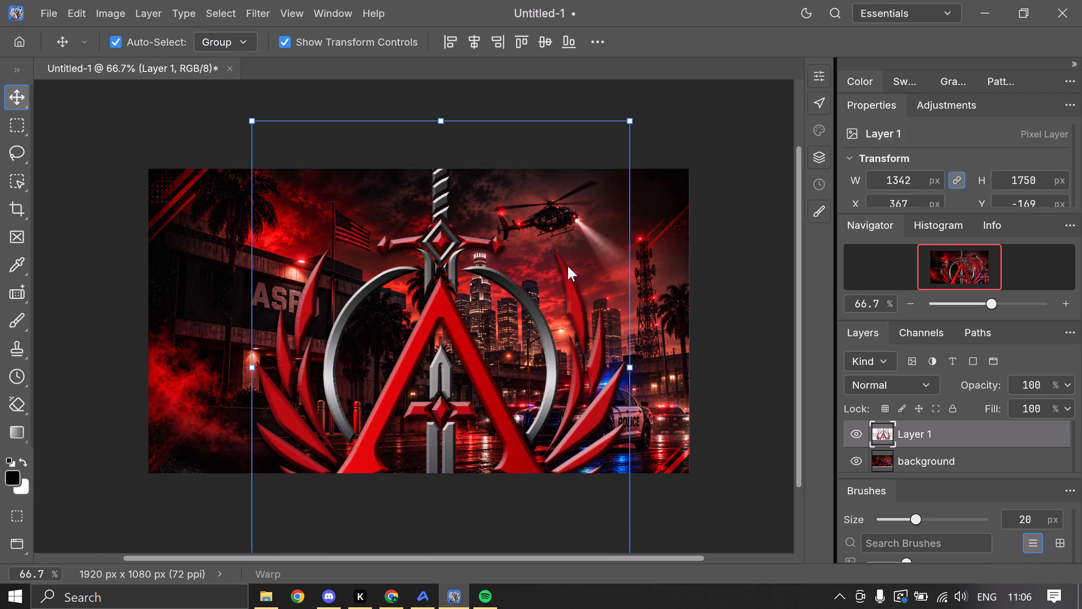
pyautogui.moveTo(631, 116); pyautogui.dragTo(440, 334)
pyautogui.moveTo(363, 411); pyautogui.dragTo(461, 196)
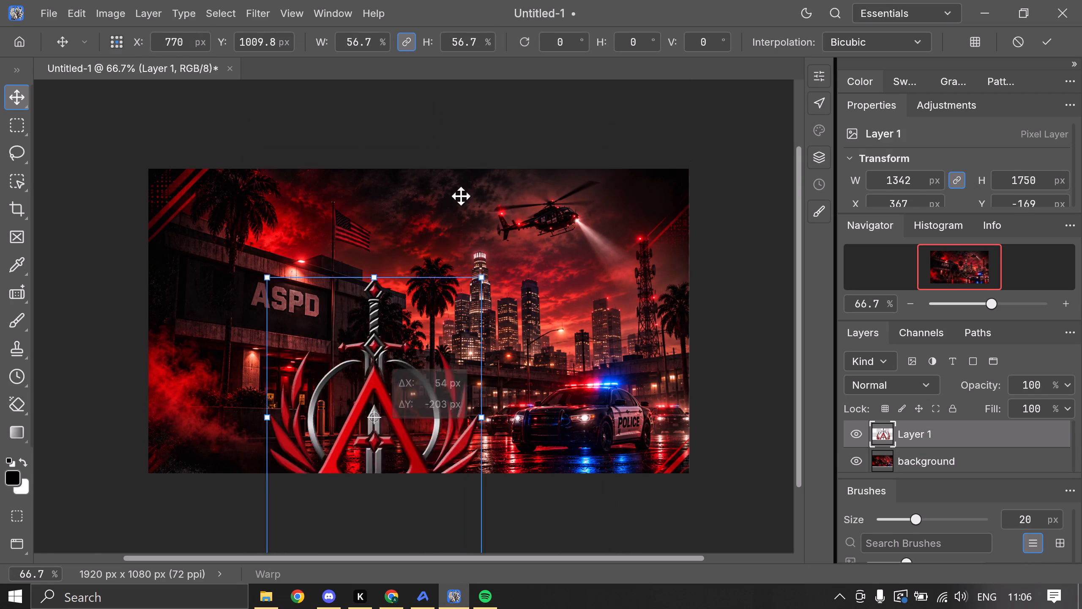
pyautogui.moveTo(461, 196); pyautogui.dragTo(468, 252)
pyautogui.moveTo(568, 180); pyautogui.dragTo(448, 348)
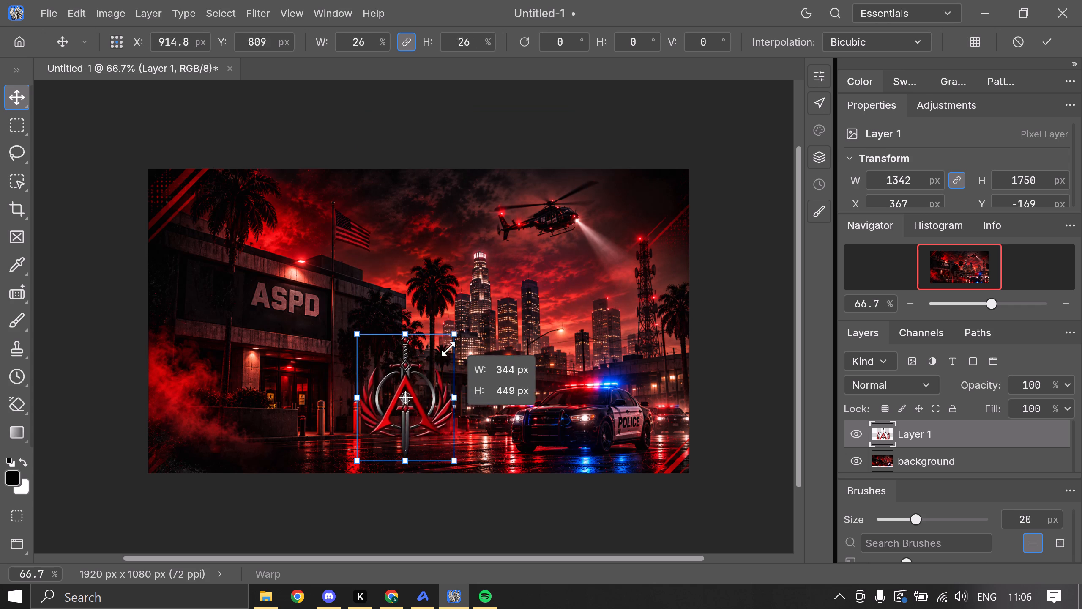
pyautogui.moveTo(448, 348); pyautogui.dragTo(424, 407)
pyautogui.moveTo(393, 420); pyautogui.dragTo(609, 266)
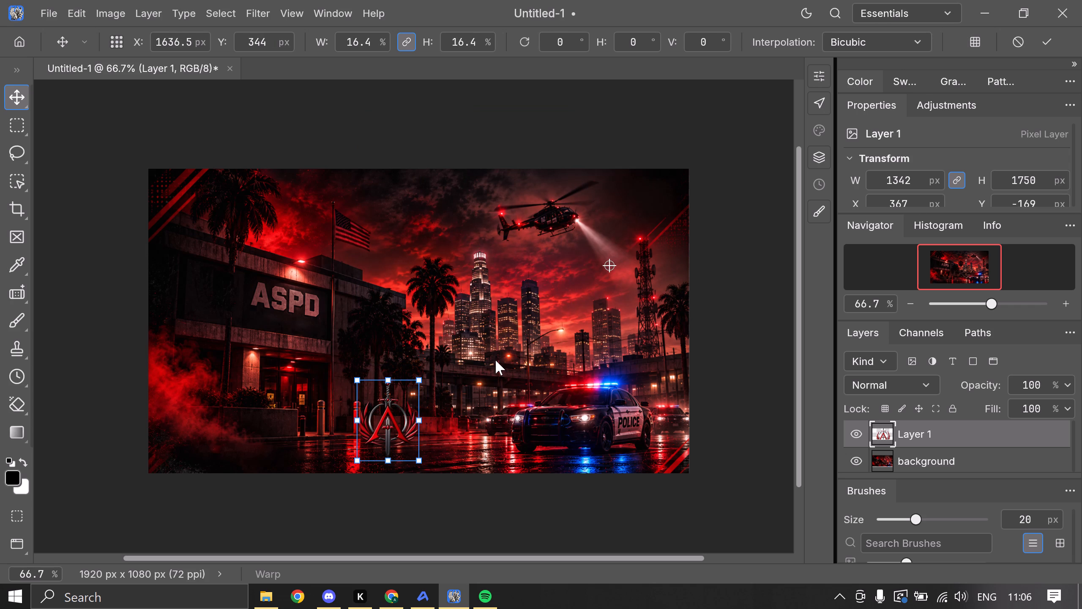
pyautogui.click(495, 360)
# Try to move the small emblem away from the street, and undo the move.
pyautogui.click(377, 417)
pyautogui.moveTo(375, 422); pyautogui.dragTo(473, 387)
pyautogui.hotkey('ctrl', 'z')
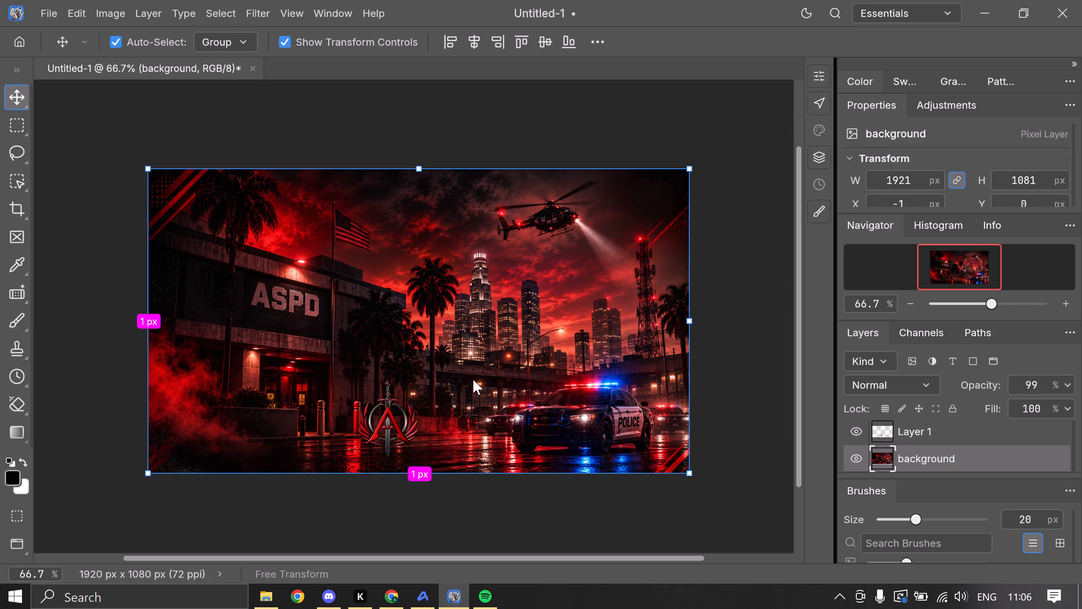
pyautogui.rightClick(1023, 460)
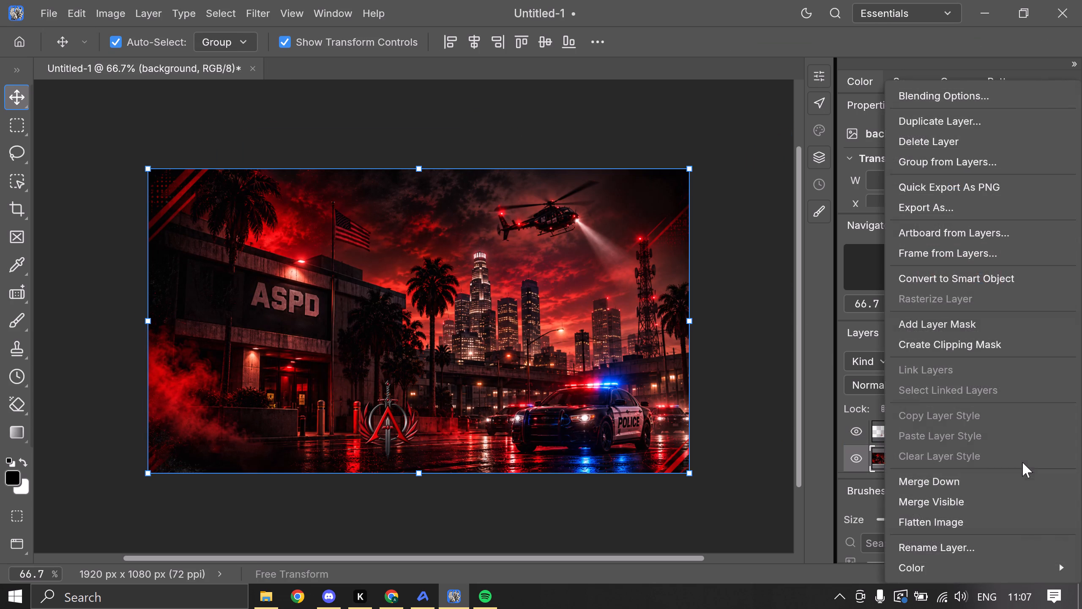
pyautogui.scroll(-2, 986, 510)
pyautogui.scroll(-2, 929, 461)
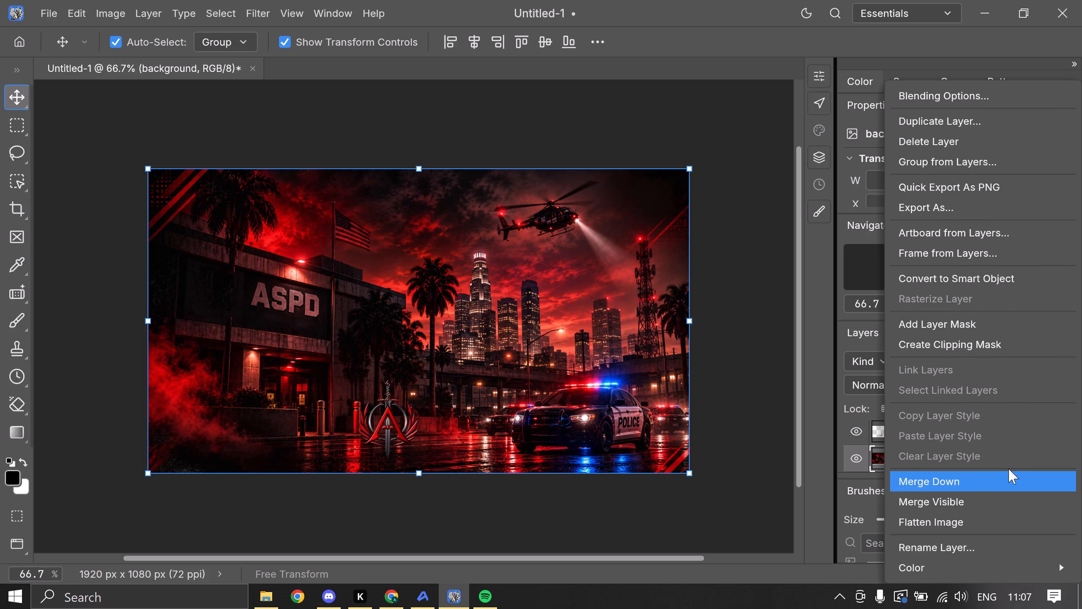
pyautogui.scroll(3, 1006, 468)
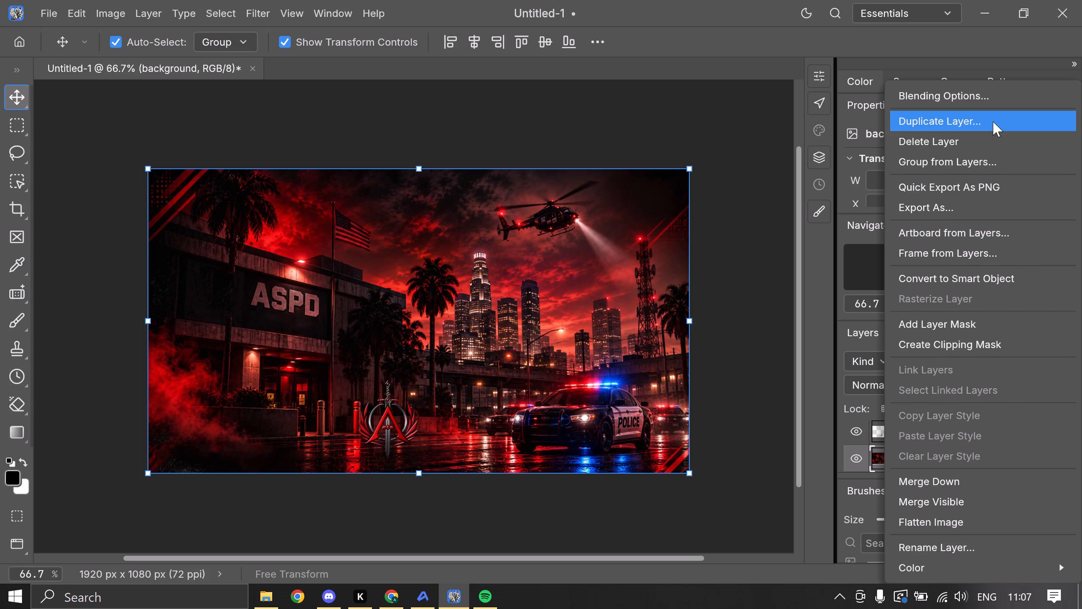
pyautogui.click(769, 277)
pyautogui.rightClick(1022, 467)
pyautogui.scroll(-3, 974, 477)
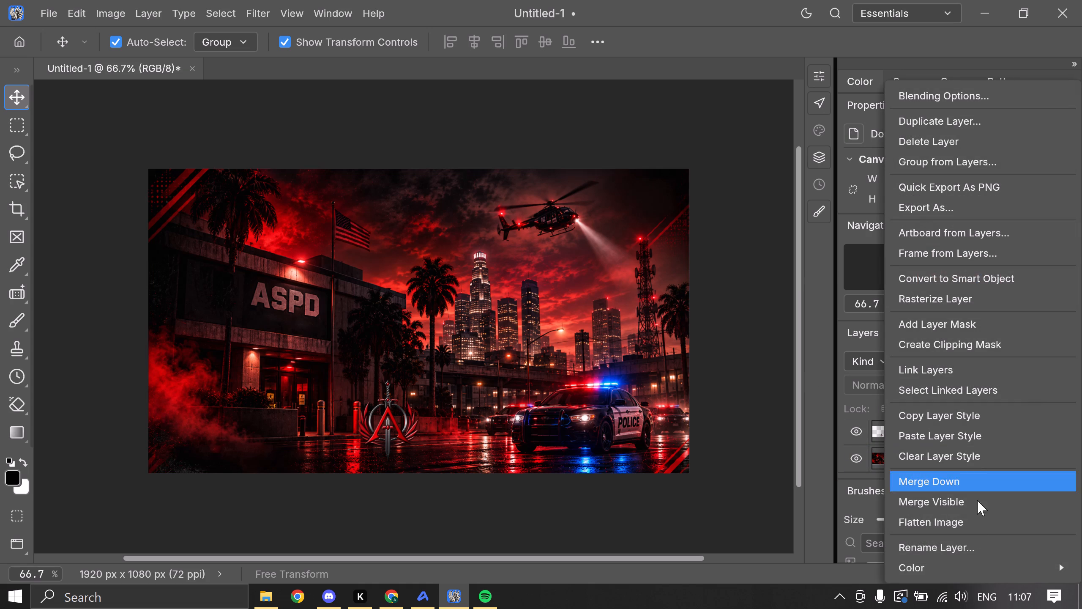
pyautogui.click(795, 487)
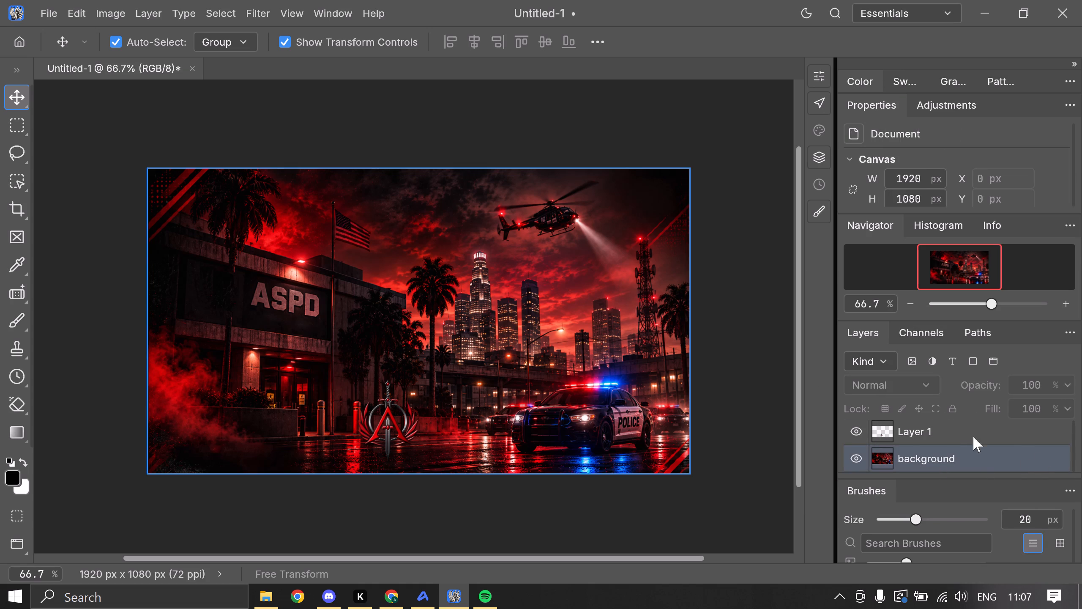
# Lock the background layer.
pyautogui.click(953, 405)
pyautogui.click(957, 447)
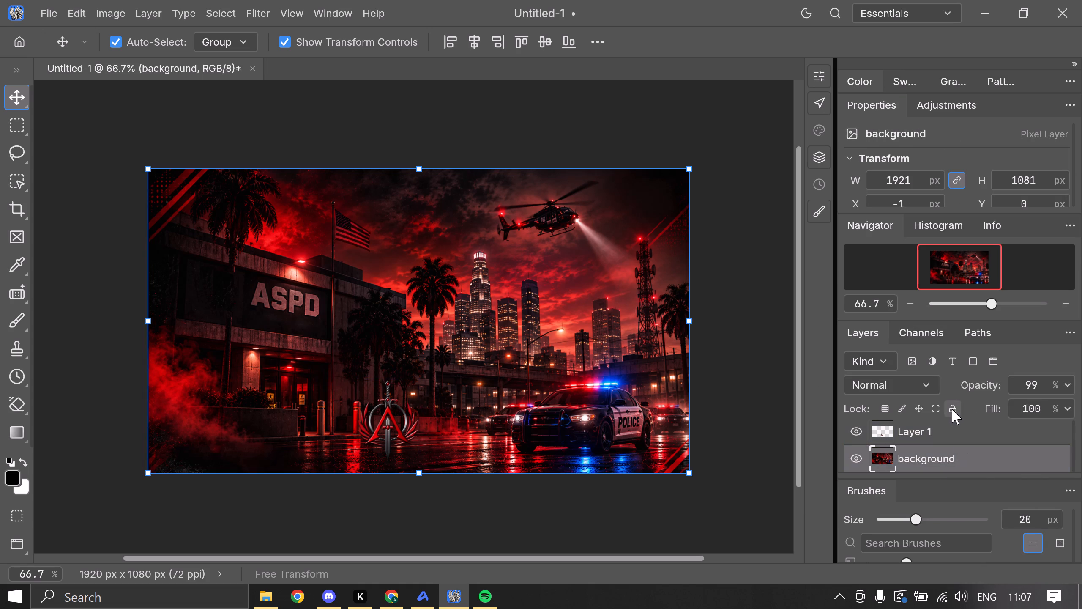
pyautogui.click(952, 409)
# Move the emblem up into the sky beside the helicopter, scale it down to about 104 x 135 px, and apply the transform.
pyautogui.click(391, 407)
pyautogui.moveTo(382, 421); pyautogui.dragTo(508, 353)
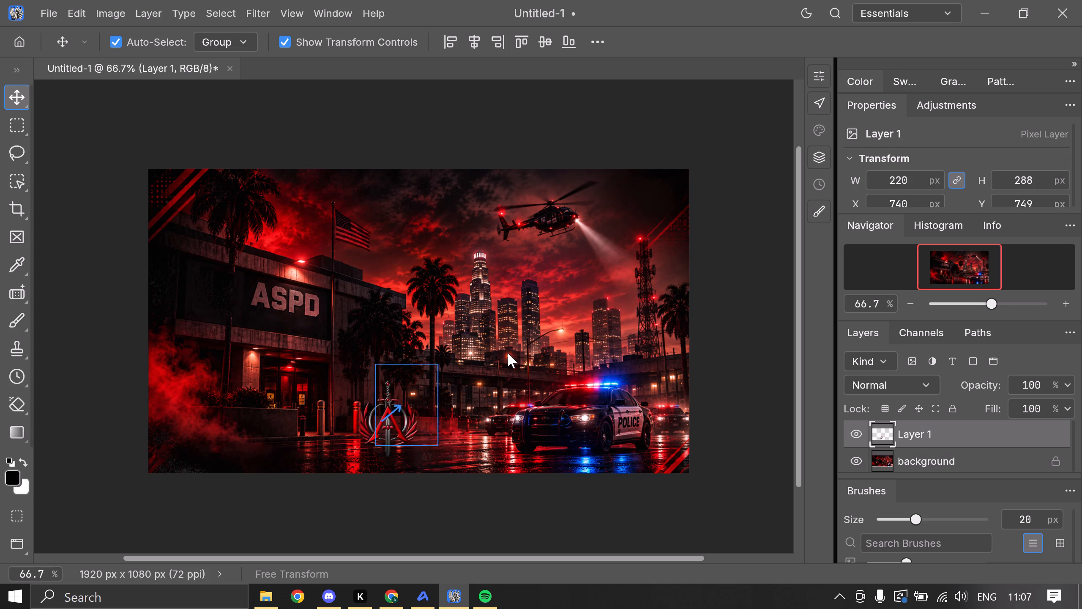
pyautogui.moveTo(508, 353); pyautogui.dragTo(625, 218)
pyautogui.moveTo(660, 256); pyautogui.dragTo(622, 213)
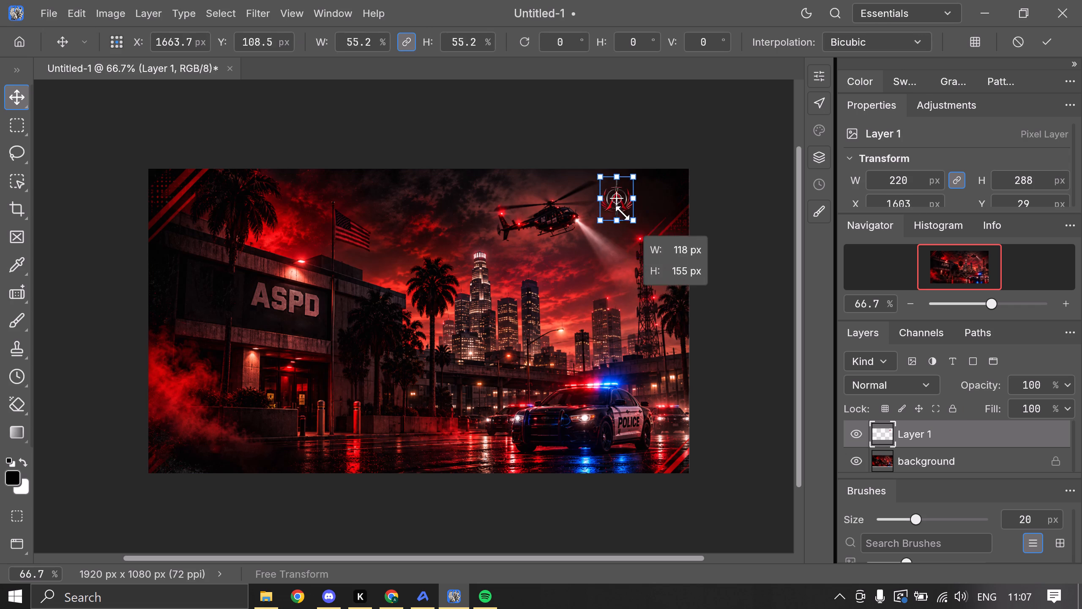
pyautogui.moveTo(622, 213); pyautogui.dragTo(626, 214)
pyautogui.click(752, 189)
# Move the emblem into the image's upper-right corner and enlarge it to about 113 x 147 px.
pyautogui.moveTo(615, 198); pyautogui.dragTo(659, 201)
pyautogui.click(673, 220)
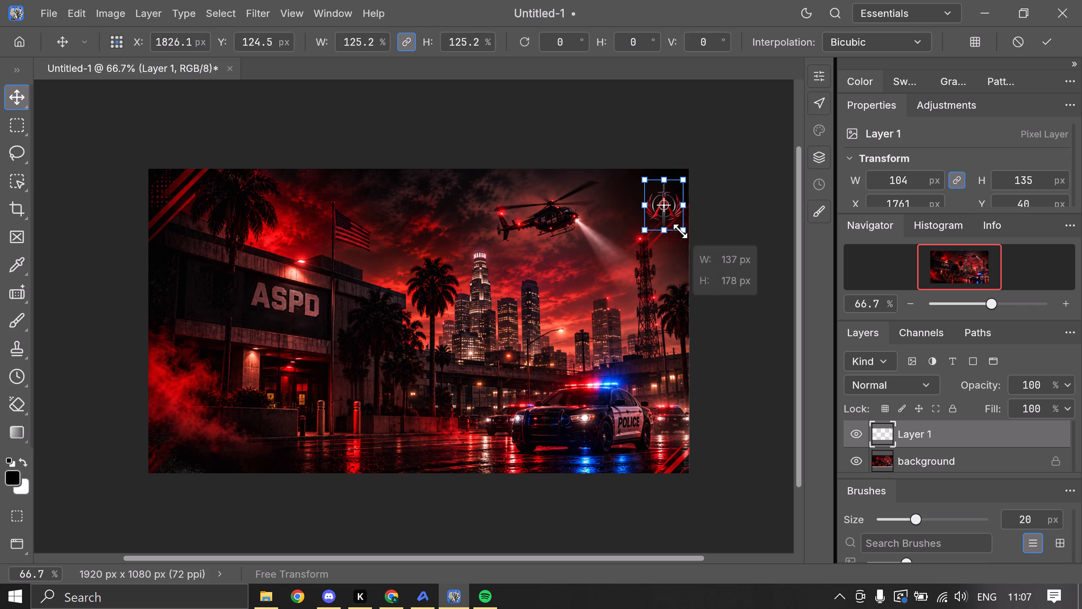
pyautogui.click(713, 217)
# Fine-tune the emblem's corner placement to about X 1767, Y 28 px.
pyautogui.moveTo(666, 200); pyautogui.dragTo(666, 200)
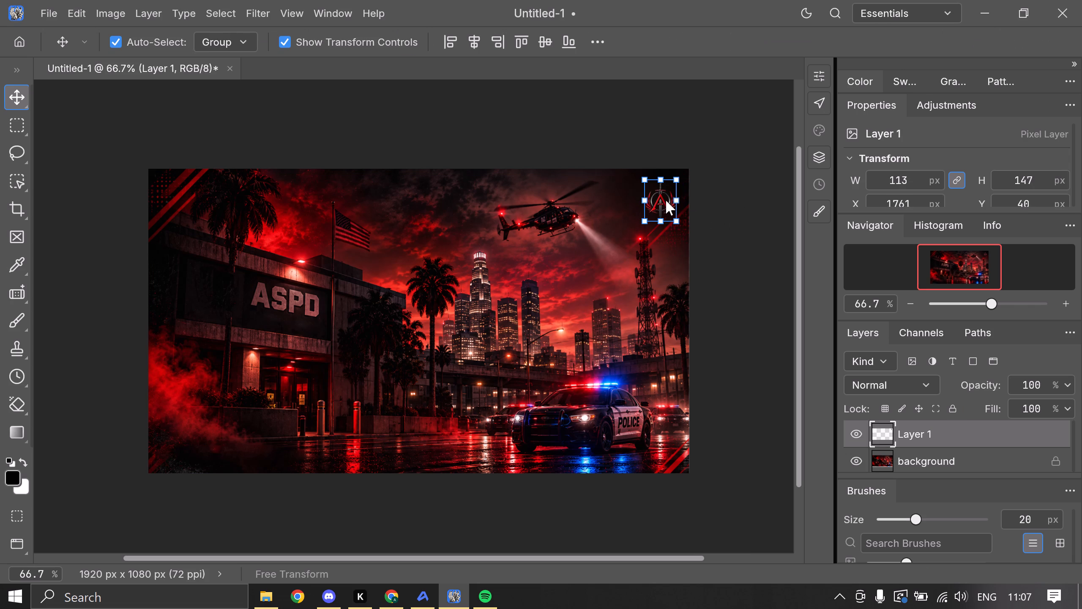
pyautogui.moveTo(666, 200); pyautogui.dragTo(671, 199)
pyautogui.moveTo(671, 199); pyautogui.dragTo(666, 197)
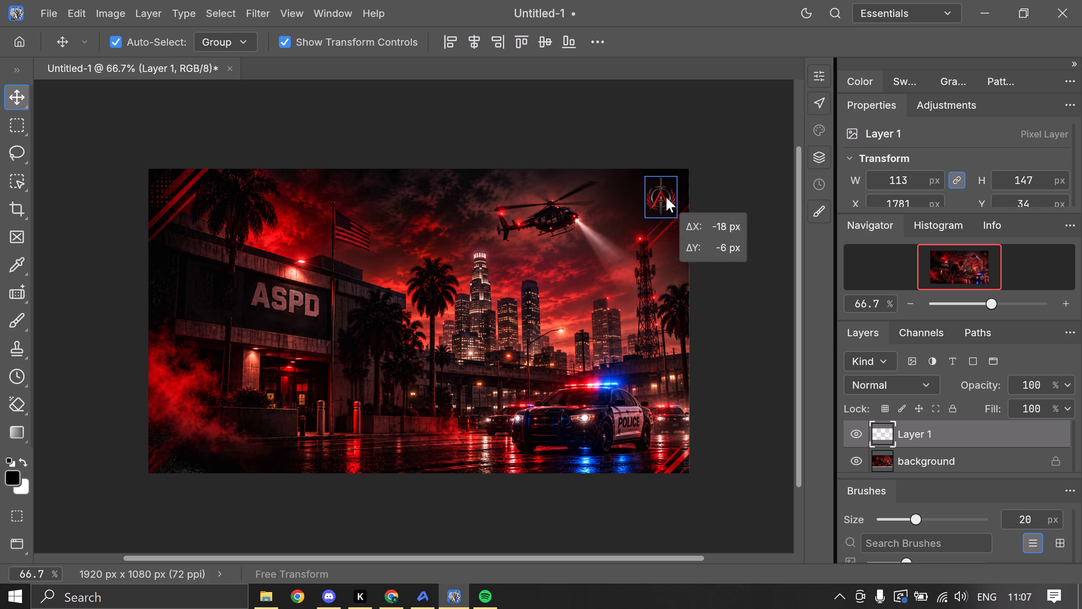
pyautogui.moveTo(666, 197); pyautogui.dragTo(667, 197)
pyautogui.click(729, 195)
# Enlarge the corner emblem proportionally to about 108.8%.
pyautogui.click(659, 191)
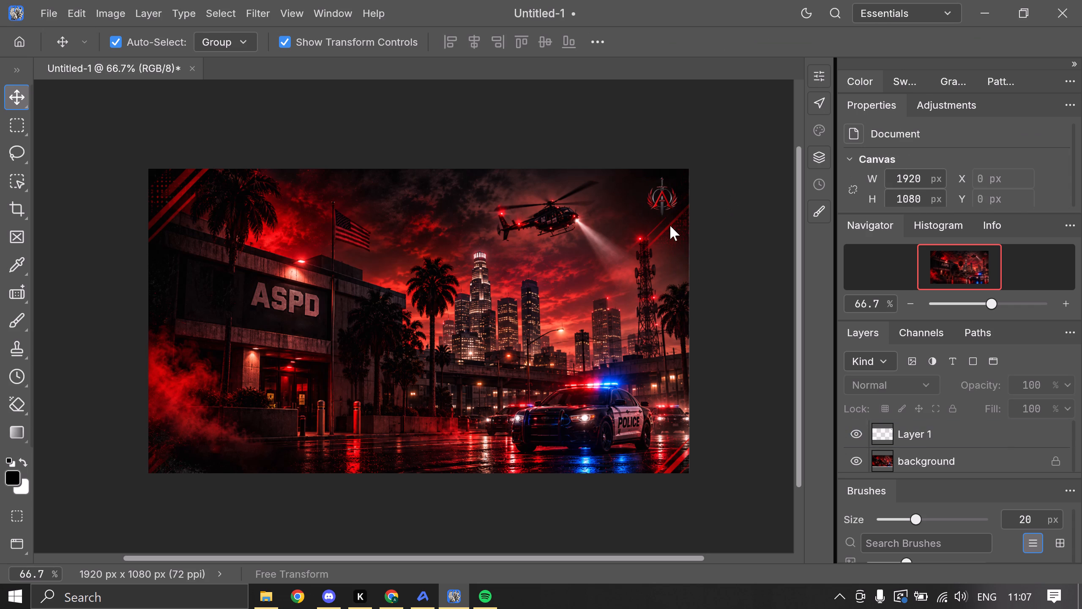
pyautogui.click(670, 208)
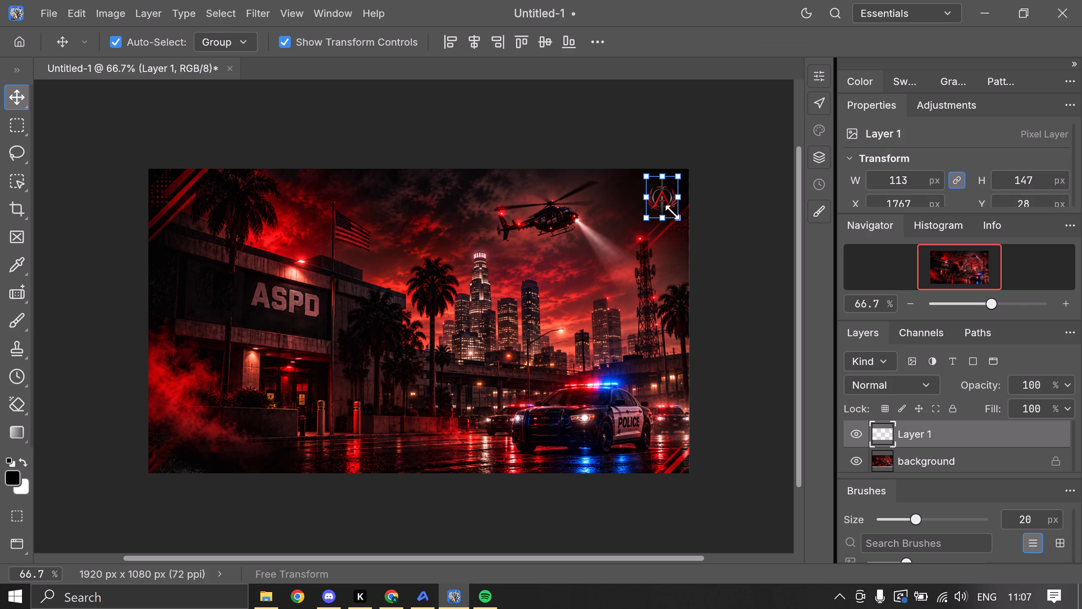
pyautogui.moveTo(677, 216); pyautogui.dragTo(681, 220)
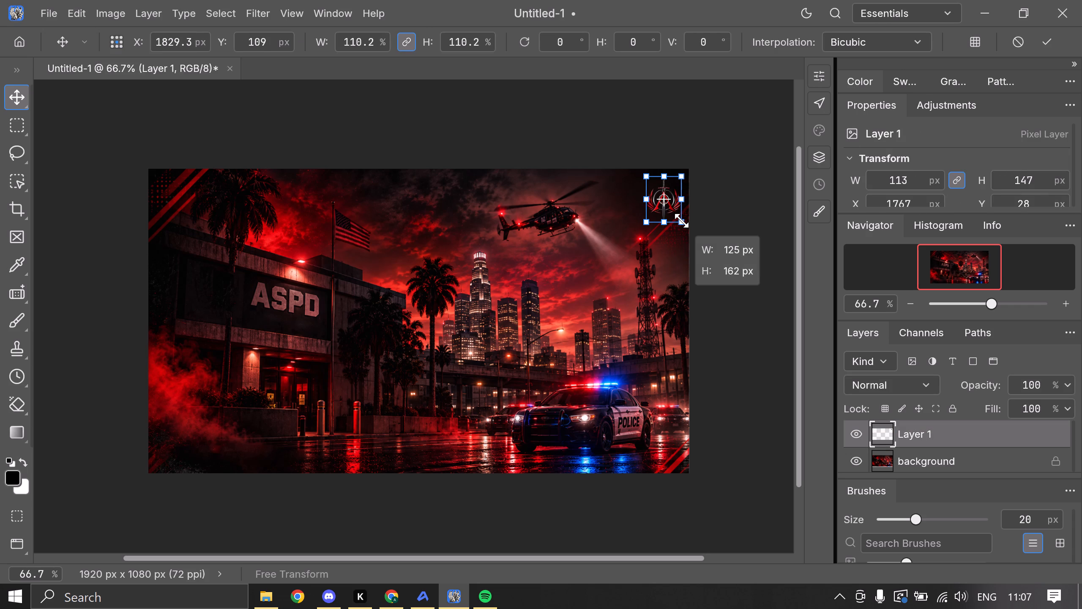
pyautogui.moveTo(681, 220); pyautogui.dragTo(681, 220)
# Set the emblem layer's opacity to 80% and apply the pending transform.
pyautogui.click(1040, 388)
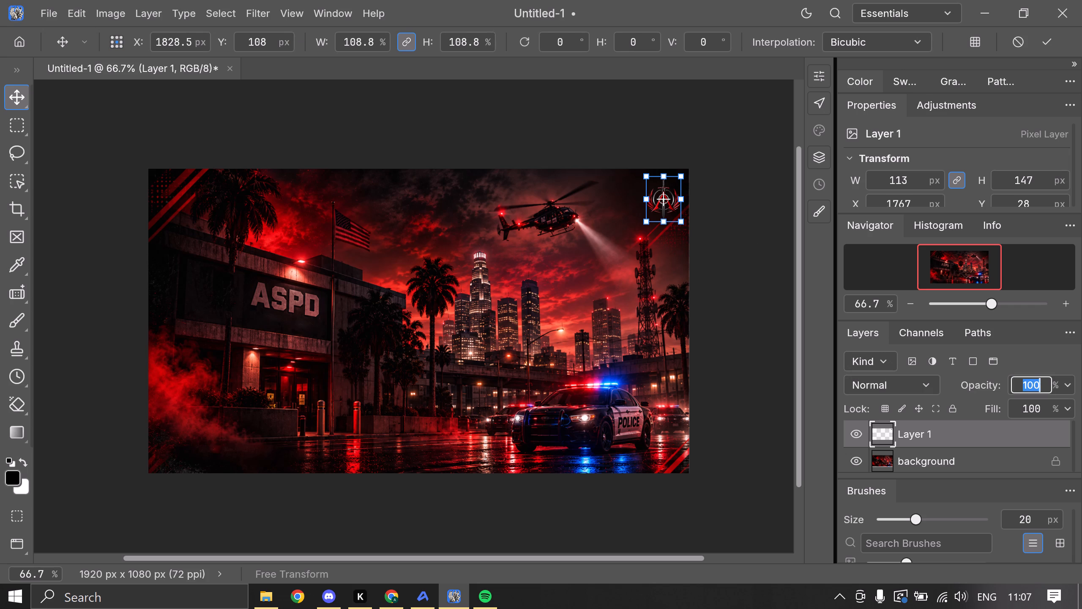
pyautogui.write('80')
pyautogui.press('Return')
pyautogui.press('\\')
pyautogui.click(758, 298)
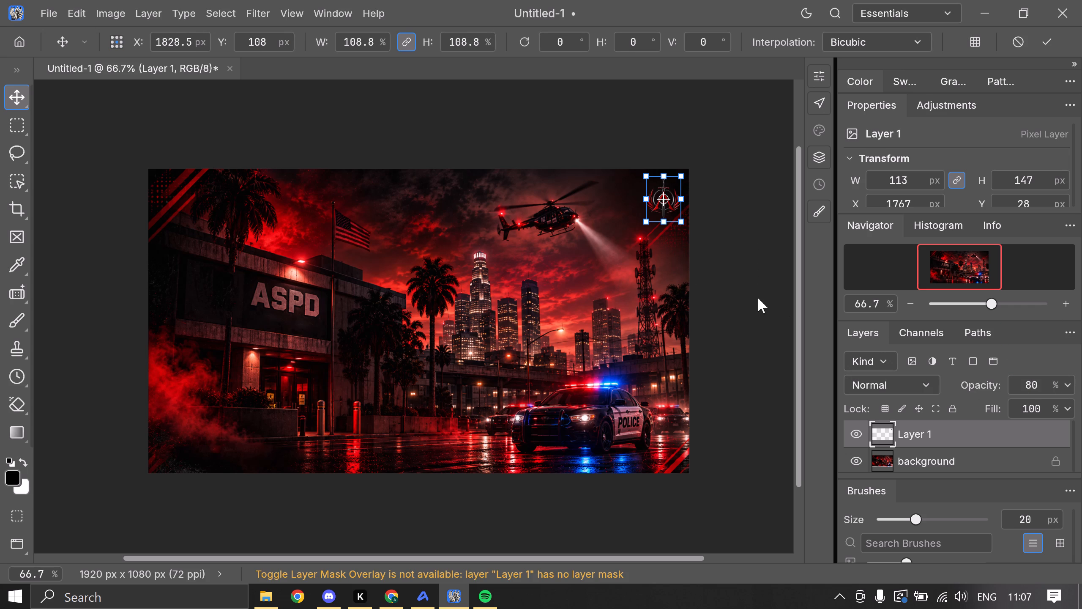
pyautogui.click(742, 285)
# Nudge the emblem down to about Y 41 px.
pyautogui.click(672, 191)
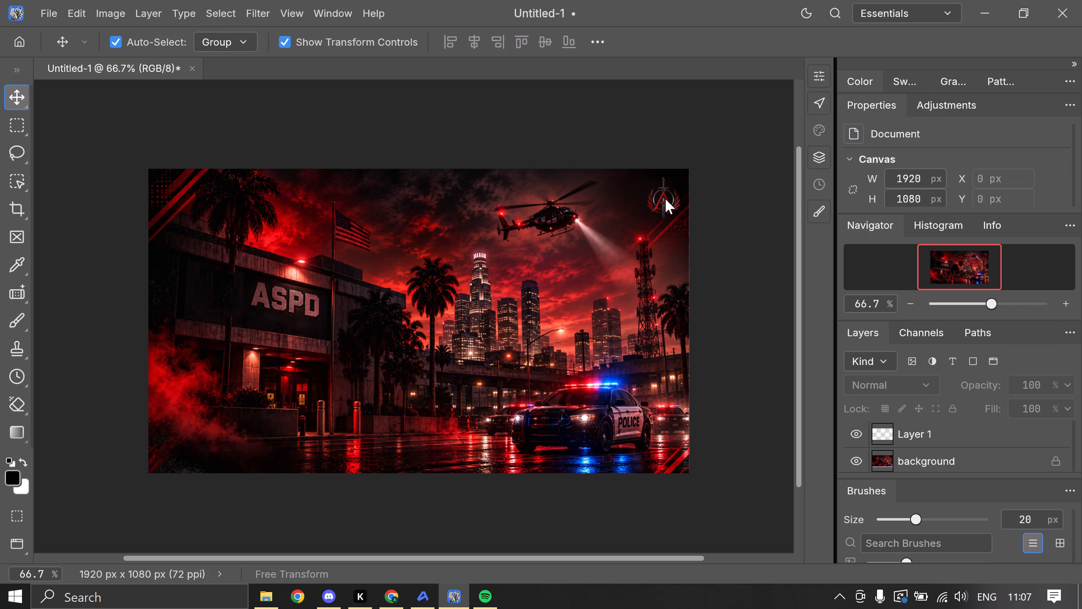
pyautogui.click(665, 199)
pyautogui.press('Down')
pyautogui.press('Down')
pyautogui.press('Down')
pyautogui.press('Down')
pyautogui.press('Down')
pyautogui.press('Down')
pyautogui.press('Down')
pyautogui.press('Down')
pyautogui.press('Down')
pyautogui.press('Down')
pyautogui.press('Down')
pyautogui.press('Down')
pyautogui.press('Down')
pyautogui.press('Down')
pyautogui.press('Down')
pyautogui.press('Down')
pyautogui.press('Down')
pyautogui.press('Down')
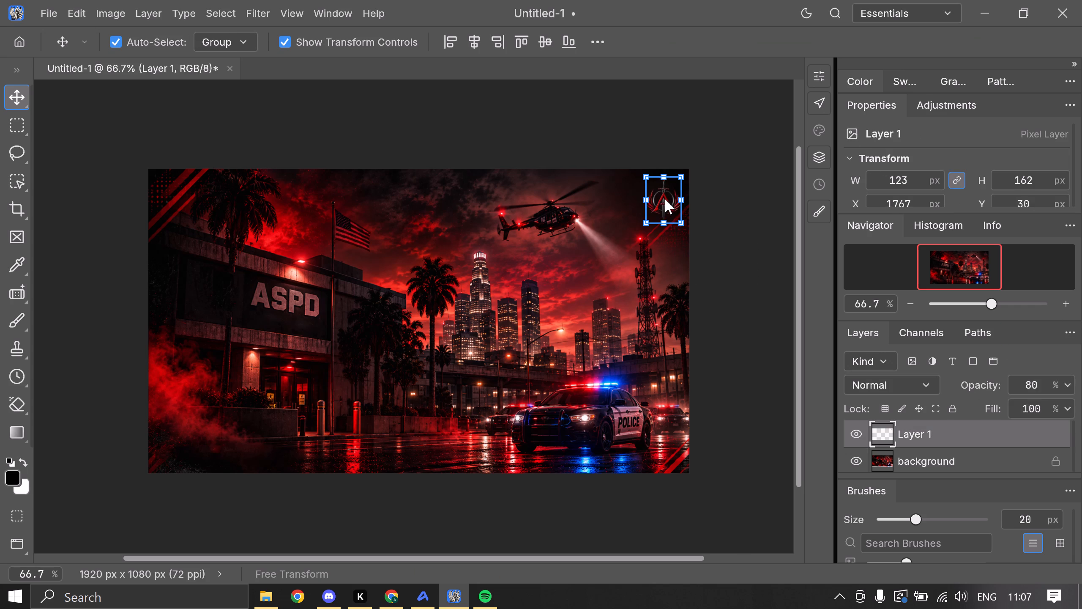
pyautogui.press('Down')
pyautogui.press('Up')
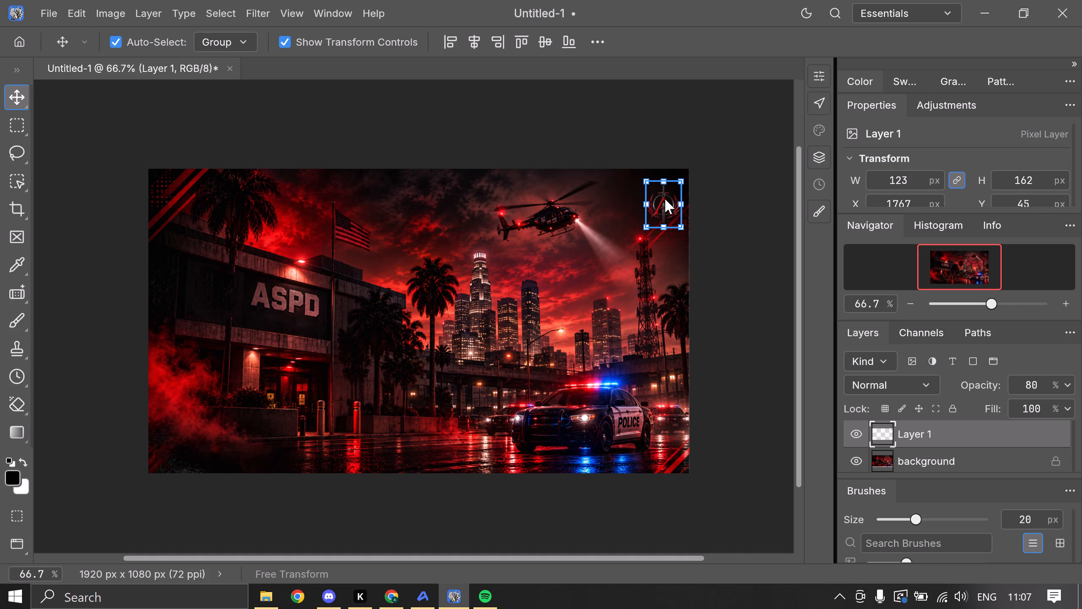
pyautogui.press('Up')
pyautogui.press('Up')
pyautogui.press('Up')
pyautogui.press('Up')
# Nudge the emblem away from the image's right edge to about X 1744 px.
pyautogui.press('Left')
pyautogui.press('Left')
pyautogui.press('Left')
pyautogui.press('Left')
pyautogui.press('Left')
pyautogui.press('Left')
pyautogui.press('Left')
pyautogui.press('Left')
pyautogui.press('Left')
pyautogui.press('Left')
pyautogui.press('Left')
pyautogui.press('Left')
pyautogui.press('Left')
pyautogui.press('Left')
pyautogui.press('Left')
pyautogui.press('Left')
pyautogui.press('Left')
pyautogui.press('Left')
pyautogui.press('Left')
pyautogui.press('Left')
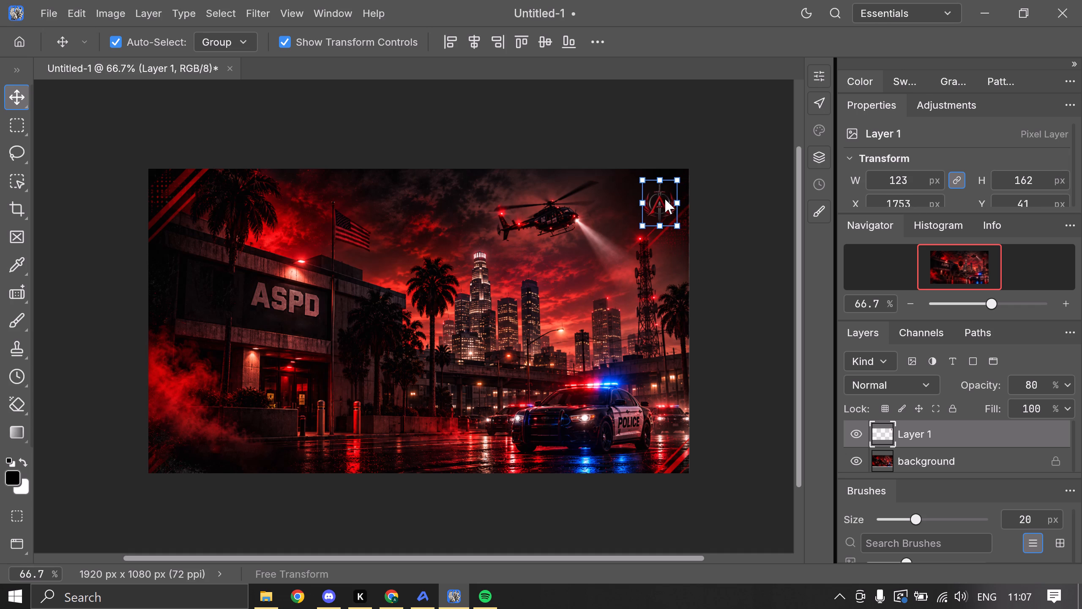
# Nudge the emblem up toward the image's top edge to Y 22 px.
pyautogui.press('Up')
pyautogui.press('Up')
pyautogui.press('Up')
pyautogui.press('Up')
pyautogui.press('Up')
pyautogui.press('Up')
pyautogui.press('Up')
pyautogui.press('Up')
pyautogui.press('Up')
pyautogui.press('Up')
pyautogui.press('Up')
pyautogui.press('Up')
pyautogui.press('Up')
pyautogui.press('Up')
pyautogui.press('Up')
pyautogui.press('Up')
pyautogui.press('Up')
pyautogui.press('Up')
pyautogui.press('Up')
pyautogui.press('Up')
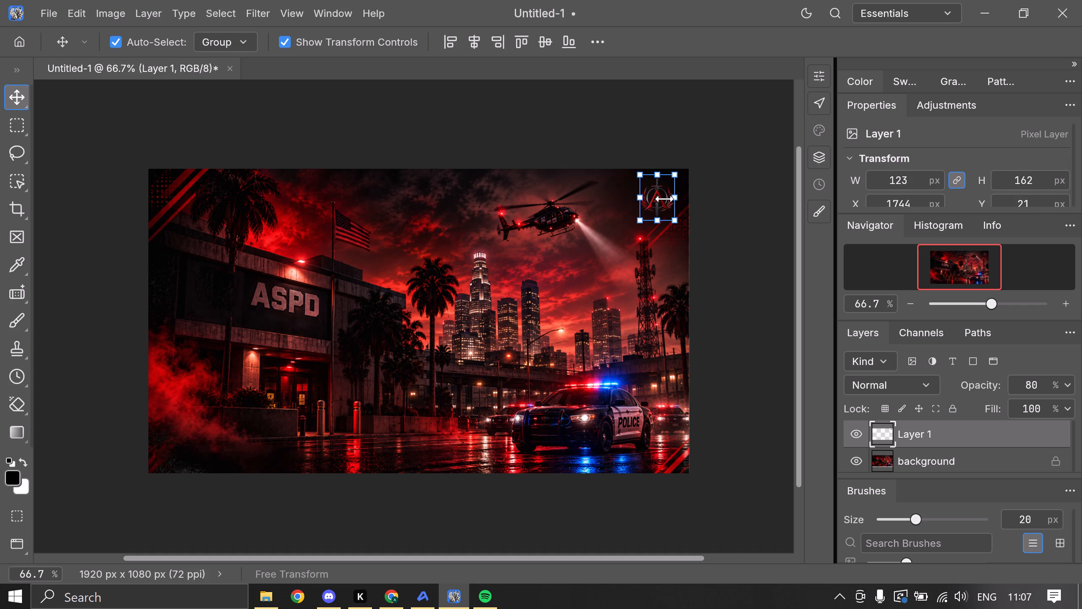
pyautogui.press('Down')
# Enlarge the corner emblem to 126 x 166 px, apply the transform, and reselect the emblem.
pyautogui.click(675, 219)
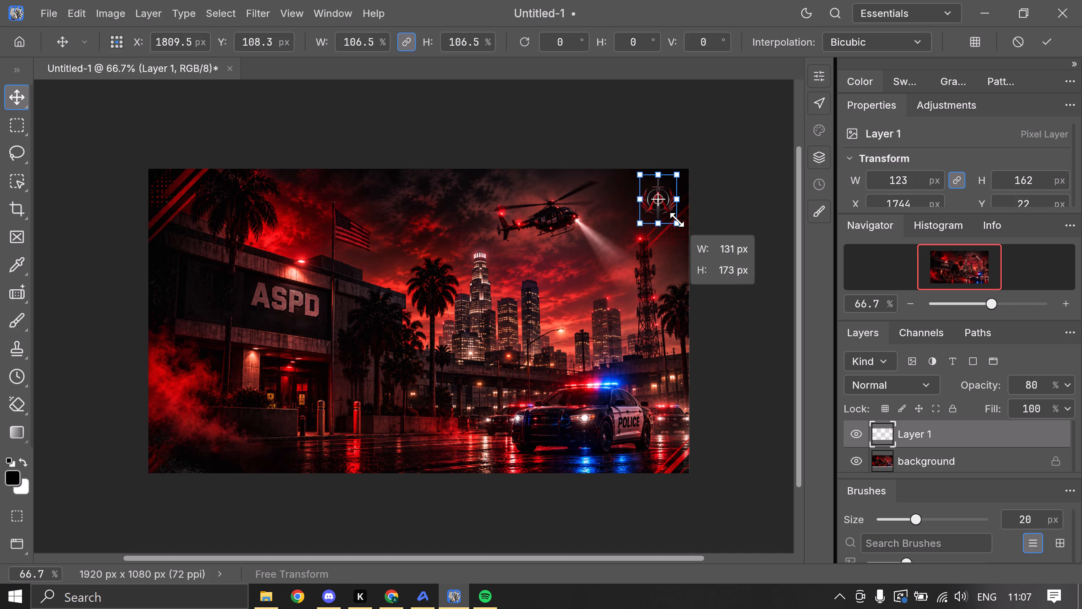
pyautogui.click(728, 227)
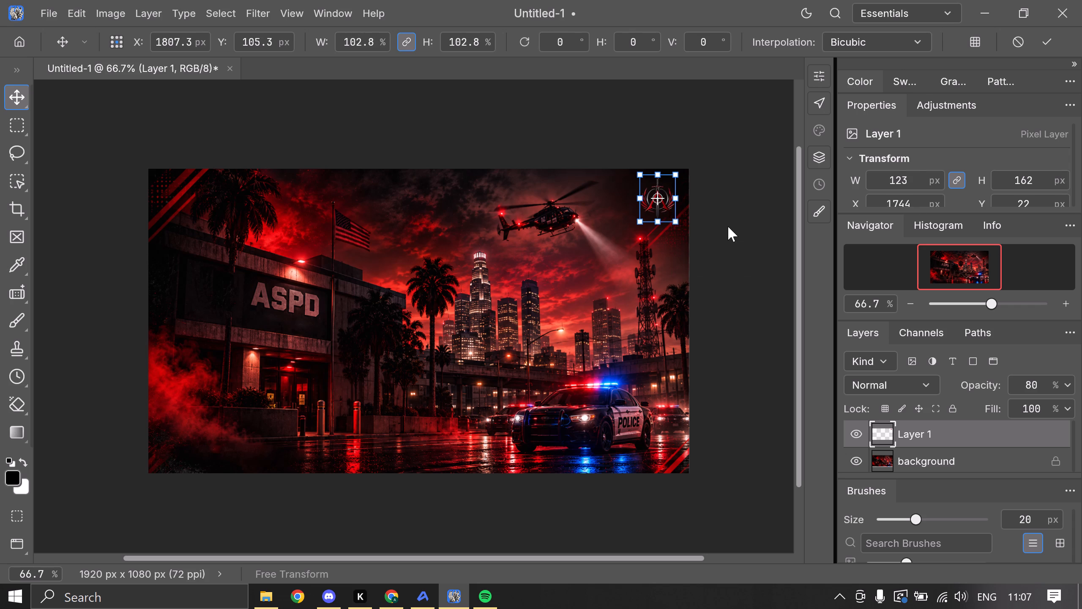
pyautogui.click(728, 226)
pyautogui.click(646, 192)
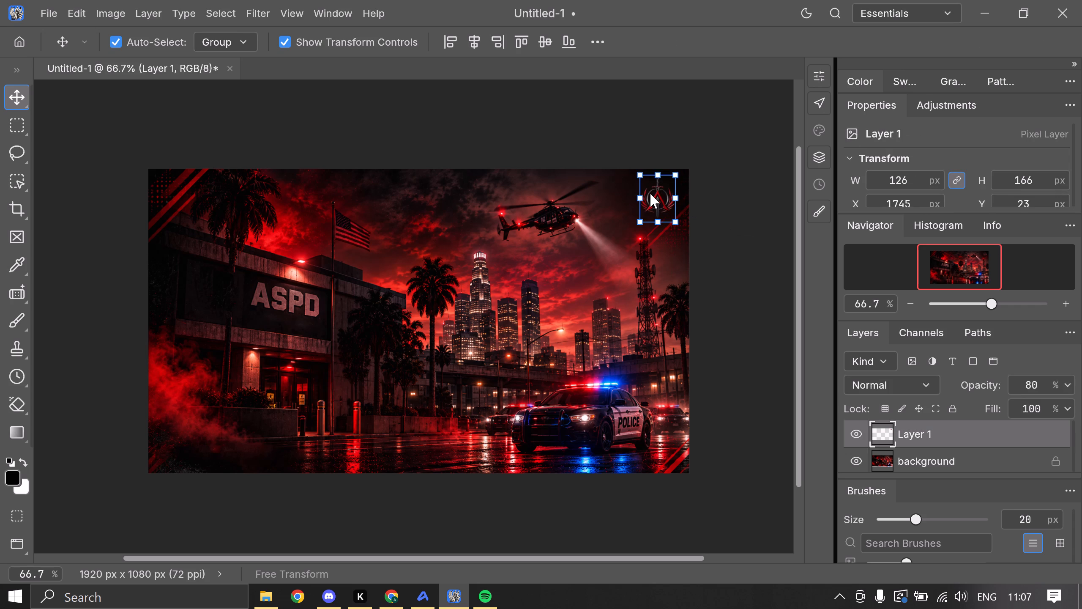
# Nudge the corner emblem down to Y 27 px, check it without the transform box, and reselect it.
pyautogui.press('Down')
pyautogui.press('Down')
pyautogui.press('Down')
pyautogui.press('Down')
pyautogui.press('Down')
pyautogui.press('Up')
pyautogui.click(707, 218)
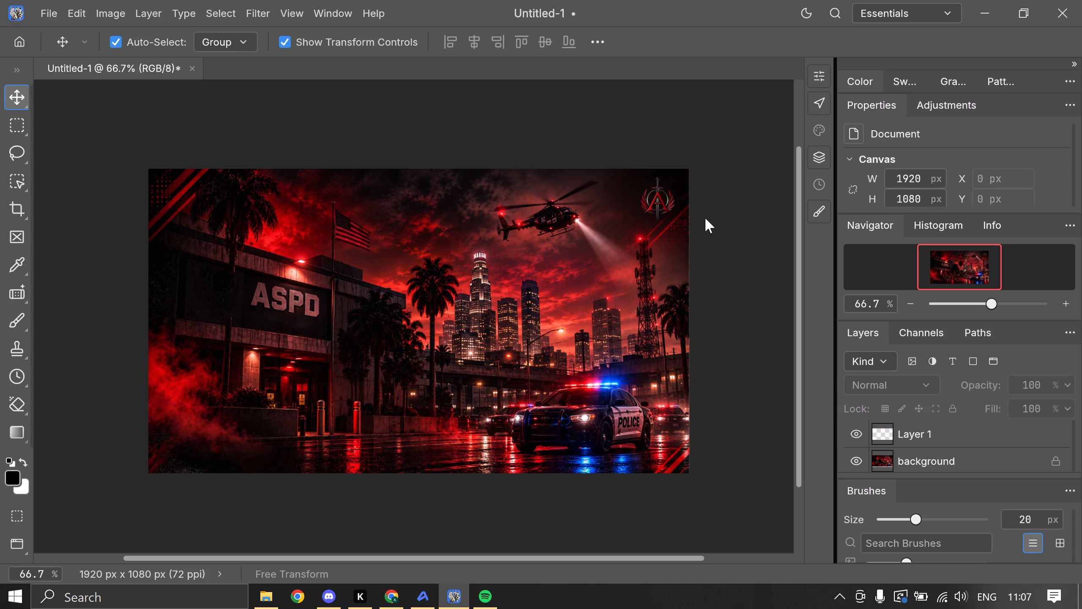
pyautogui.click(672, 200)
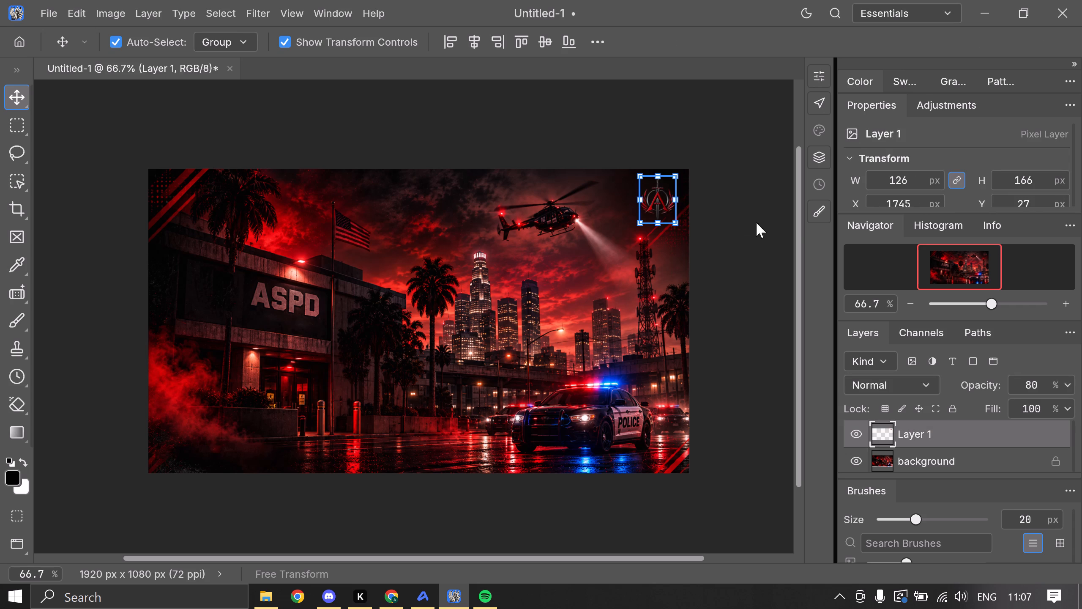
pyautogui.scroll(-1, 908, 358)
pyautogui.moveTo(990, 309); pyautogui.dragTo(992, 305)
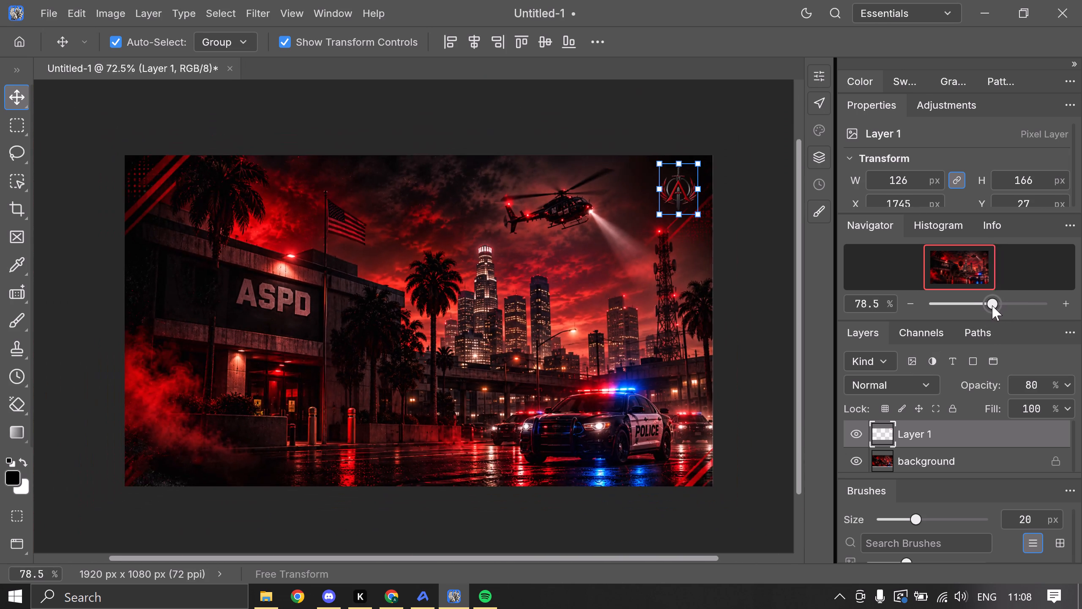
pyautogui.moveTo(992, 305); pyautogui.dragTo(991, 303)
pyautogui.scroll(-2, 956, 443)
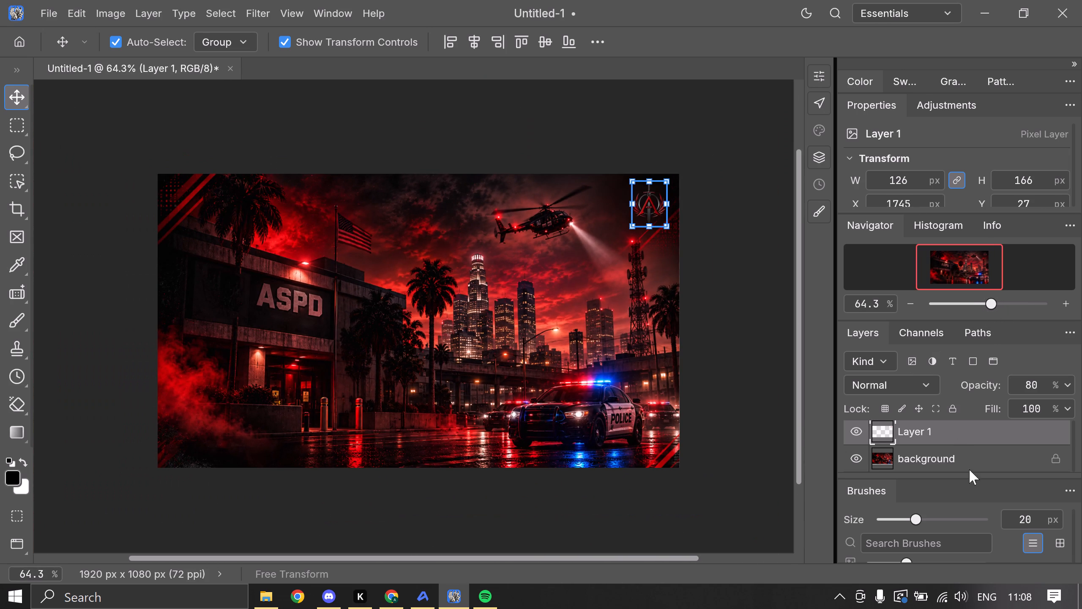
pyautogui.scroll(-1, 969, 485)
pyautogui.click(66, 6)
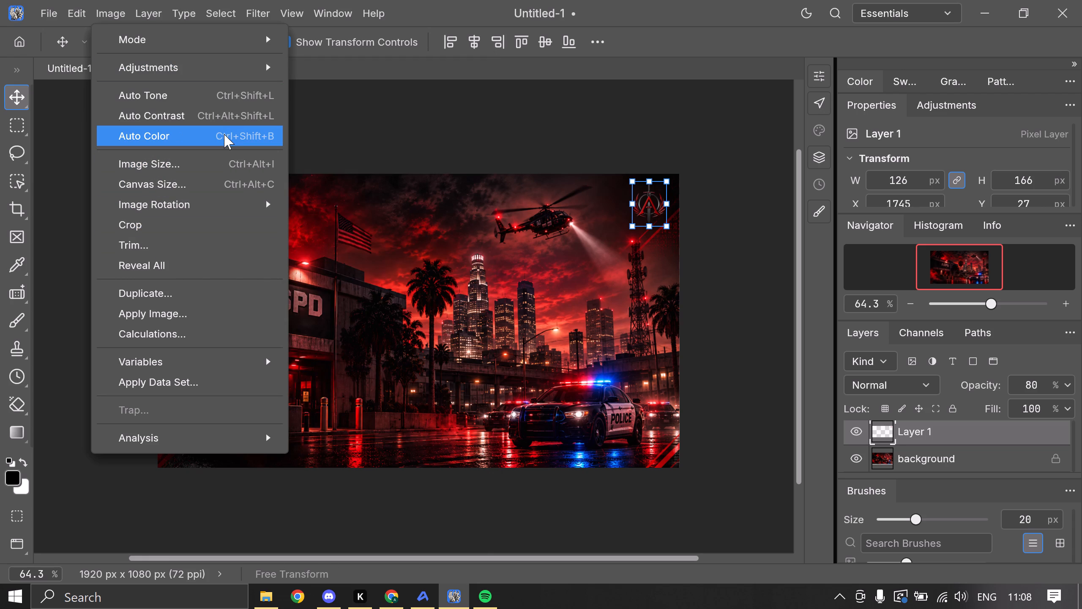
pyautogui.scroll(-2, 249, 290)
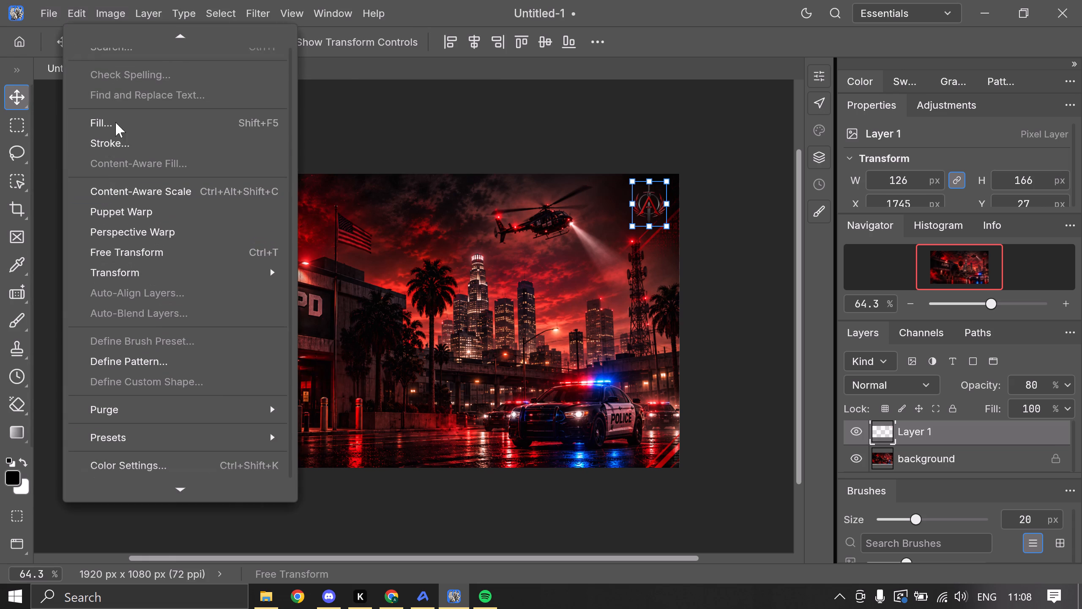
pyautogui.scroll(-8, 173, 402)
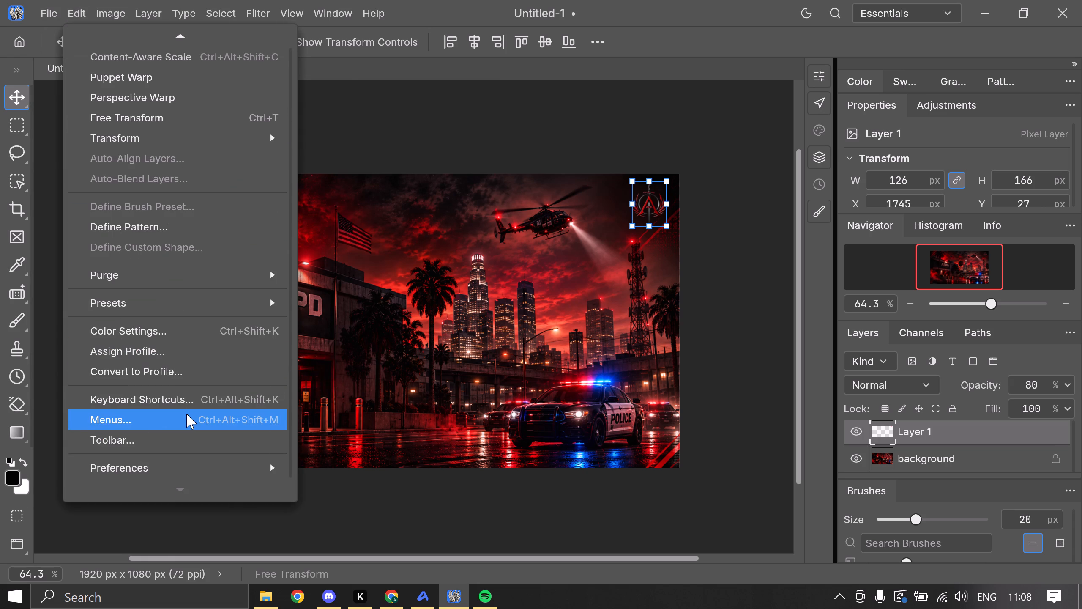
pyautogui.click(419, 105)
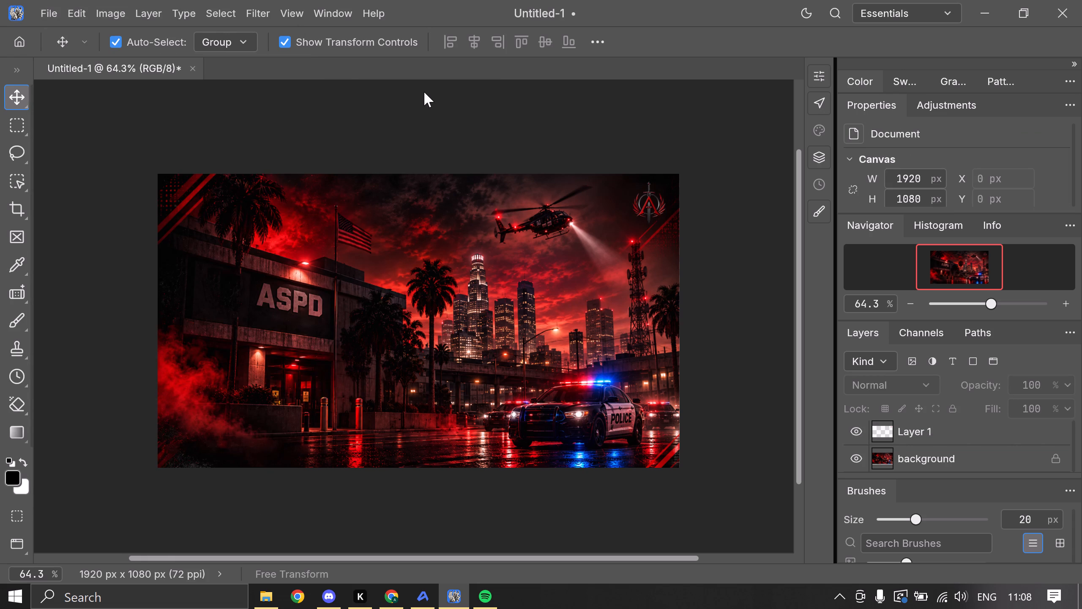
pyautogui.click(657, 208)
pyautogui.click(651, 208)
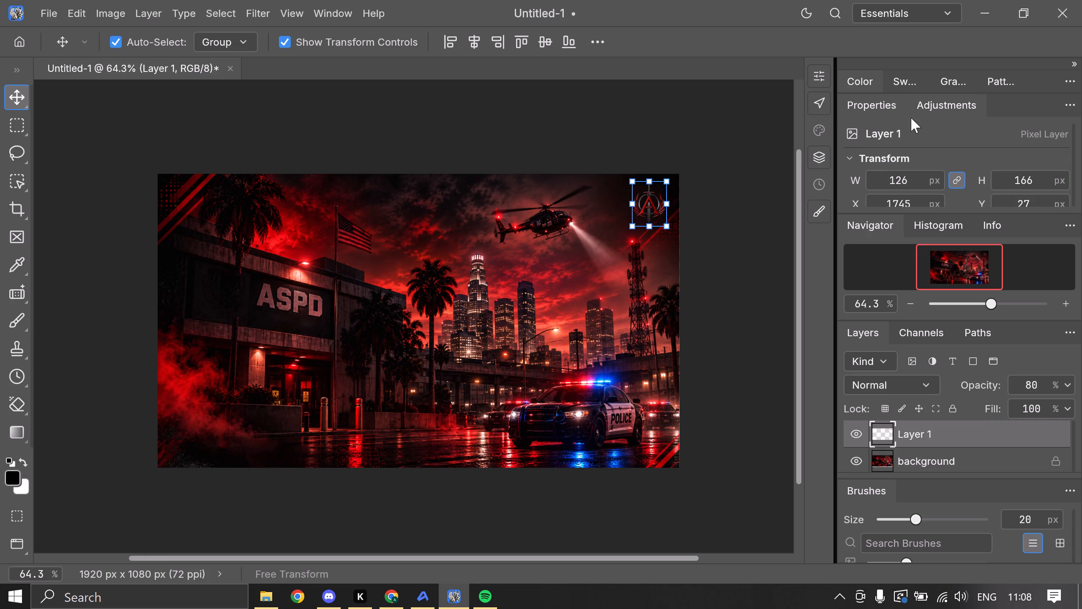
# Rearrange the workspace so only the layer list stays expanded, with history, properties, navigator and brushes collapsed.
pyautogui.click(822, 127)
pyautogui.click(822, 111)
pyautogui.click(816, 174)
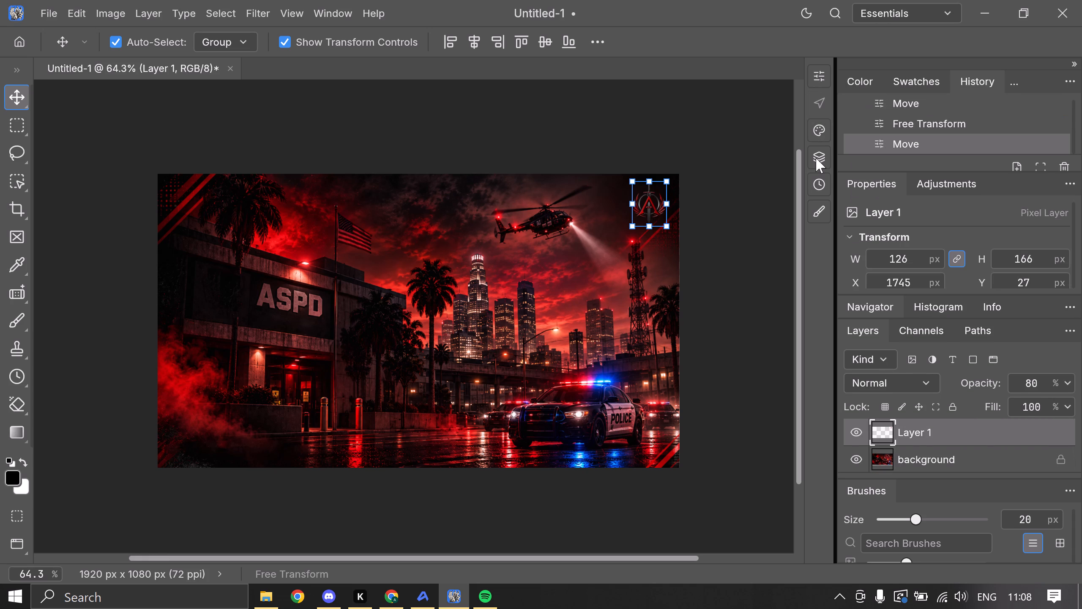
pyautogui.click(815, 157)
pyautogui.click(815, 200)
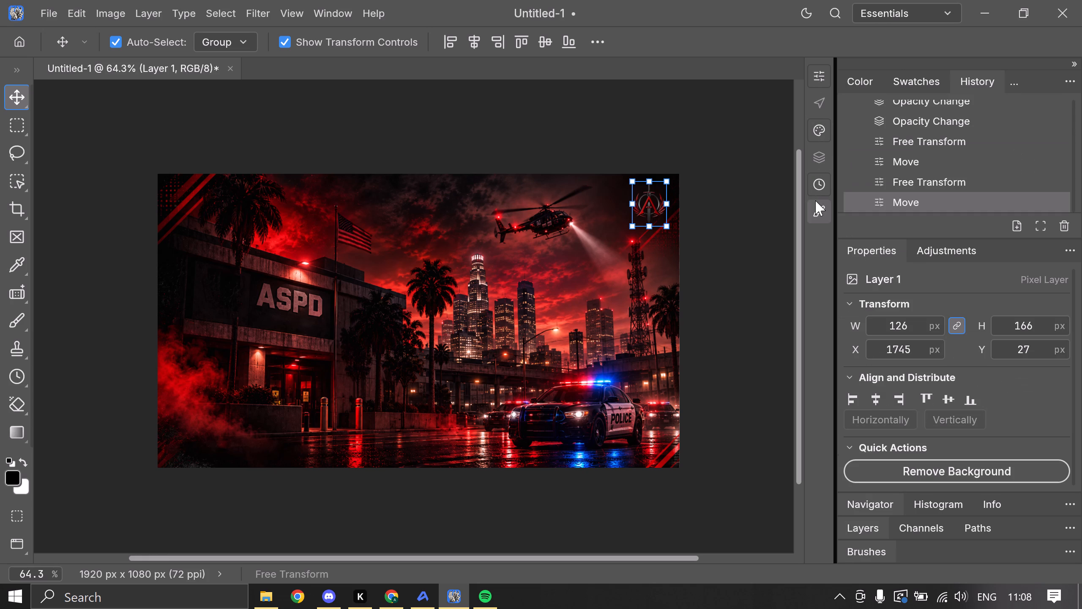
pyautogui.click(825, 210)
pyautogui.click(822, 209)
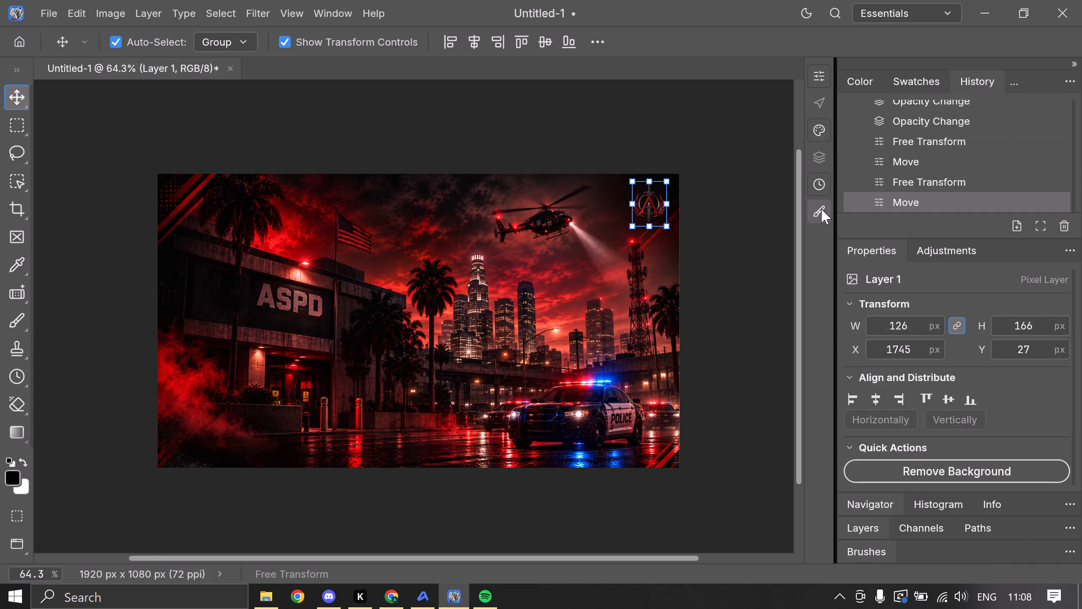
pyautogui.click(821, 209)
pyautogui.click(819, 70)
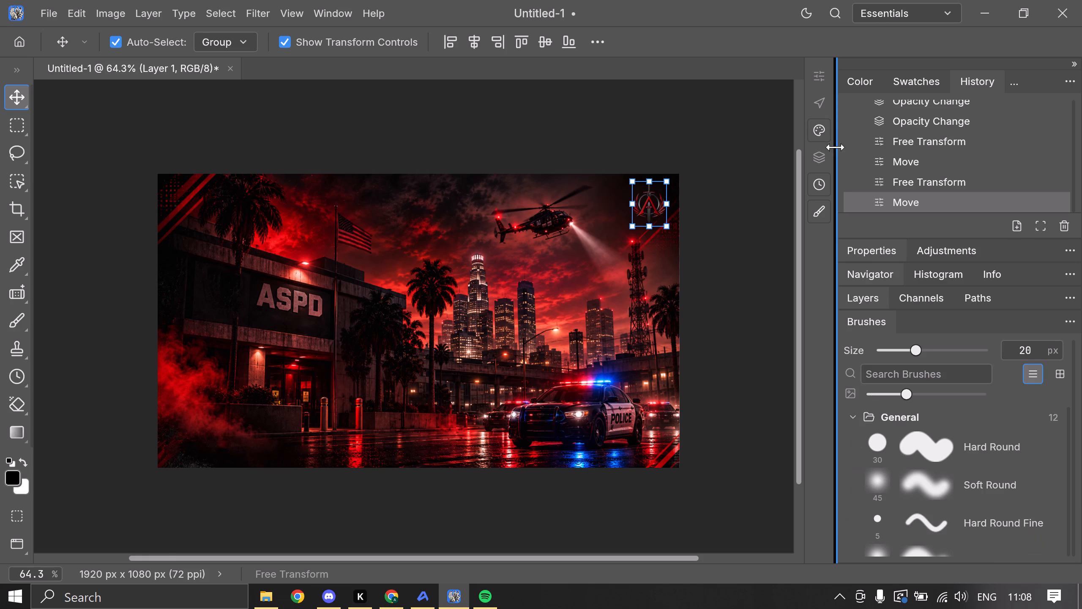
pyautogui.click(820, 119)
pyautogui.click(821, 146)
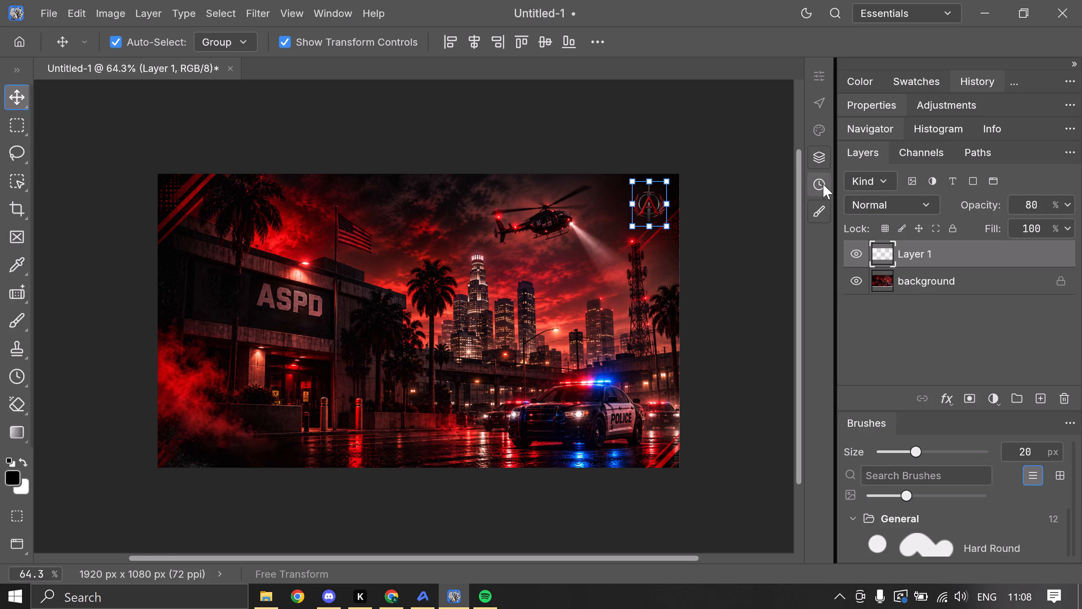
pyautogui.click(822, 215)
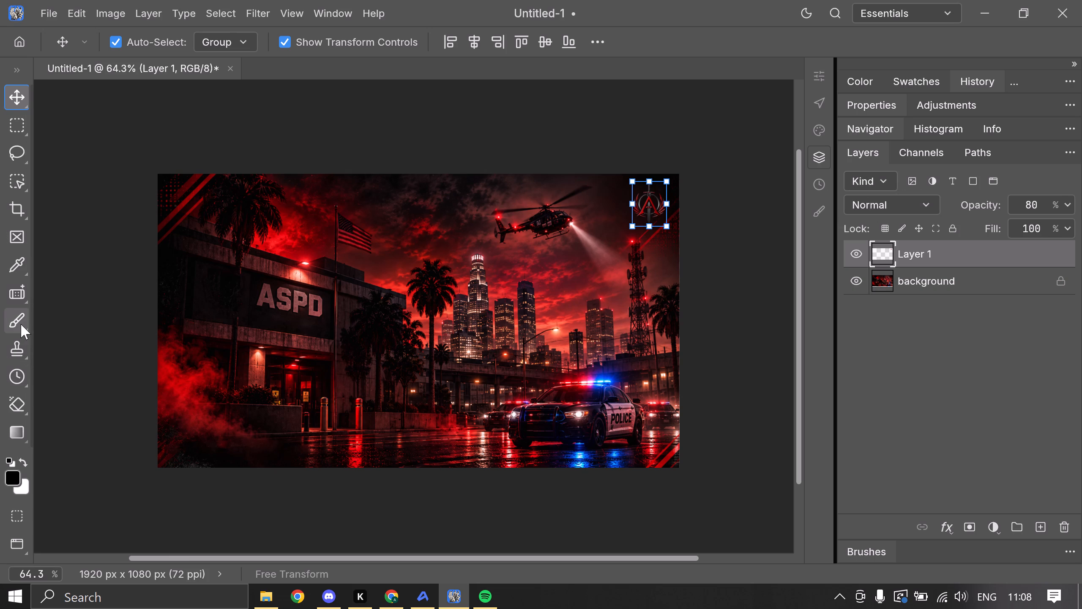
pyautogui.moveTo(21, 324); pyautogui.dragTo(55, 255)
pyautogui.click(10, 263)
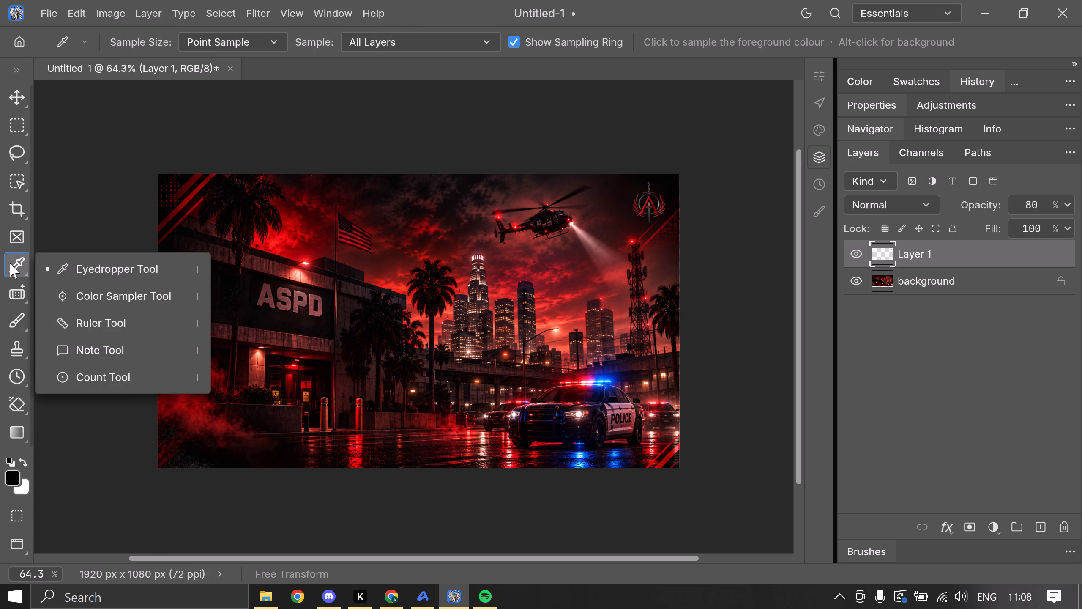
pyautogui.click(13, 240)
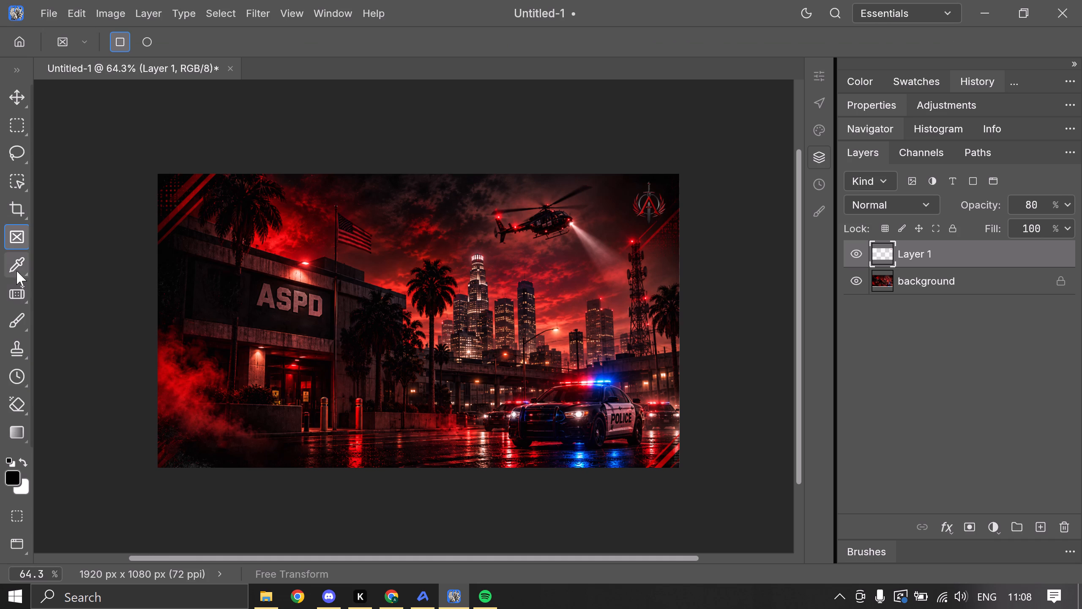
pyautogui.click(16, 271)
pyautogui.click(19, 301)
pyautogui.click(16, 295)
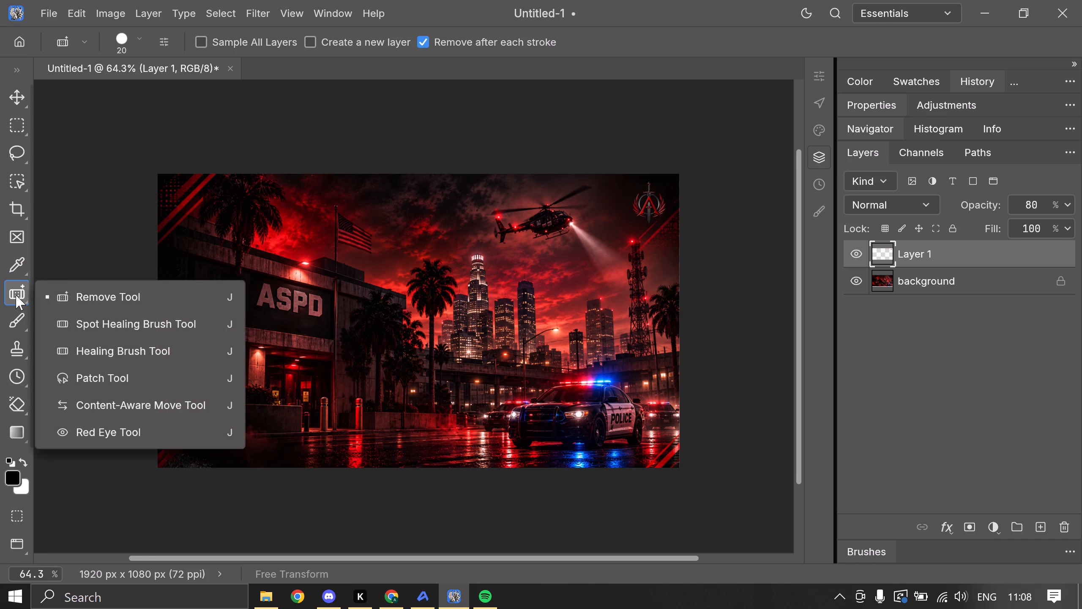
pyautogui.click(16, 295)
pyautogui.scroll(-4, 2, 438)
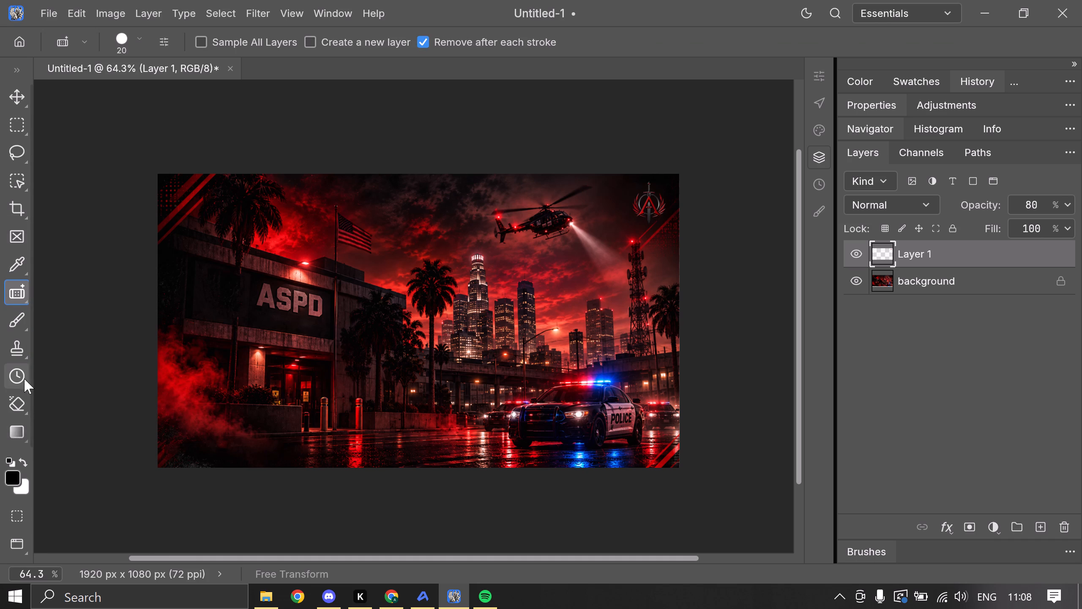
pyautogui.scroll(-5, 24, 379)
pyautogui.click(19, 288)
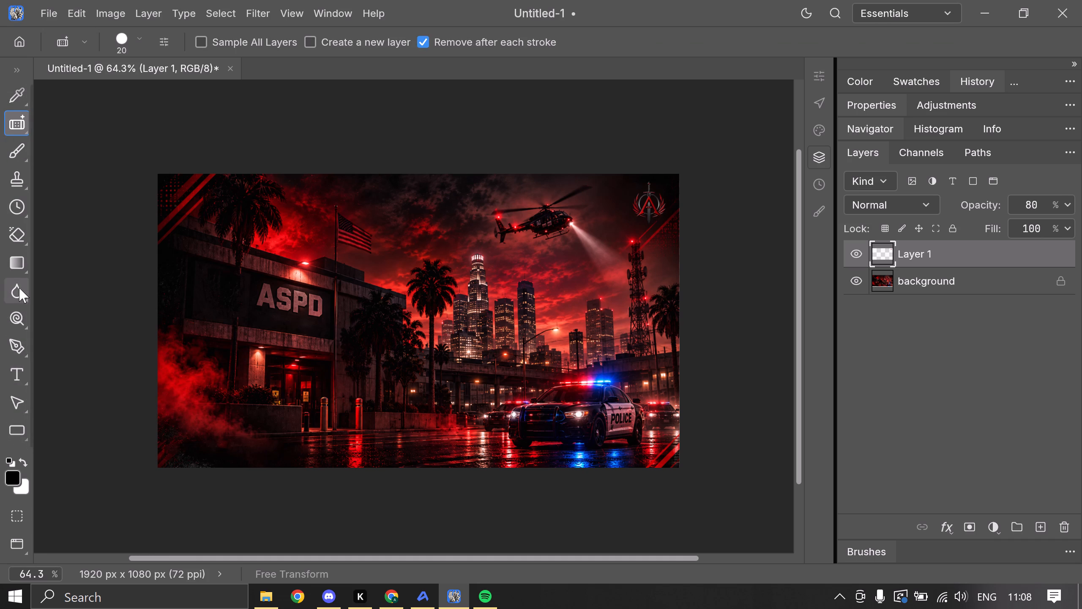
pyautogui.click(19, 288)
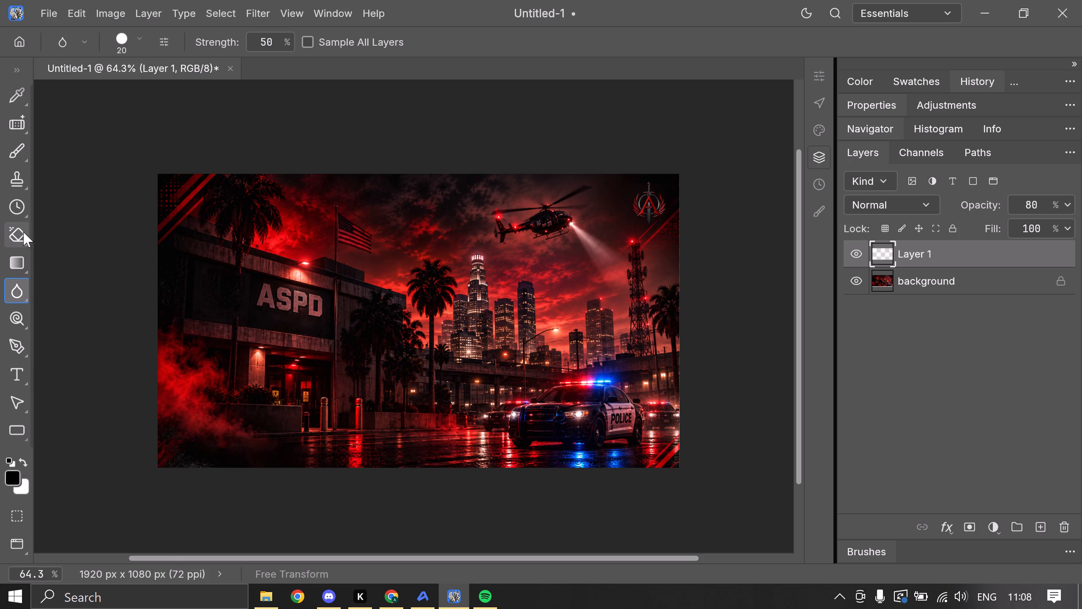
# Switch to the History Brush, keeping its 20 px size and Normal mode.
pyautogui.click(22, 209)
pyautogui.click(22, 209)
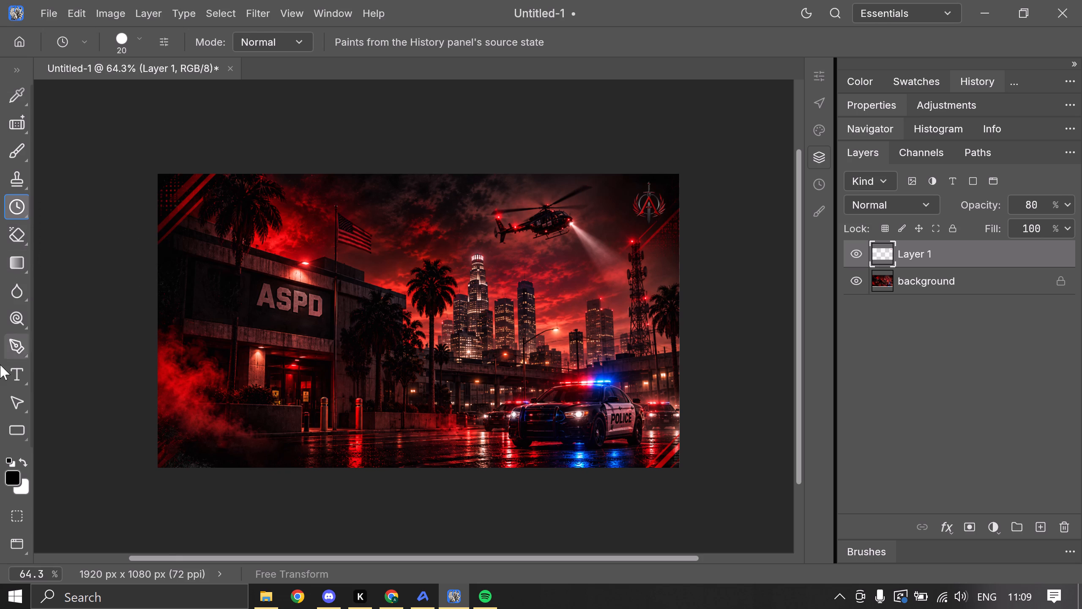
pyautogui.scroll(-4, 14, 374)
pyautogui.scroll(8, 8, 387)
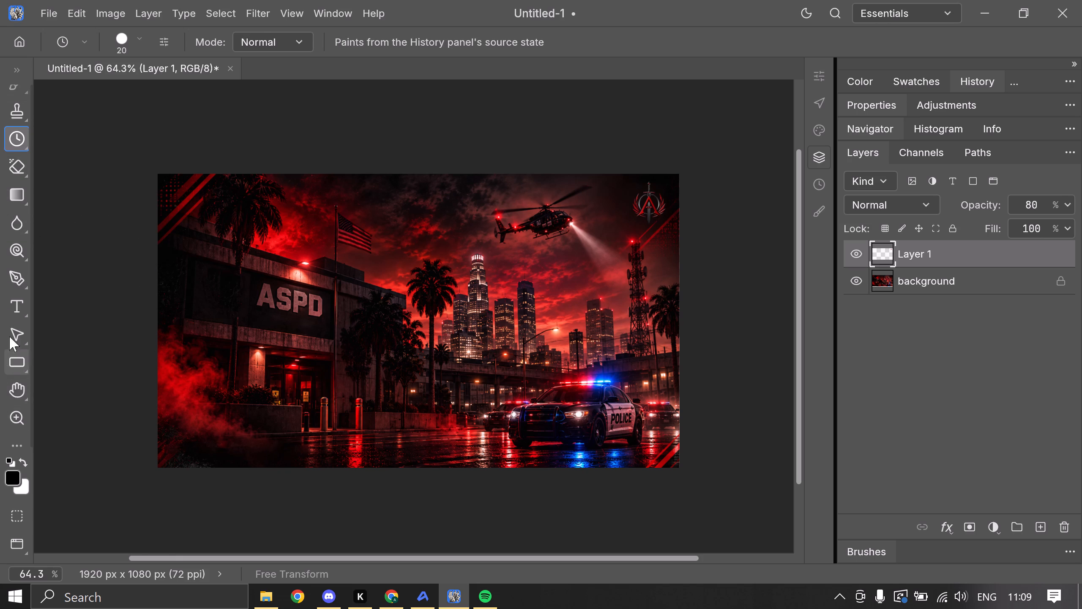
pyautogui.scroll(13, 9, 336)
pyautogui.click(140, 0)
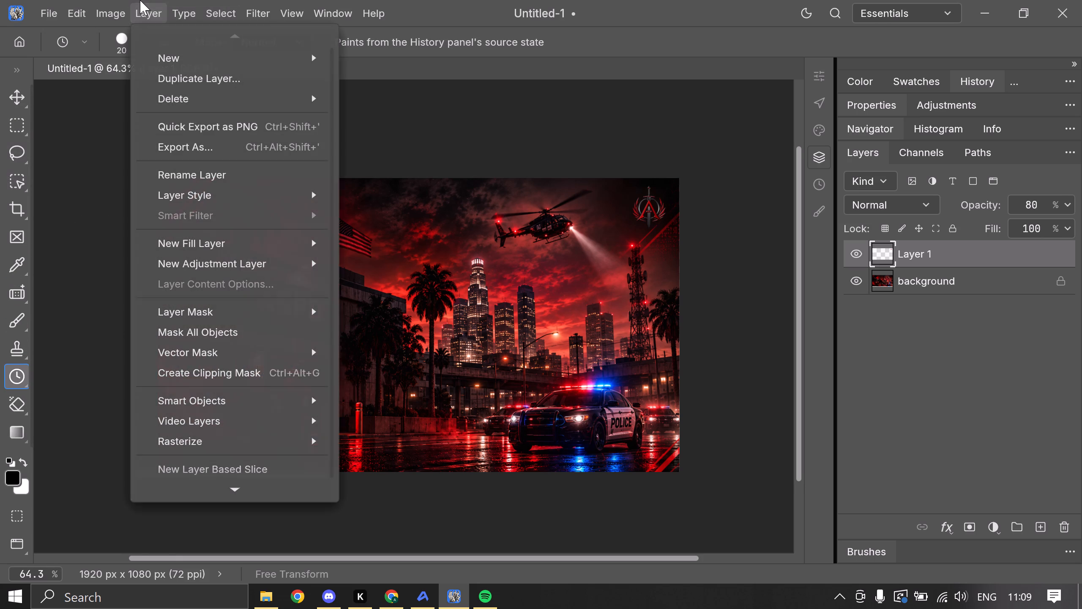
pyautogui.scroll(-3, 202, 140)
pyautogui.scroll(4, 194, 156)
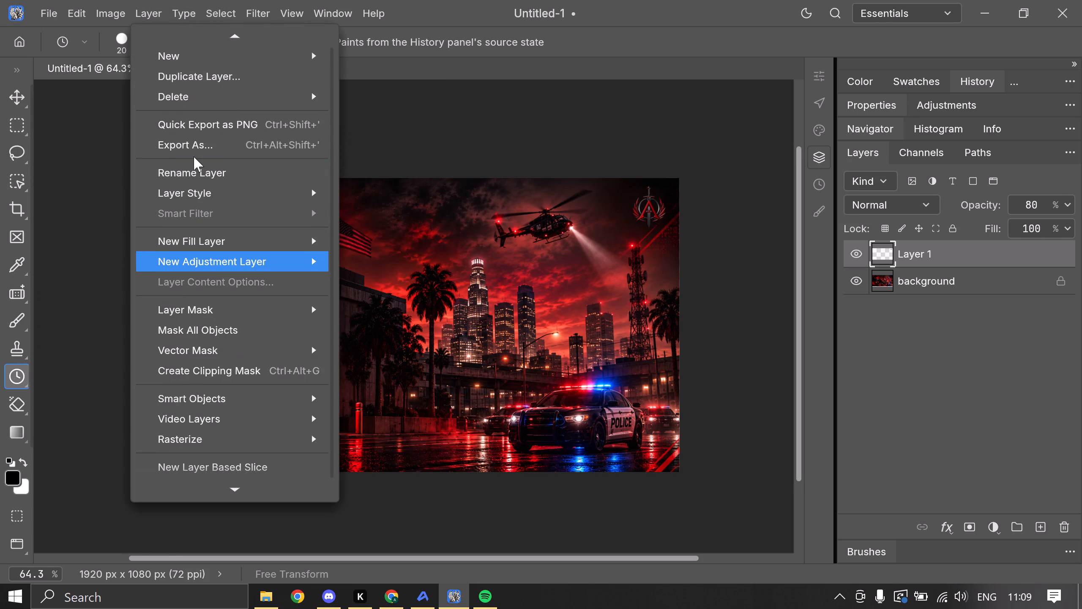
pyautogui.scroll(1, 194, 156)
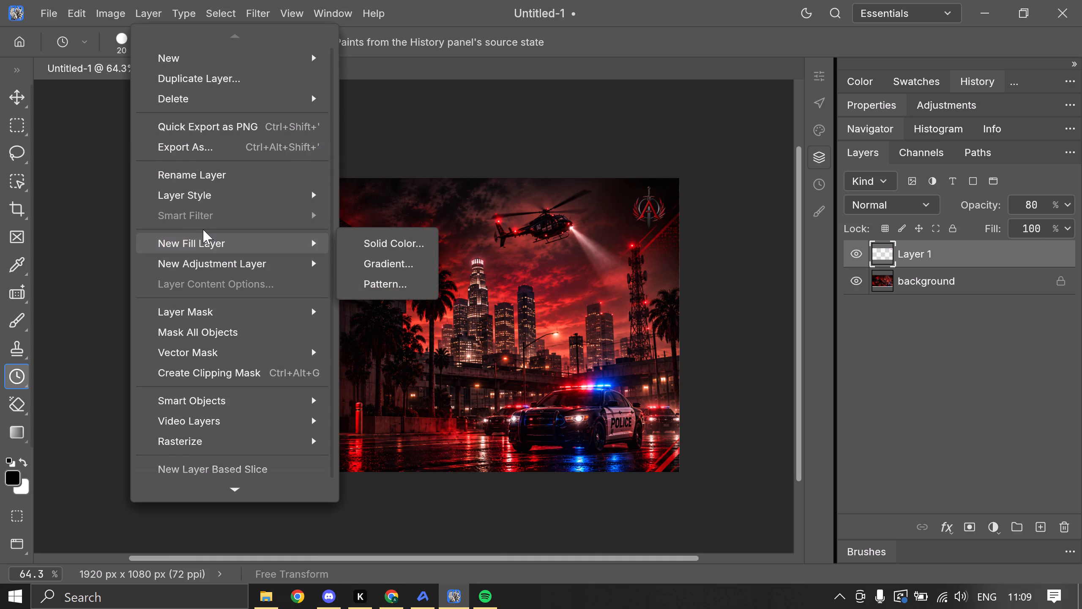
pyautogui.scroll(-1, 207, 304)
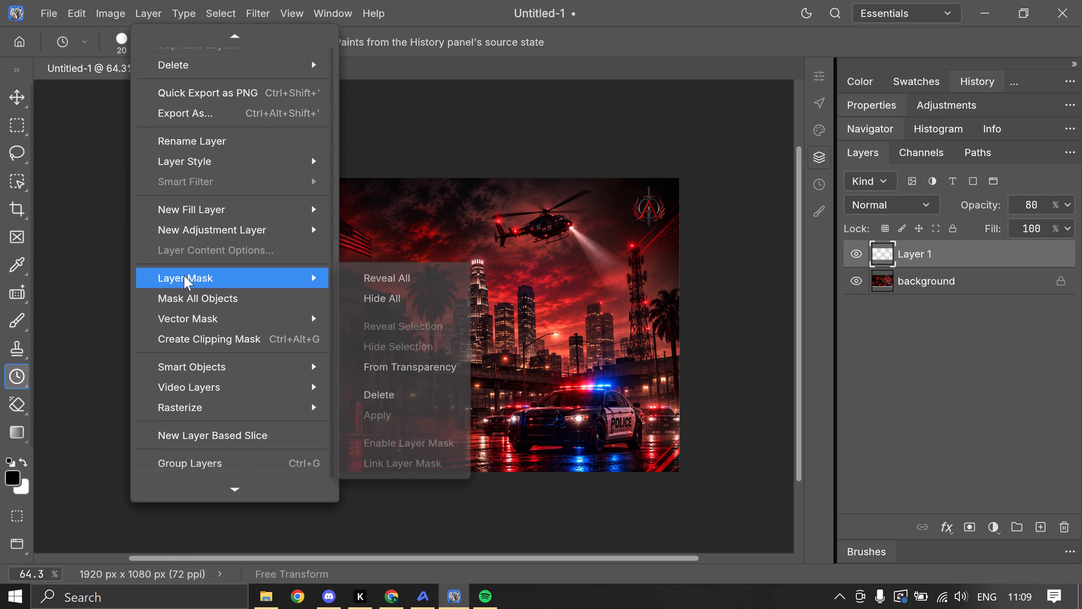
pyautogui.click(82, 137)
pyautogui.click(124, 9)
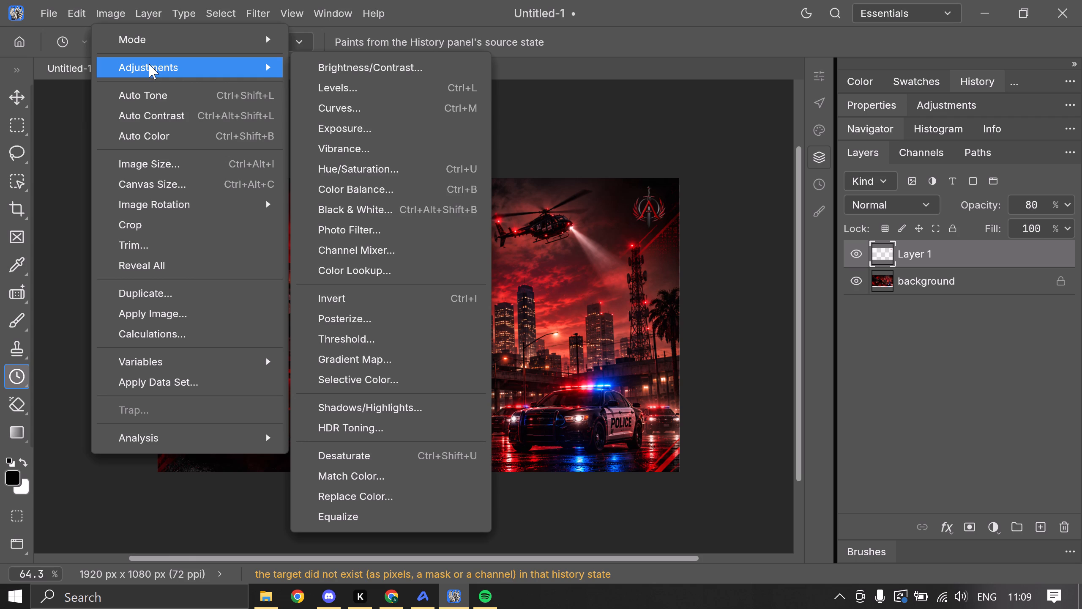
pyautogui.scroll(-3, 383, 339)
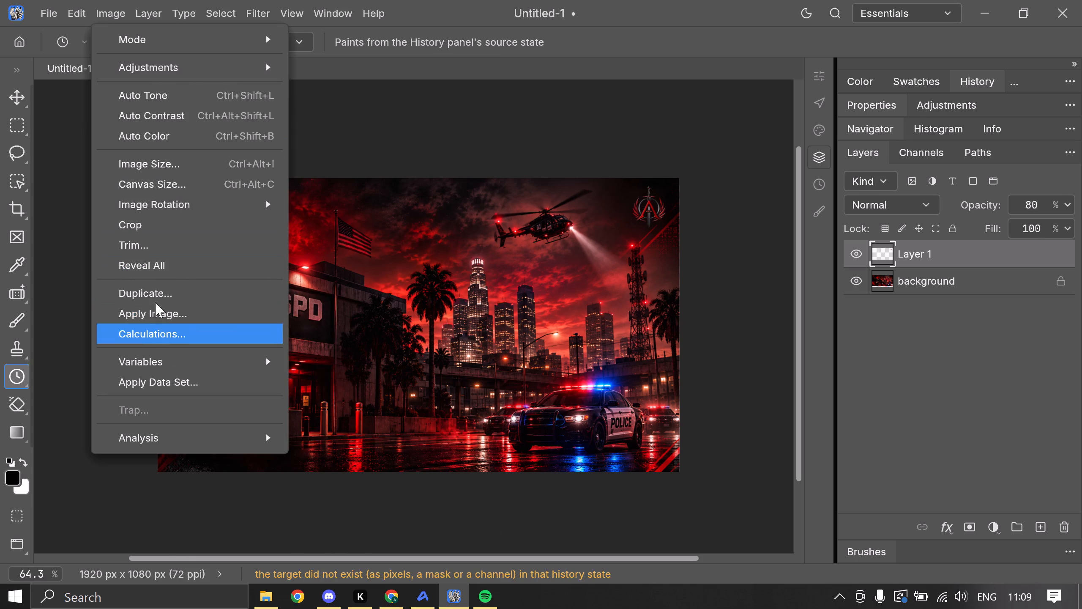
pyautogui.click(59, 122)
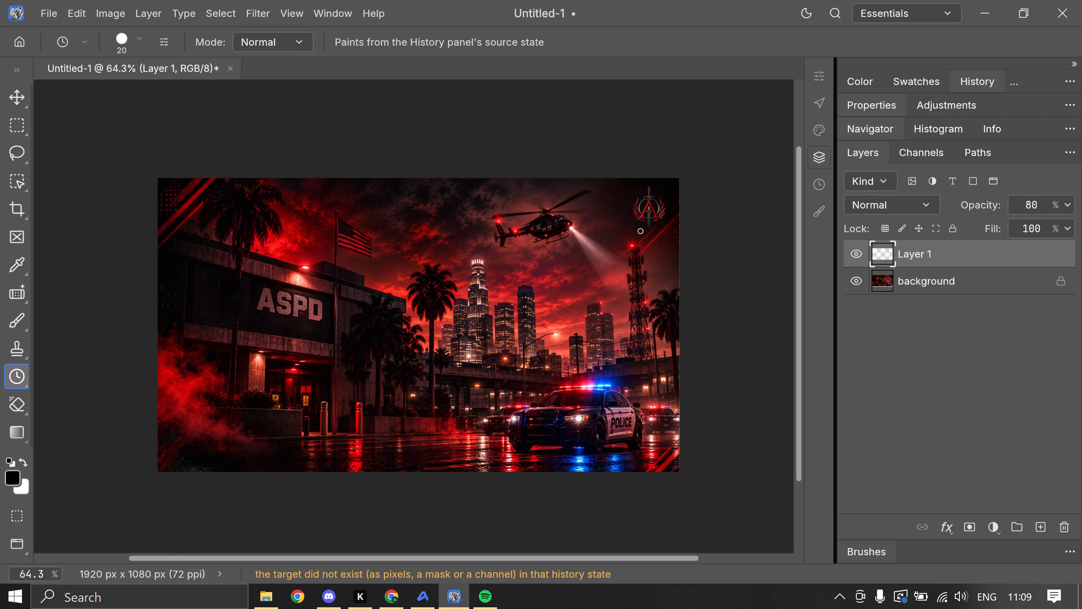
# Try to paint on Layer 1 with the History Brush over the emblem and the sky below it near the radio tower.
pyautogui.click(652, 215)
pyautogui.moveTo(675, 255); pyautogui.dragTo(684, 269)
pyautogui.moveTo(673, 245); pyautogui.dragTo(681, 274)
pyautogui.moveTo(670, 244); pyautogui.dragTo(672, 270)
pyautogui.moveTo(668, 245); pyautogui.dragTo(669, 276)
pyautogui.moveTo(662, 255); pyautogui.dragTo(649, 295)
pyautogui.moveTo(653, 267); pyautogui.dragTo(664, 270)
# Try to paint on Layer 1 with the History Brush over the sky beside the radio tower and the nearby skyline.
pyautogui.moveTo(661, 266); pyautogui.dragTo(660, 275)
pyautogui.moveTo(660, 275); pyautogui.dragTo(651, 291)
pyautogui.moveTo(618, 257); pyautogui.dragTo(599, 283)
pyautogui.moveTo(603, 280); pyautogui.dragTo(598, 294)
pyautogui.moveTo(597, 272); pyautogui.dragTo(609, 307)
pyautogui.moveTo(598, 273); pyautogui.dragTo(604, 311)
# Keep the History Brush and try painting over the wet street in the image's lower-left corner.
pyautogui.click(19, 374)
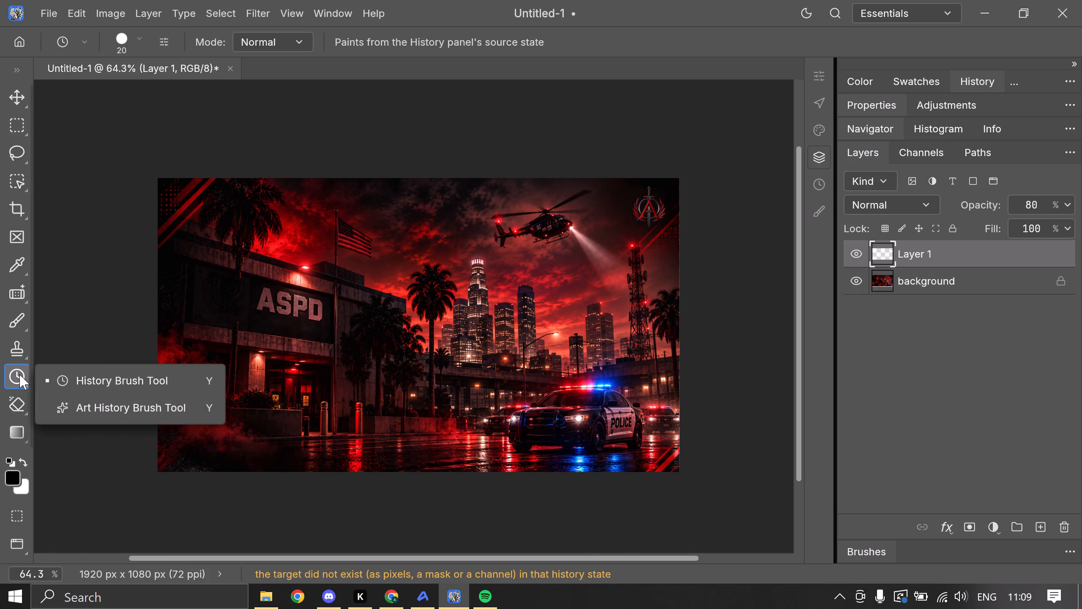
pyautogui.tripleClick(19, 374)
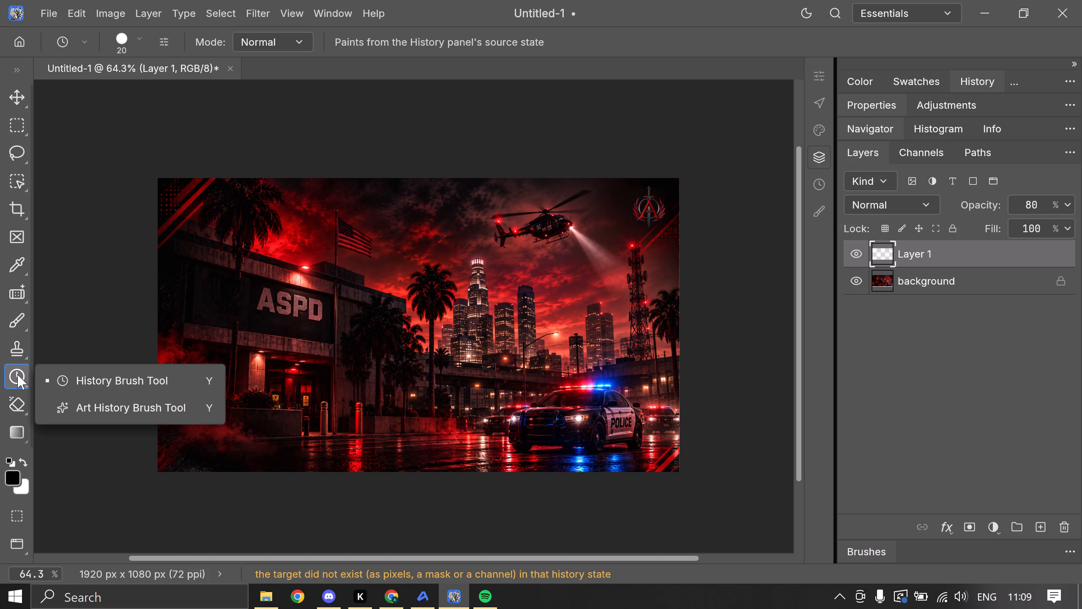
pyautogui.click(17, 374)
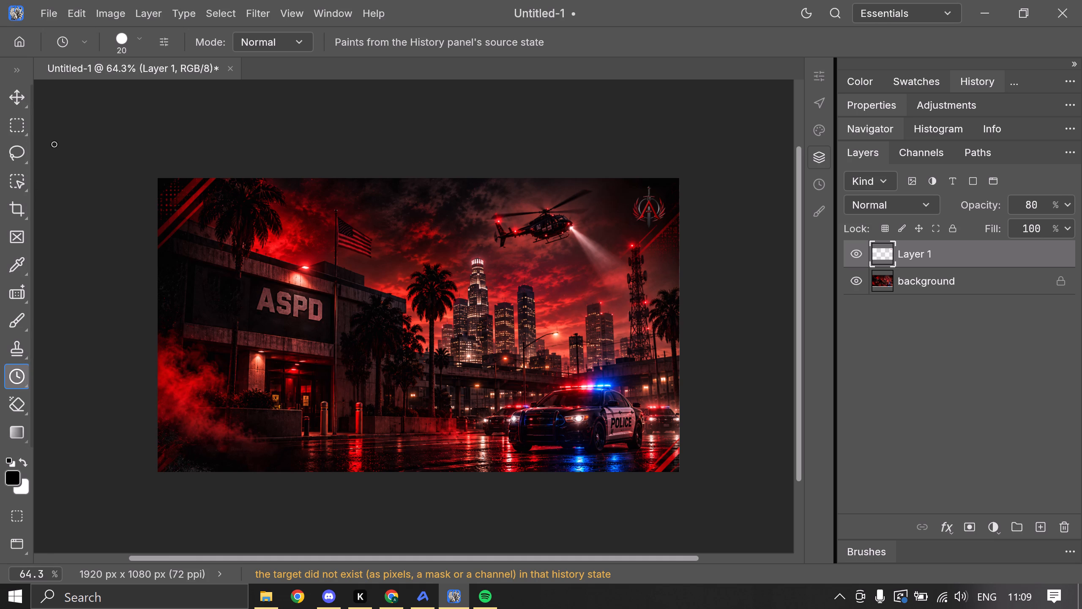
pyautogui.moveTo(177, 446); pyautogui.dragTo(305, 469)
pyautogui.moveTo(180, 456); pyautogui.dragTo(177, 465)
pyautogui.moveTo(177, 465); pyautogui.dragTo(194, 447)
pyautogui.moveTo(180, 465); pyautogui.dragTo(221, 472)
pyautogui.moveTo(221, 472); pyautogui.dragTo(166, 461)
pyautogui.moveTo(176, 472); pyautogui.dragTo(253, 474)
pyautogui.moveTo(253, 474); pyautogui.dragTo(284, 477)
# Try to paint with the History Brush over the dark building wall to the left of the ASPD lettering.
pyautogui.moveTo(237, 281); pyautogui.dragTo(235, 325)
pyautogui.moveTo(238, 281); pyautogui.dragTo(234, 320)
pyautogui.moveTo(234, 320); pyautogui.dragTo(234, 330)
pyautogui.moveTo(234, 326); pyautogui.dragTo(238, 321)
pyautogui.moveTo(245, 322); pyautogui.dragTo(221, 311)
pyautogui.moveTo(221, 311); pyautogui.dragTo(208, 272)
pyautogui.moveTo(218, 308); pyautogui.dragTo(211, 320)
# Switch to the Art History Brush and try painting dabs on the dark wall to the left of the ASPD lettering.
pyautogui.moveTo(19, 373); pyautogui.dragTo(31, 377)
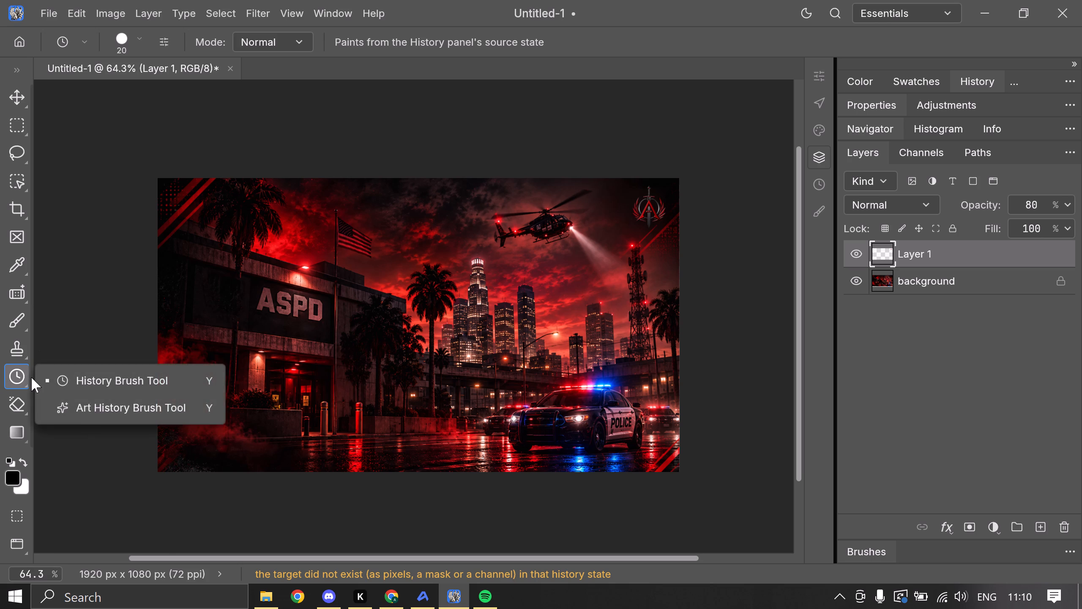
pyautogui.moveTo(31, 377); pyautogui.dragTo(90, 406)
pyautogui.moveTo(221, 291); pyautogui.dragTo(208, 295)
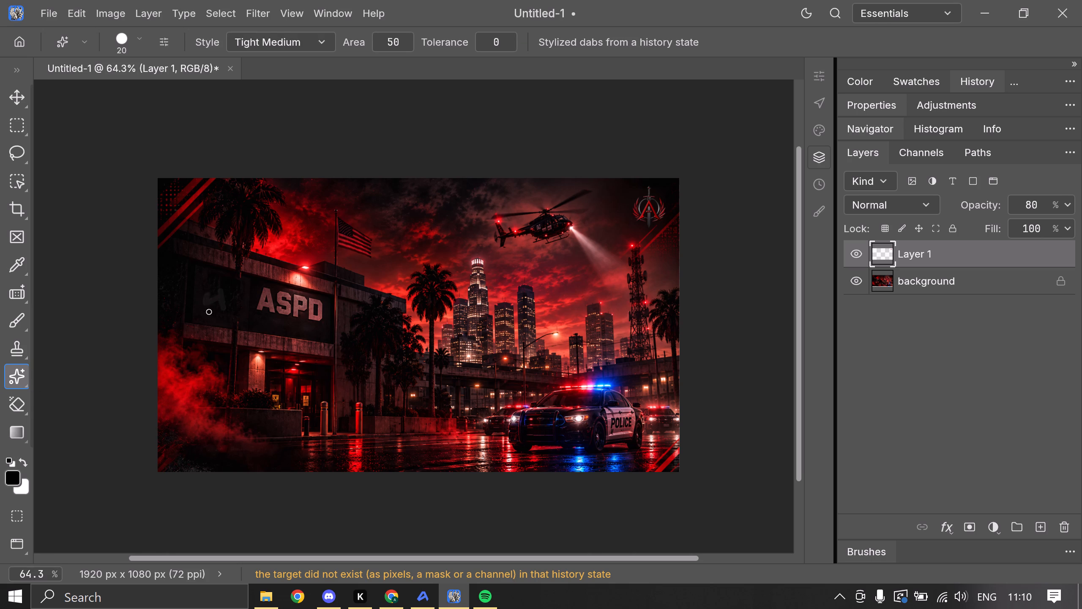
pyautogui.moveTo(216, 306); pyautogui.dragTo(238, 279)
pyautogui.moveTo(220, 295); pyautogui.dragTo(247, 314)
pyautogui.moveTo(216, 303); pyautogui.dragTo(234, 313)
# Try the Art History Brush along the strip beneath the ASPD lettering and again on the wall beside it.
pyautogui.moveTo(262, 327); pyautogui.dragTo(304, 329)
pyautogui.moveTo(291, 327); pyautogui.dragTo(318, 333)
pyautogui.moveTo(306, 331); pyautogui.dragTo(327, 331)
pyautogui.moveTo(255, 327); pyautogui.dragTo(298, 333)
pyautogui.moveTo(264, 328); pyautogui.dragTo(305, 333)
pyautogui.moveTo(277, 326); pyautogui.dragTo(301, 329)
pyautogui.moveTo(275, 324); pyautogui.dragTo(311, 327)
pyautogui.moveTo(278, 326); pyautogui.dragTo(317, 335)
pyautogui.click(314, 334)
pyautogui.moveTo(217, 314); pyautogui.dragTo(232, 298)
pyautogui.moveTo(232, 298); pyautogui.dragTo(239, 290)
# Switch to the Move tool and convert the emblem's Layer 1 to a smart object.
pyautogui.scroll(3, 16, 241)
pyautogui.scroll(1, 17, 190)
pyautogui.click(16, 93)
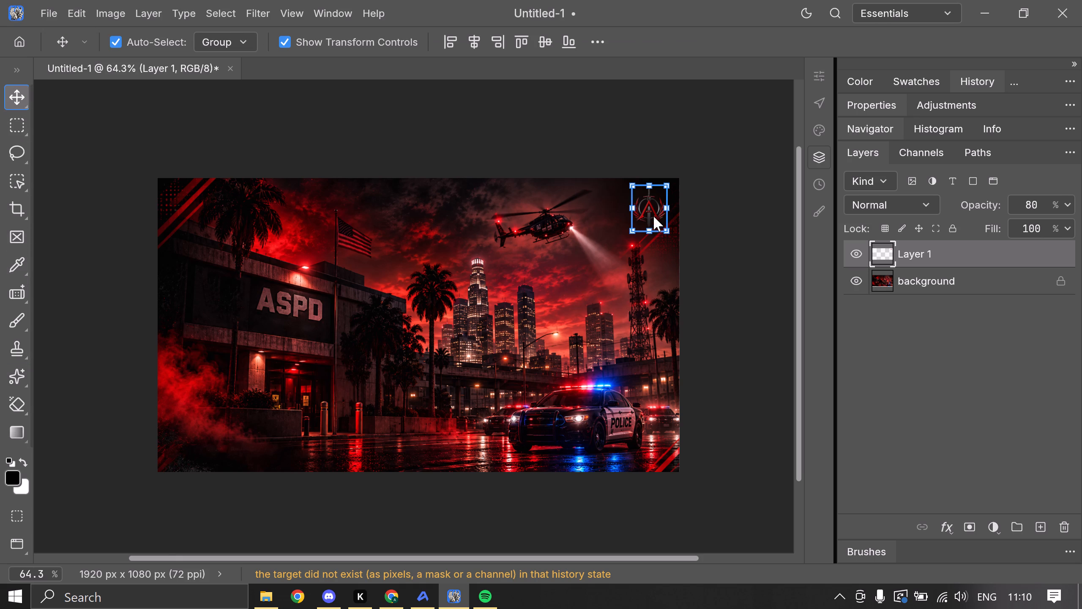
pyautogui.rightClick(650, 202)
pyautogui.rightClick(930, 260)
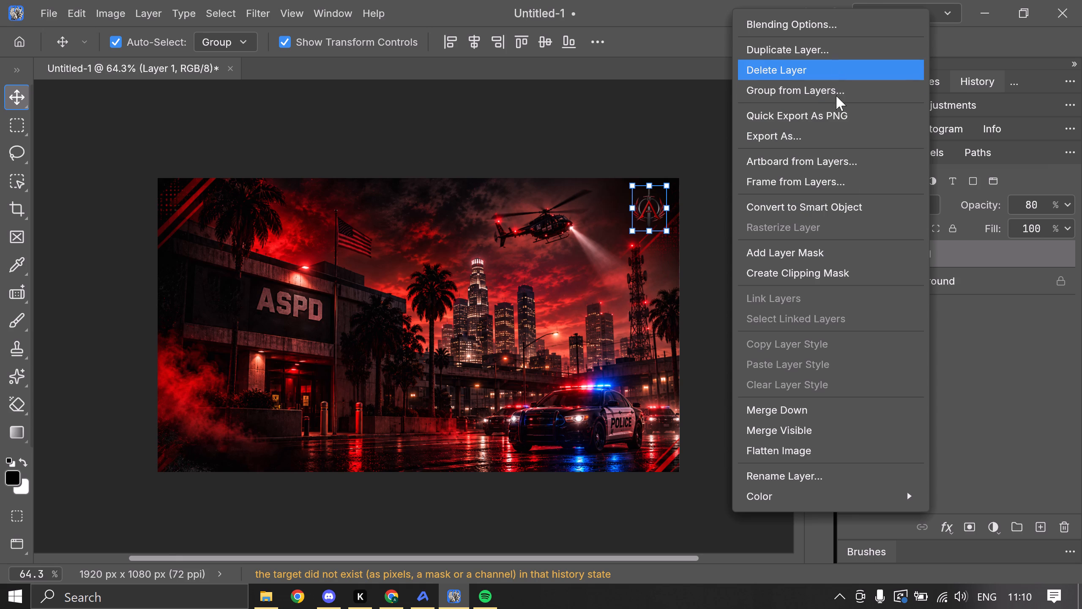
pyautogui.scroll(-2, 847, 256)
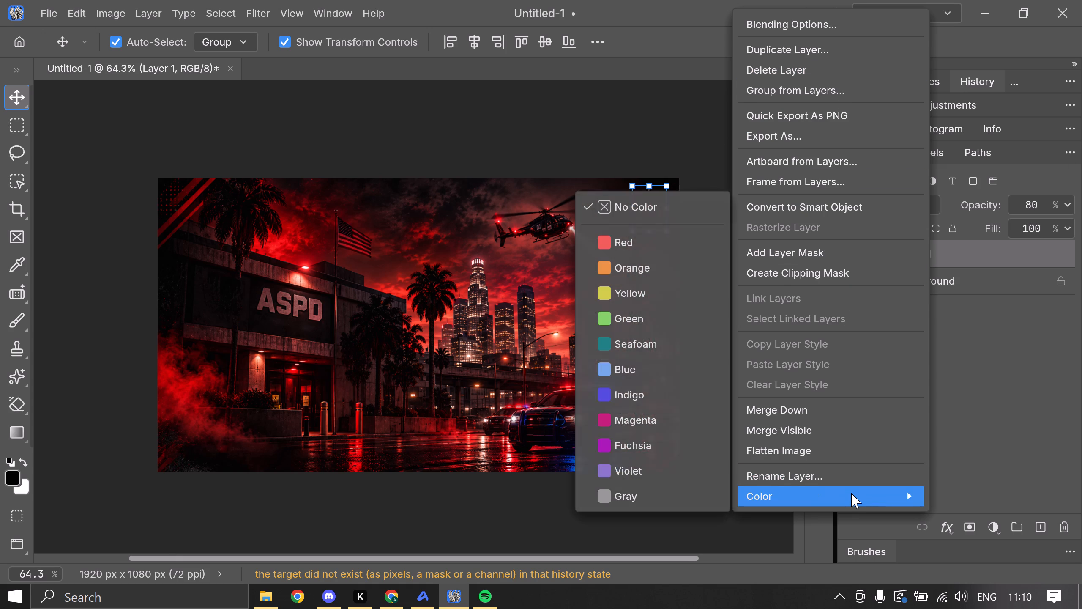
pyautogui.click(807, 212)
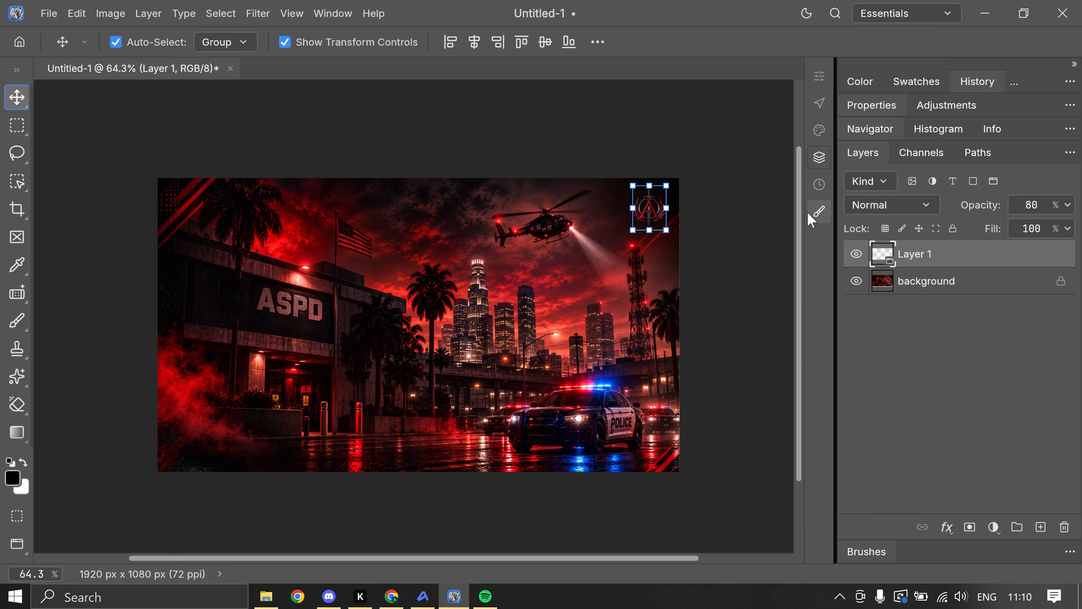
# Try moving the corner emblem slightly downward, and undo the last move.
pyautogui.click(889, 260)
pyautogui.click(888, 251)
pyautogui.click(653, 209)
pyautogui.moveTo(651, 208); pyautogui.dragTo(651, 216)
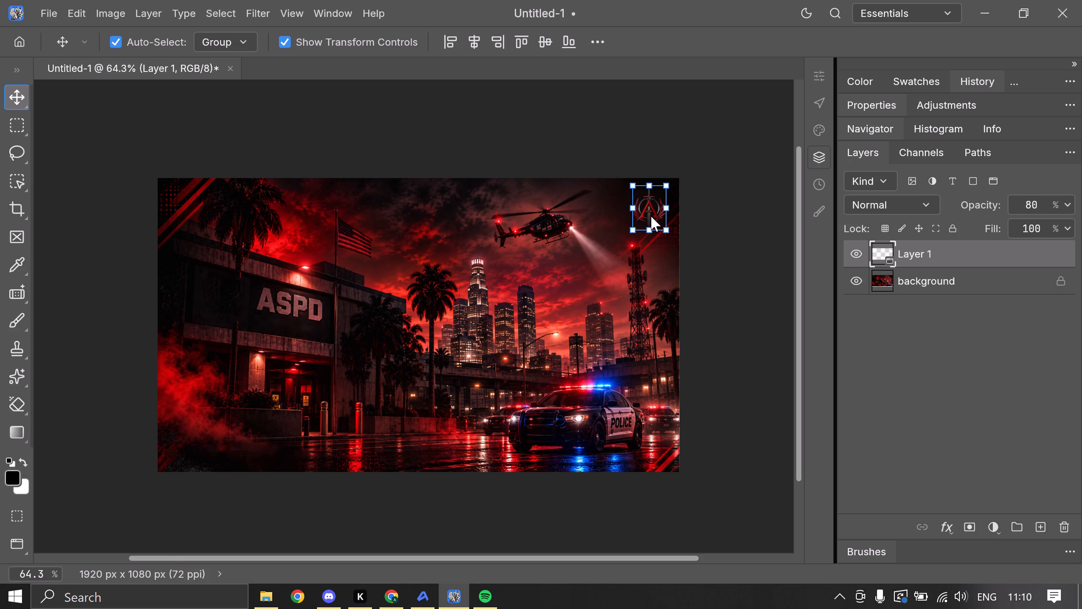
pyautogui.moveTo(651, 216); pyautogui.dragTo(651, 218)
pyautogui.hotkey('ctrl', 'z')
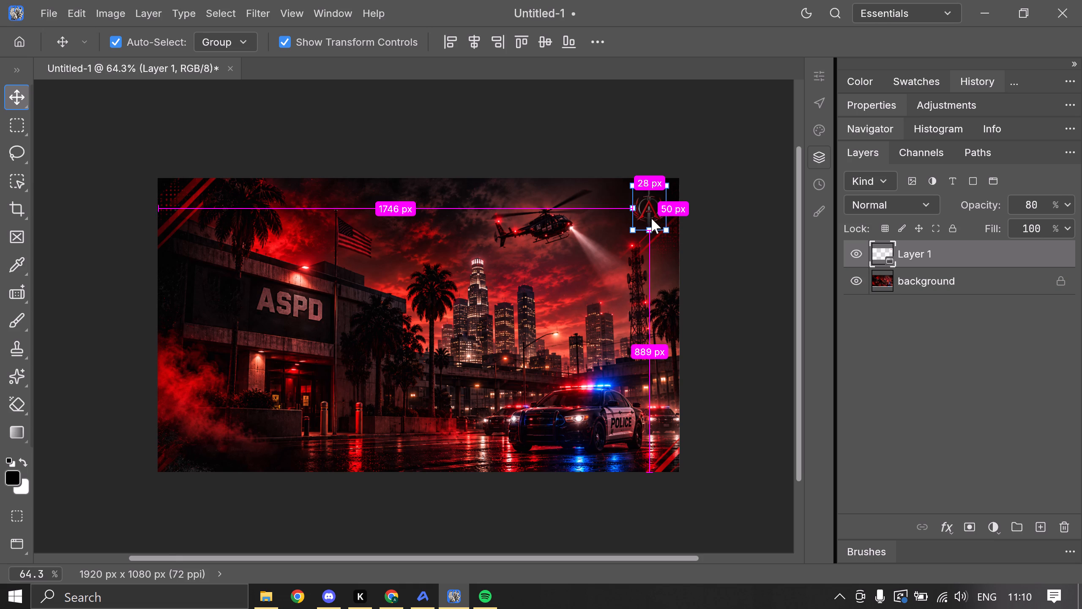
# Reselect the emblem, enlarge it very slightly from its lower-right corner, and nudge it up 3 px.
pyautogui.click(726, 205)
pyautogui.click(653, 204)
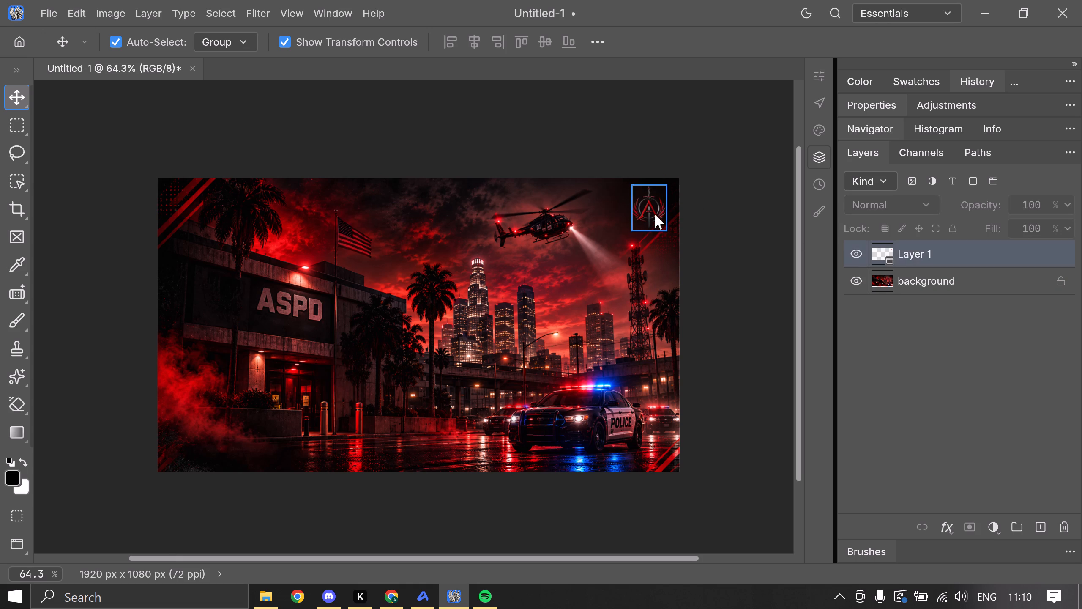
pyautogui.click(653, 211)
pyautogui.click(665, 227)
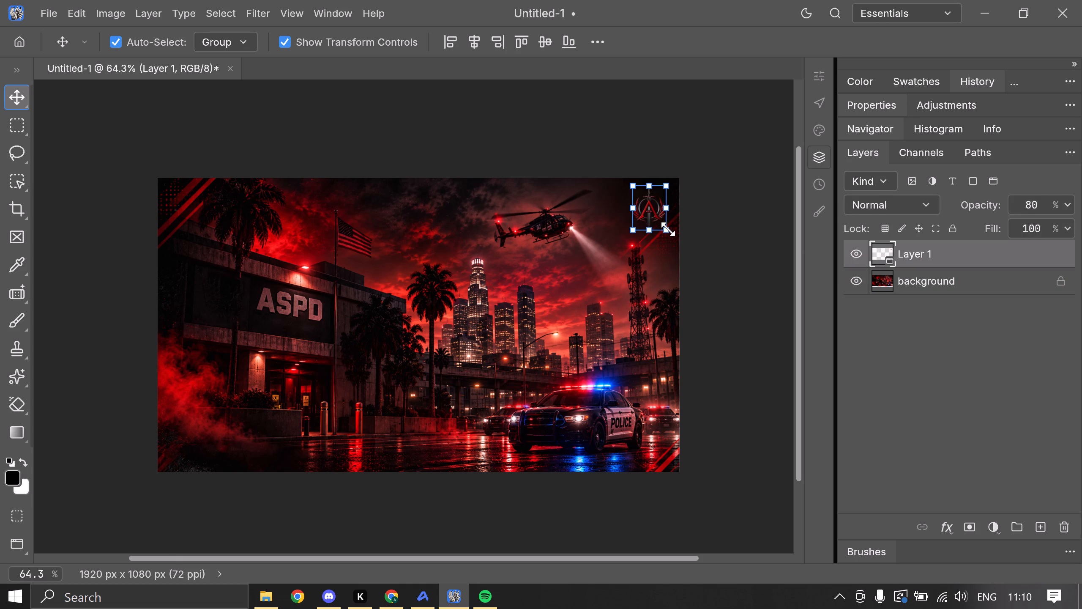
pyautogui.click(746, 211)
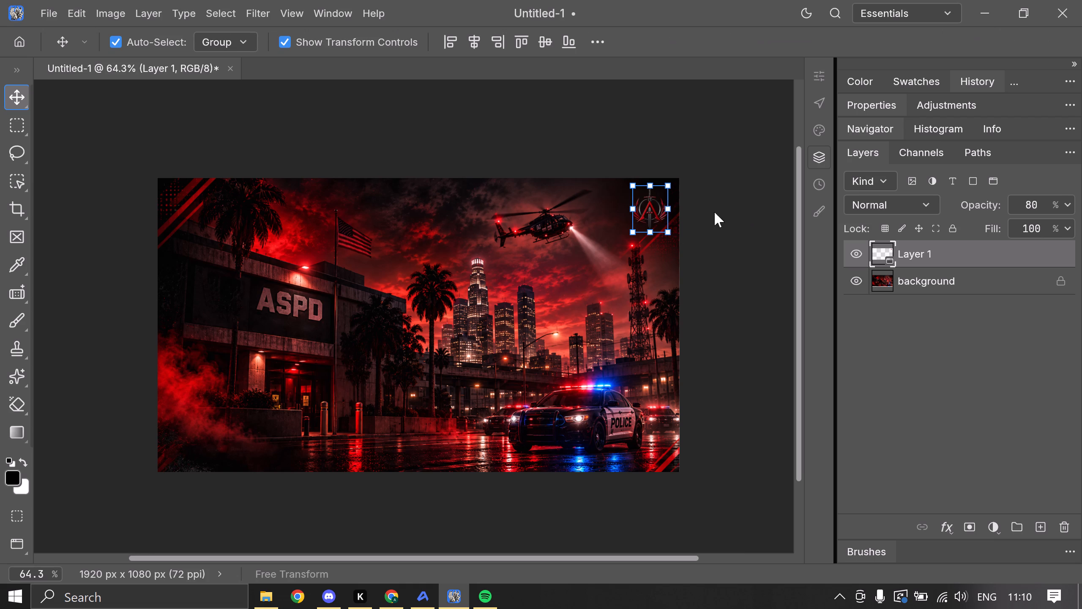
pyautogui.press('Up')
pyautogui.press('Up')
pyautogui.press('Up')
pyautogui.click(749, 182)
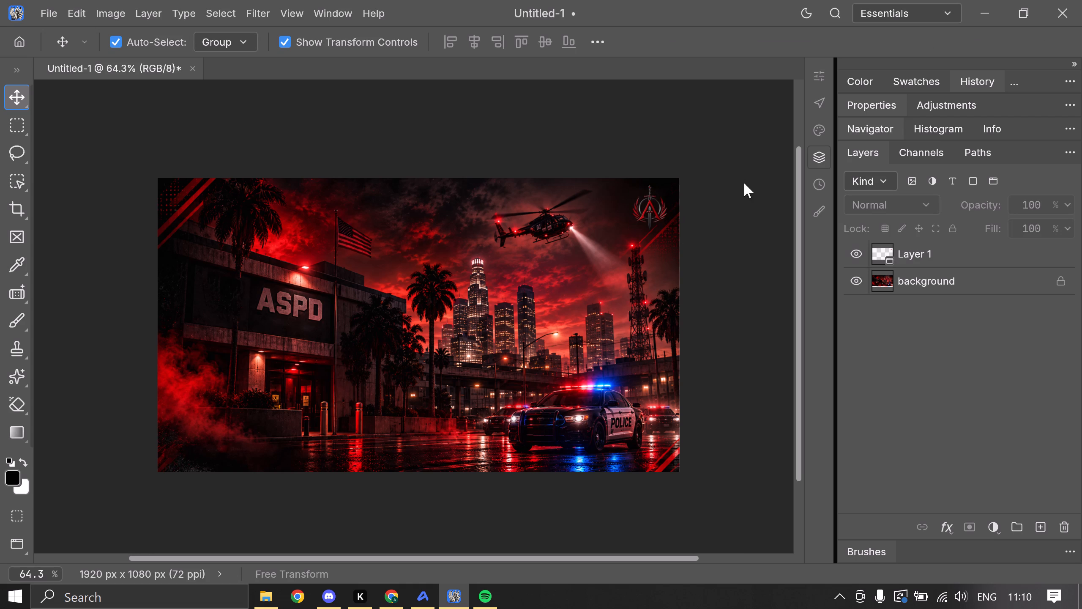
# Select the corner emblem, nudge it down 7 px, and deselect it to check the placement.
pyautogui.click(670, 212)
pyautogui.click(664, 209)
pyautogui.click(658, 215)
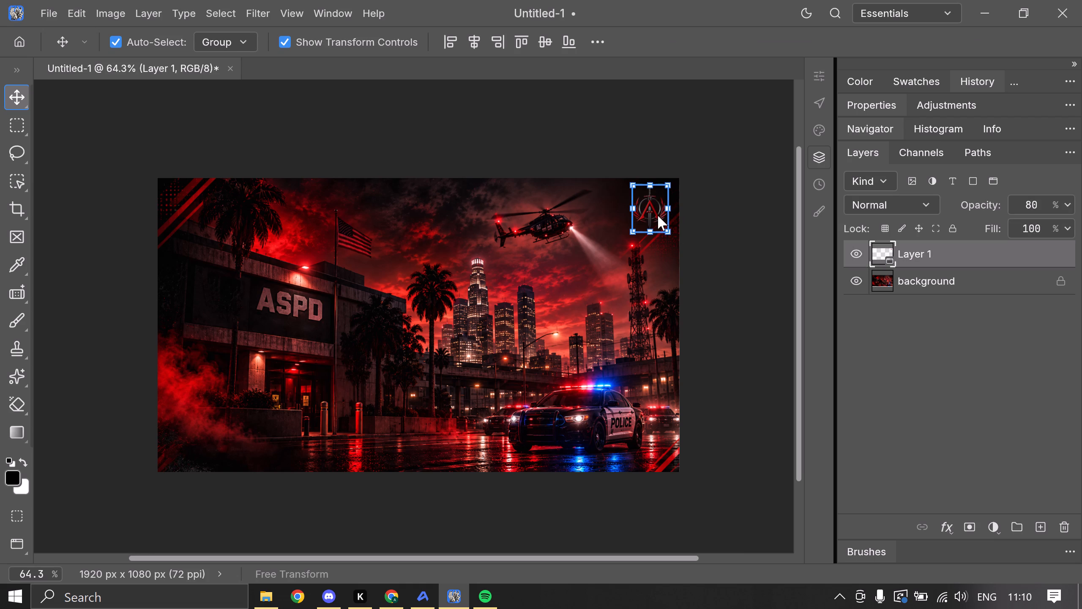
pyautogui.press('Down')
pyautogui.press('Down')
pyautogui.press('Down')
pyautogui.press('Down')
pyautogui.press('Down')
pyautogui.press('Down')
pyautogui.press('Down')
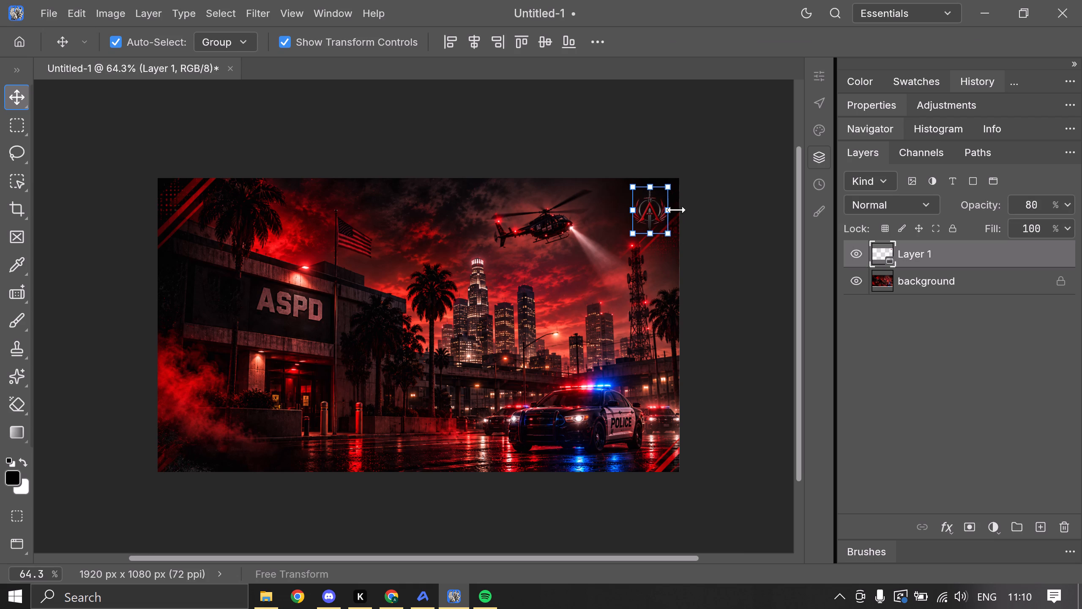
pyautogui.click(732, 193)
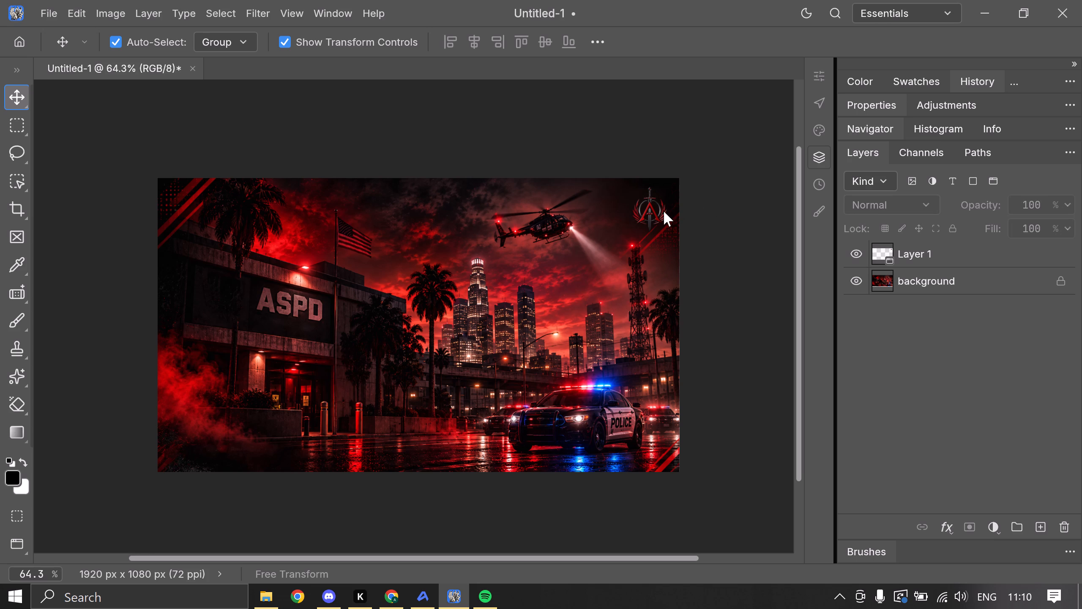
# Apply the basic Blur filter to the corner emblem's smart object layer and deselect it.
pyautogui.click(663, 211)
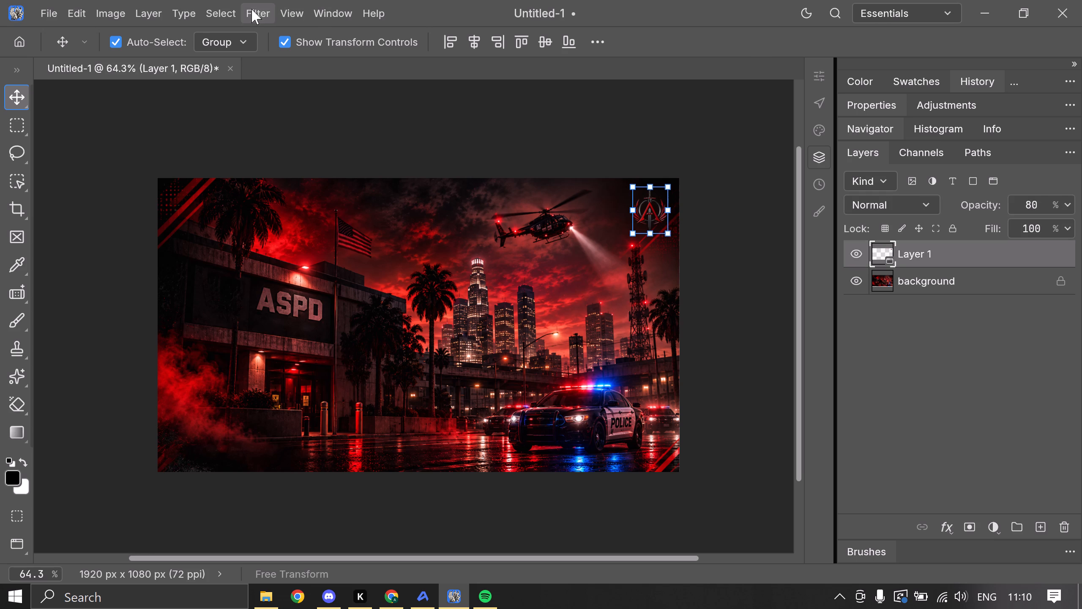
pyautogui.click(251, 9)
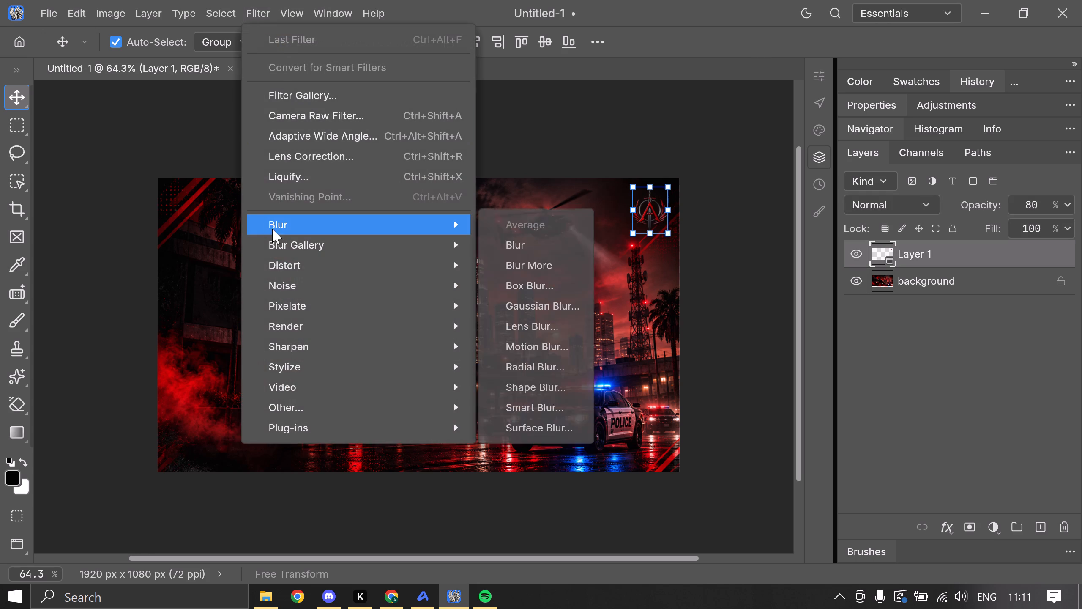
pyautogui.click(509, 240)
pyautogui.click(531, 155)
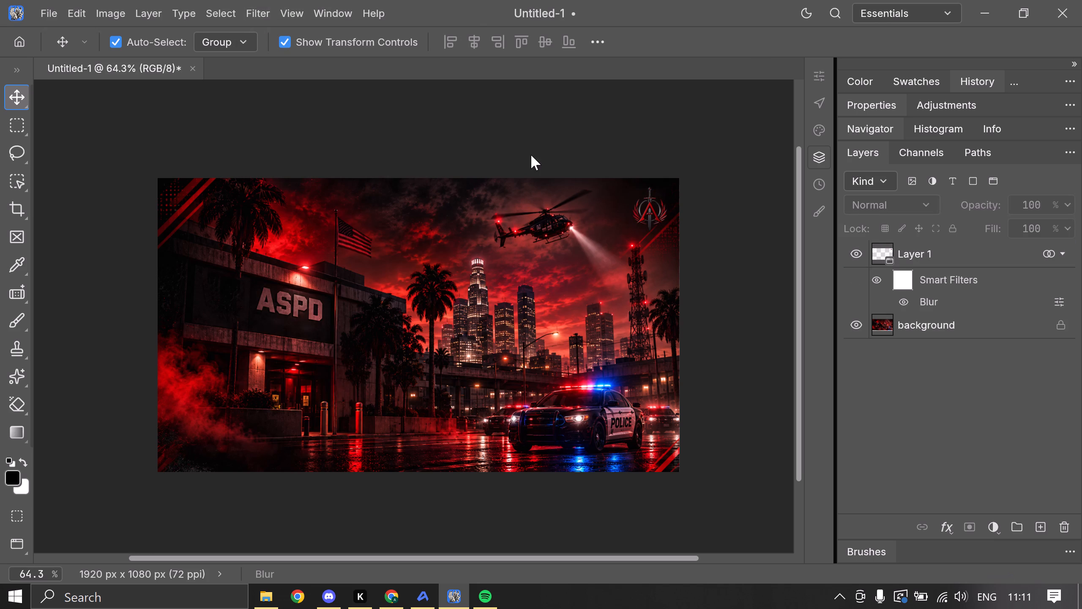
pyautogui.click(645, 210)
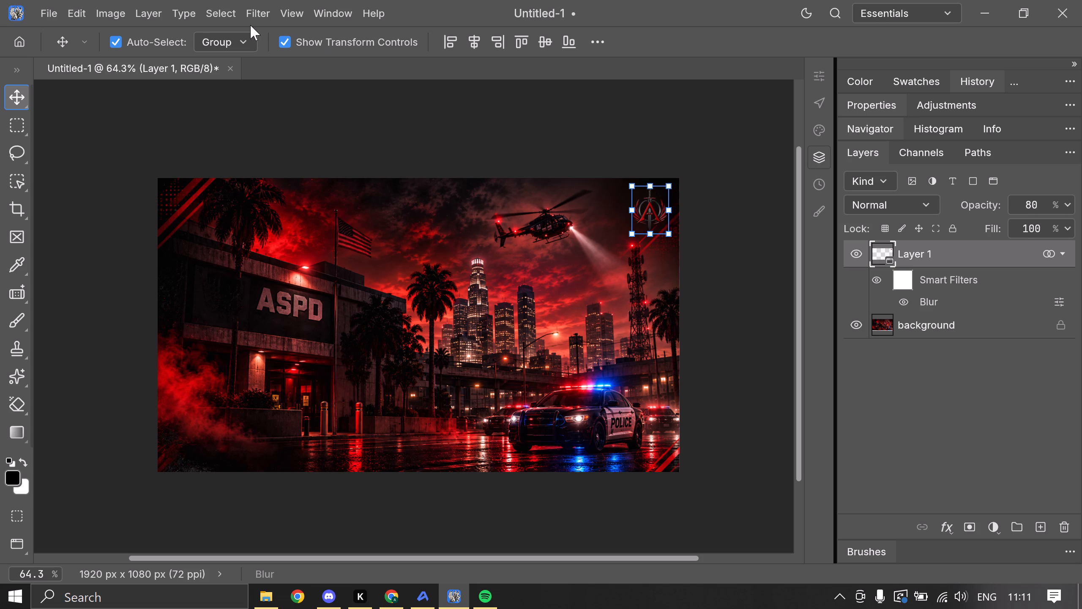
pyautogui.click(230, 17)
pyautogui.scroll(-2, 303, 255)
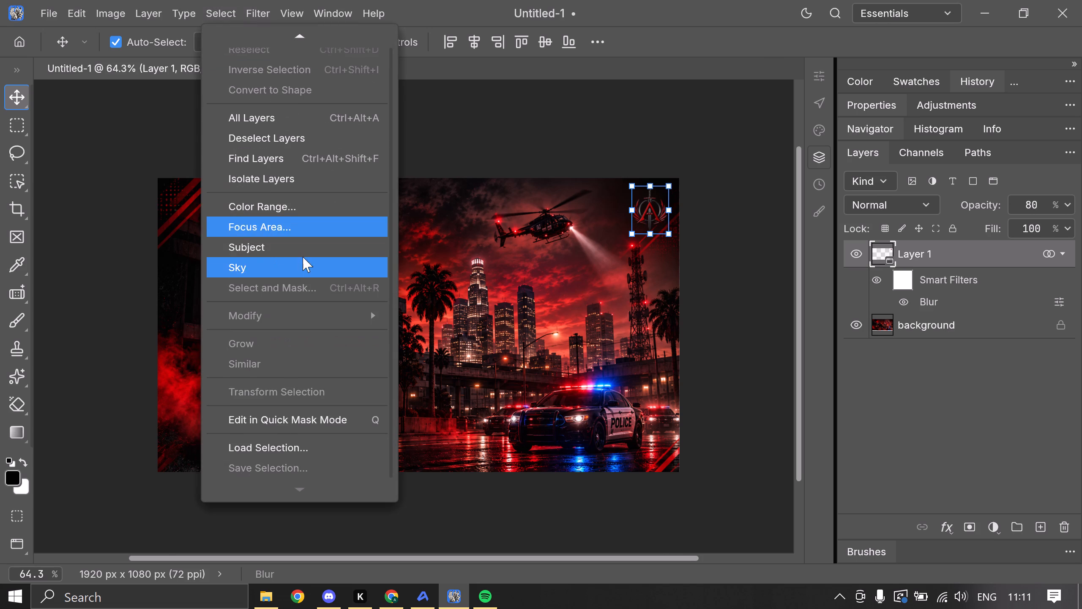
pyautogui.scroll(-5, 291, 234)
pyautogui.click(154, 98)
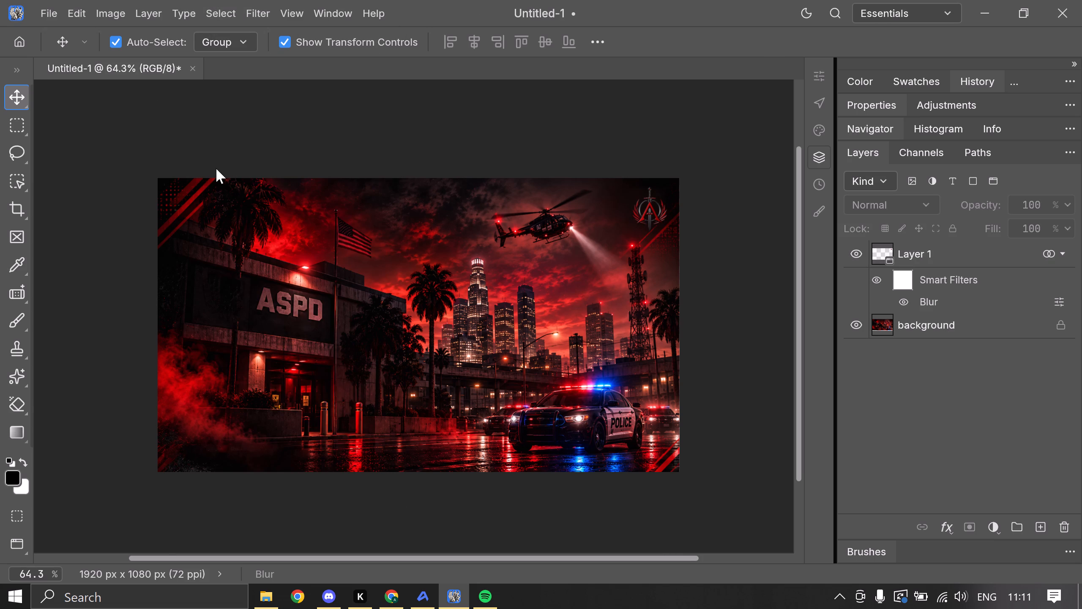
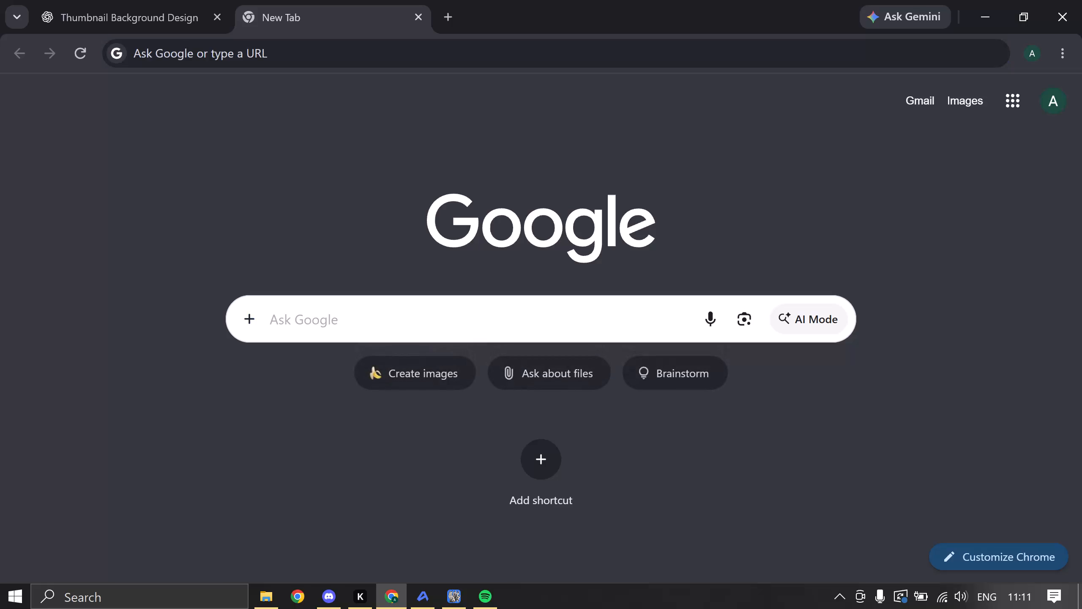
# Search Google for "blend shortcut photoshop".
pyautogui.click(428, 333)
pyautogui.write('blend')
pyautogui.press('space')
pyautogui.write('short')
pyautogui.press('Up')
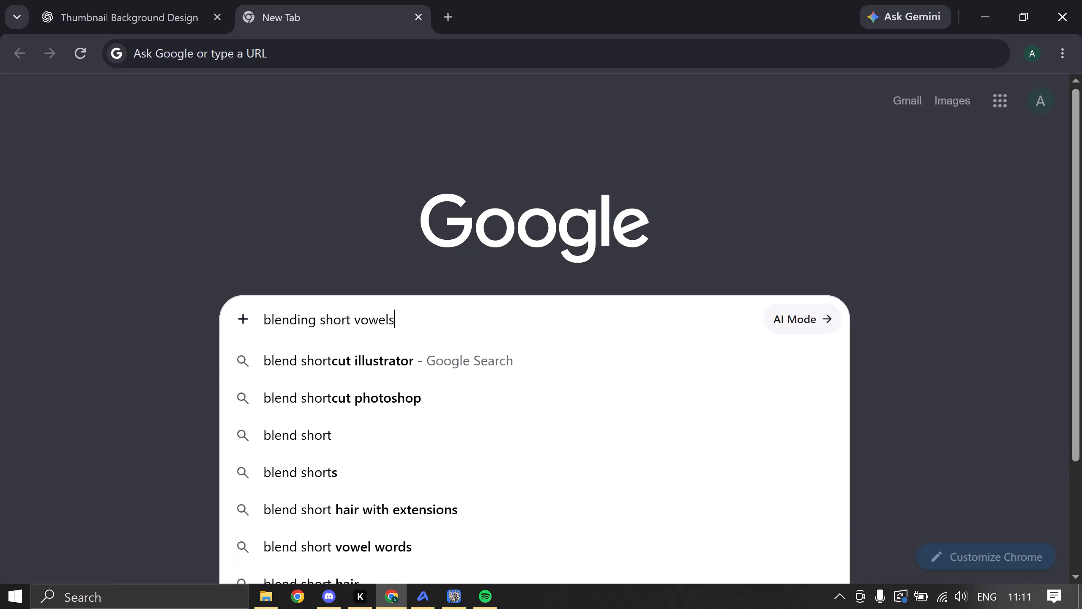
pyautogui.press('Down')
pyautogui.press('Down')
pyautogui.press('Return')
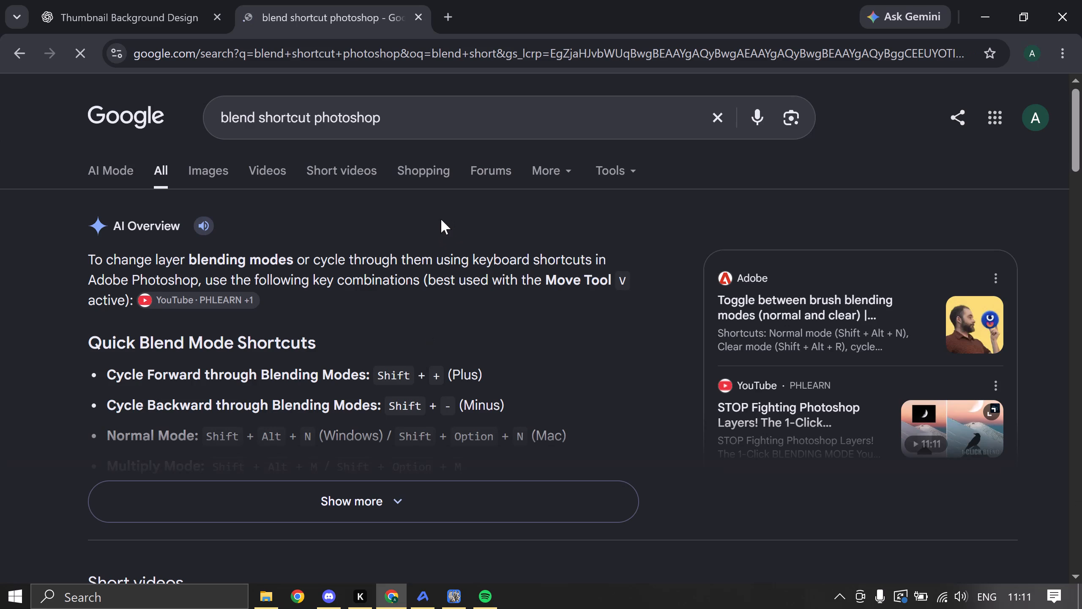
pyautogui.scroll(-1, 535, 333)
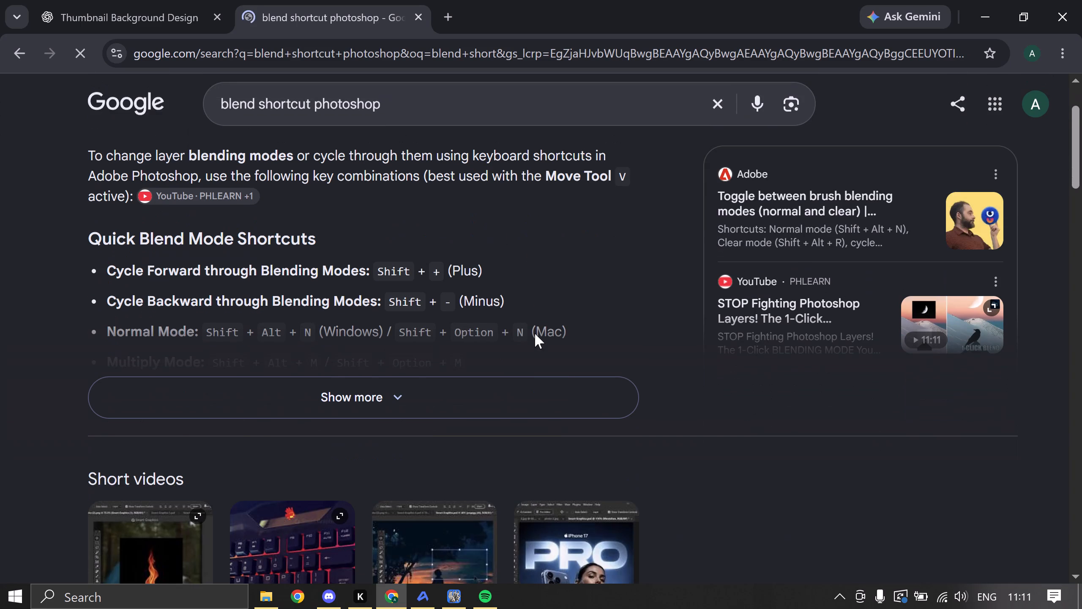
pyautogui.click(478, 272)
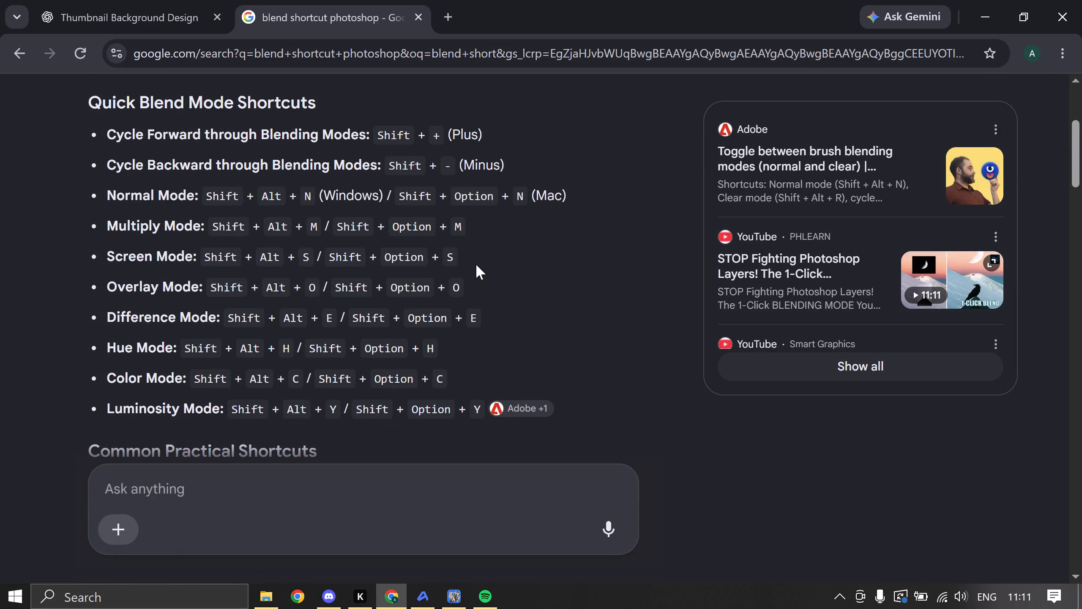
pyautogui.scroll(1, 475, 261)
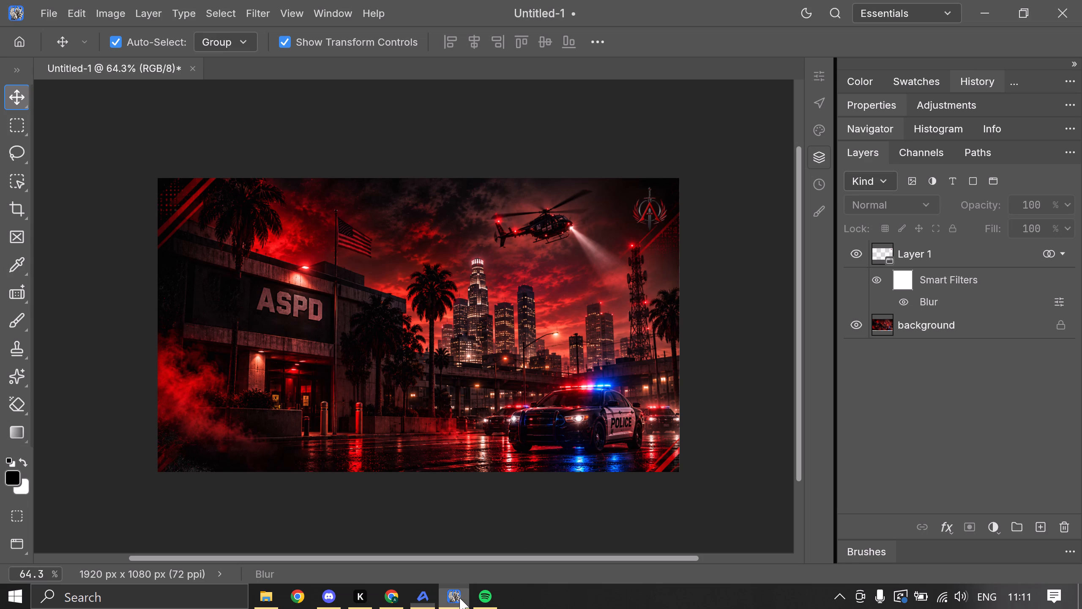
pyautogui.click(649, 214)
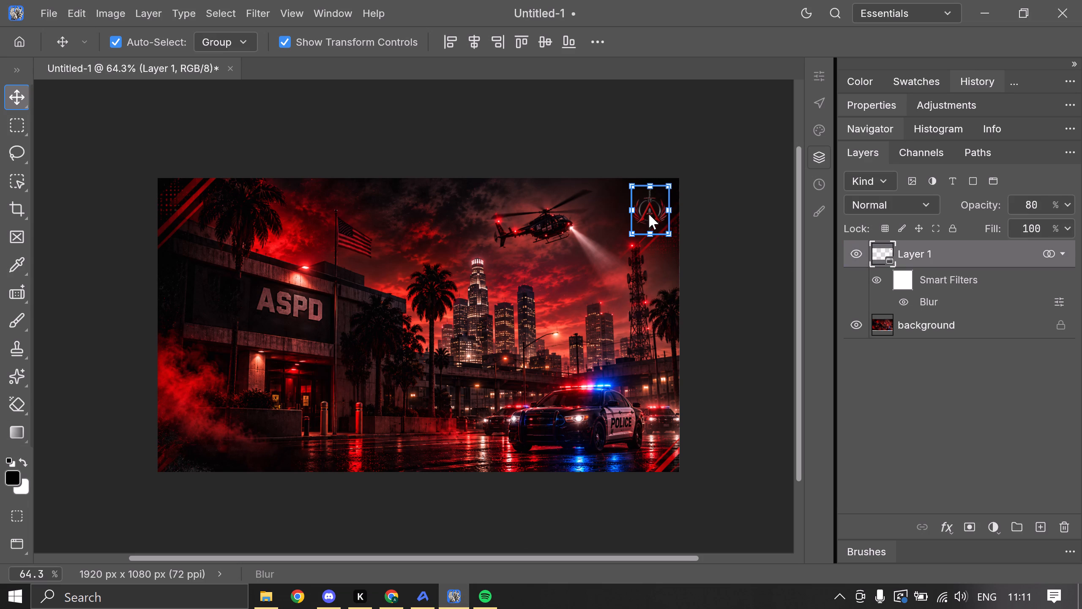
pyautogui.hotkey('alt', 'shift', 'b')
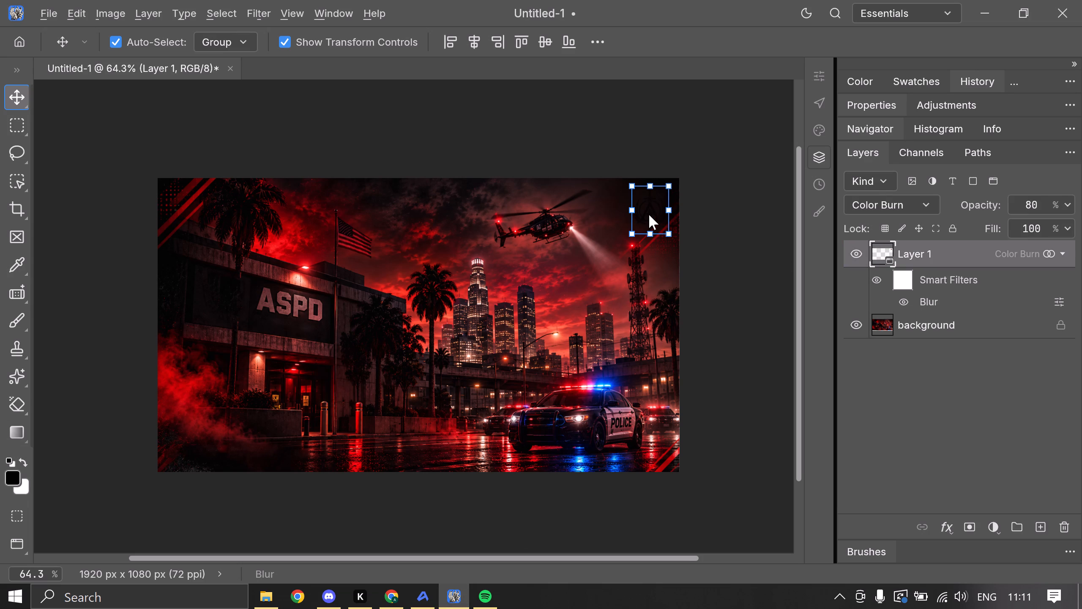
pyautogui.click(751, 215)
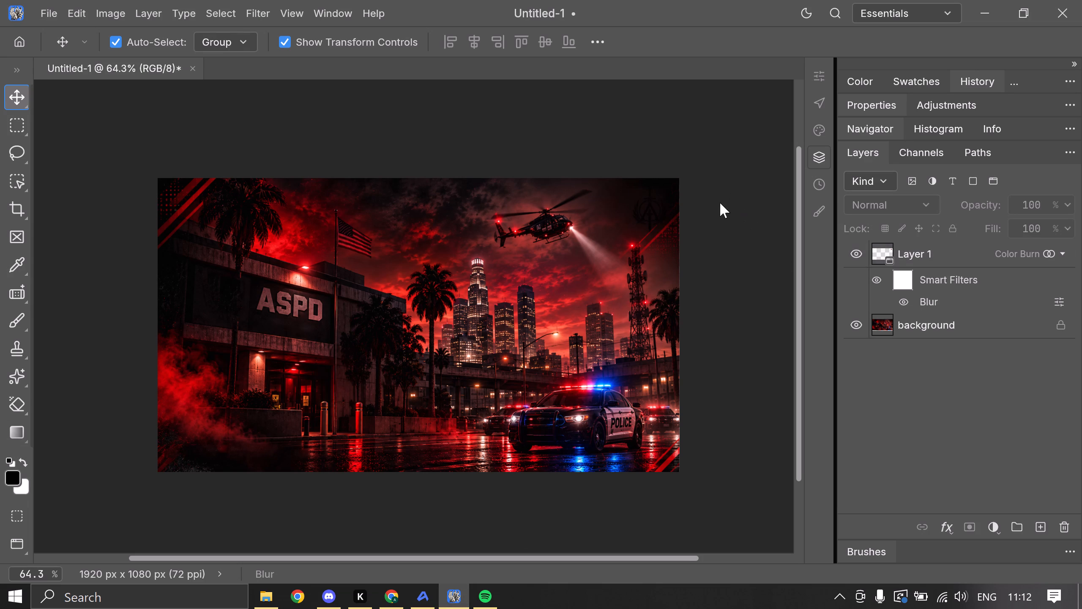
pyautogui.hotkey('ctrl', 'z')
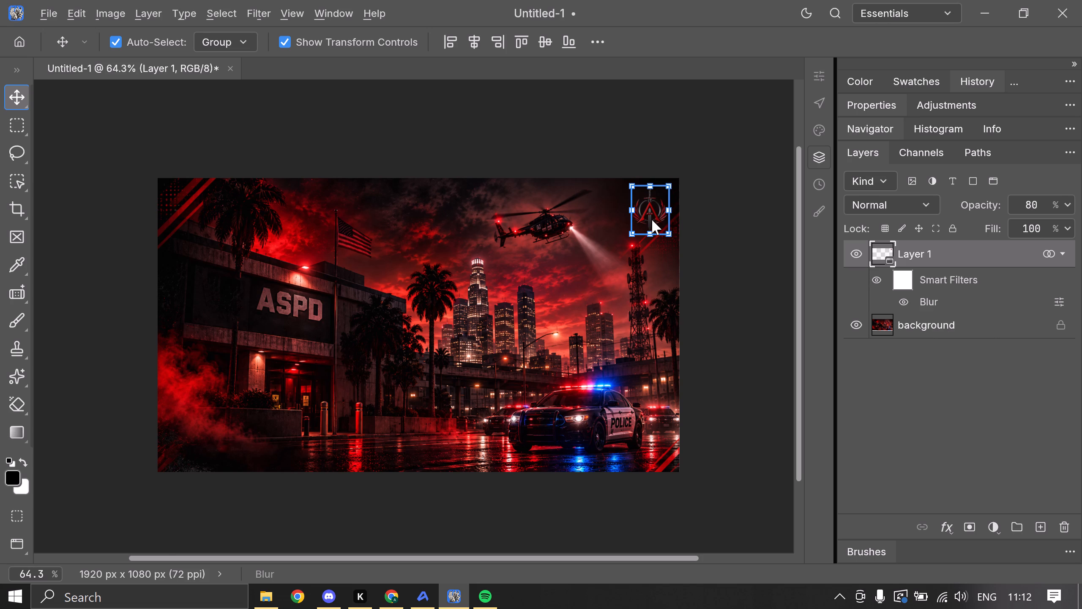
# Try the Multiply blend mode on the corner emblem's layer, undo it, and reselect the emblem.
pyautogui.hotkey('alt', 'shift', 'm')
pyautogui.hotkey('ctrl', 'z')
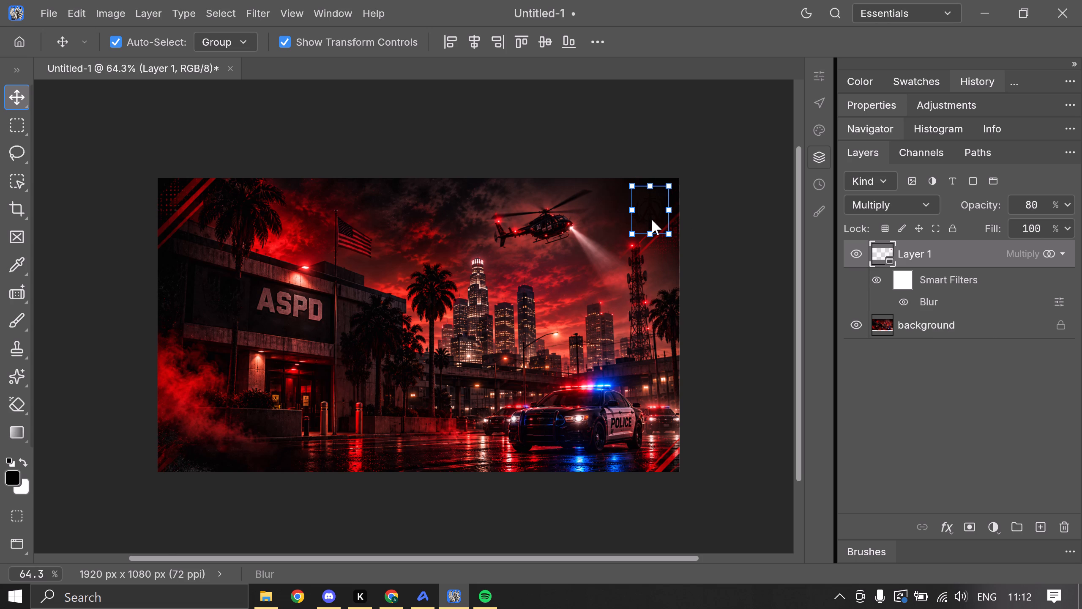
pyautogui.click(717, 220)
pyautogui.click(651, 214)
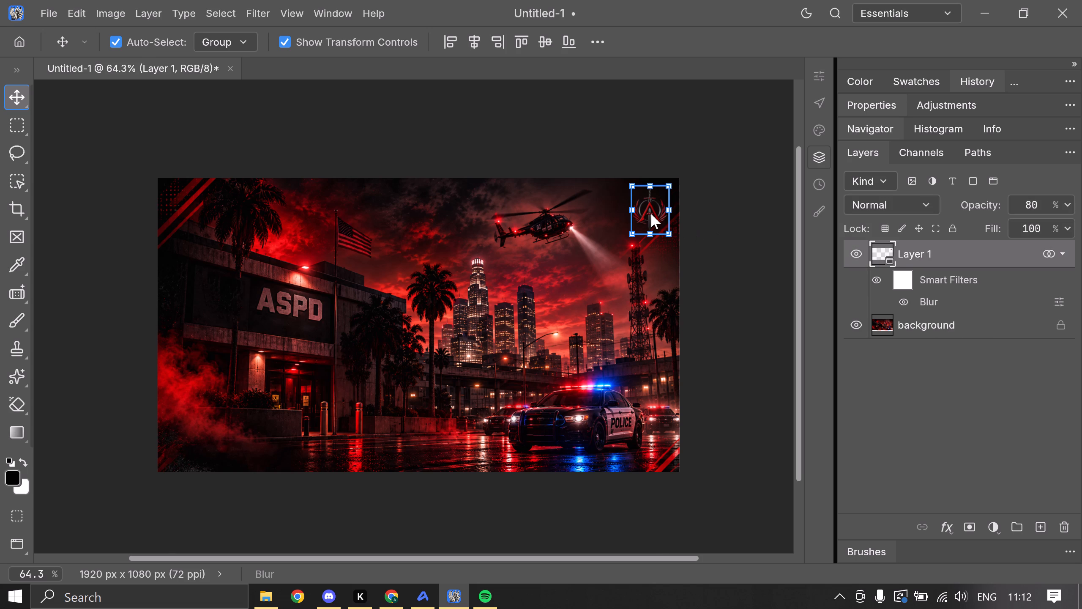
# Return to the Google results in Chrome and review the list of blend mode shortcuts again.
pyautogui.click(397, 608)
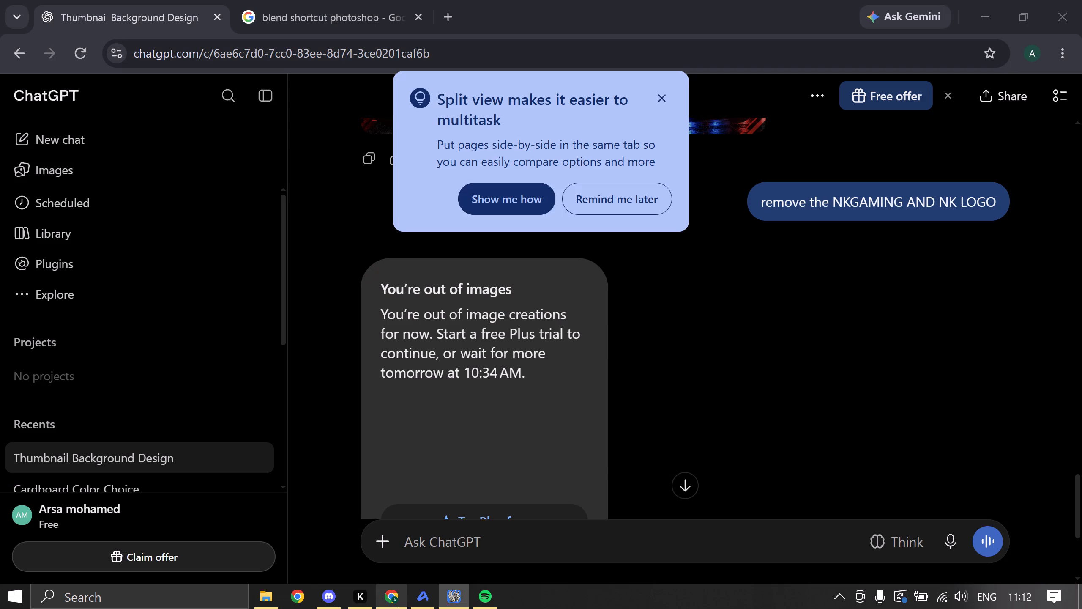
pyautogui.click(397, 608)
pyautogui.click(397, 607)
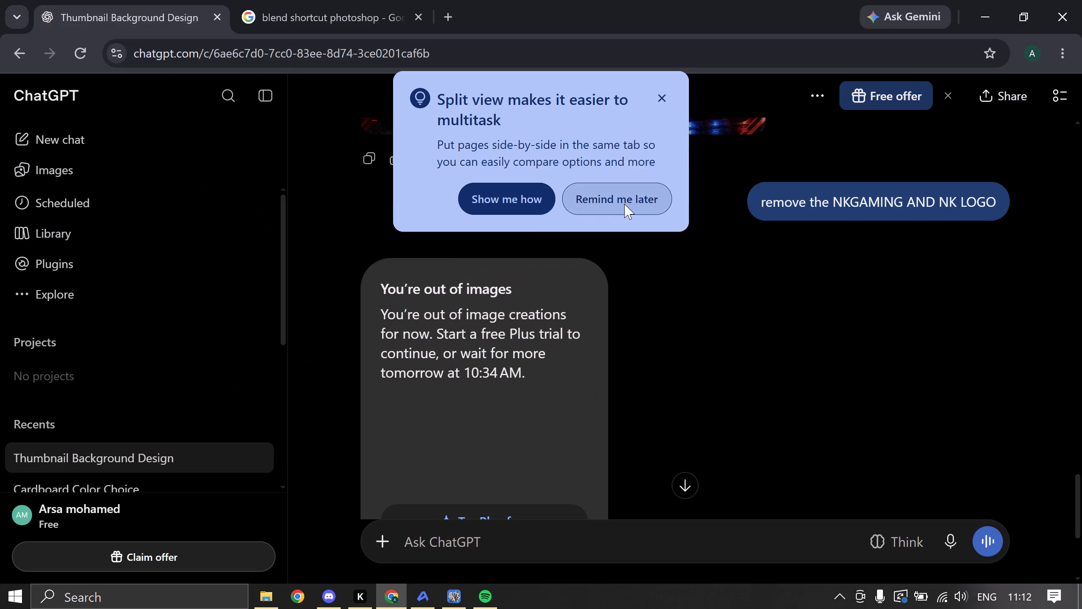
pyautogui.click(624, 204)
pyautogui.click(378, 15)
pyautogui.scroll(3, 625, 395)
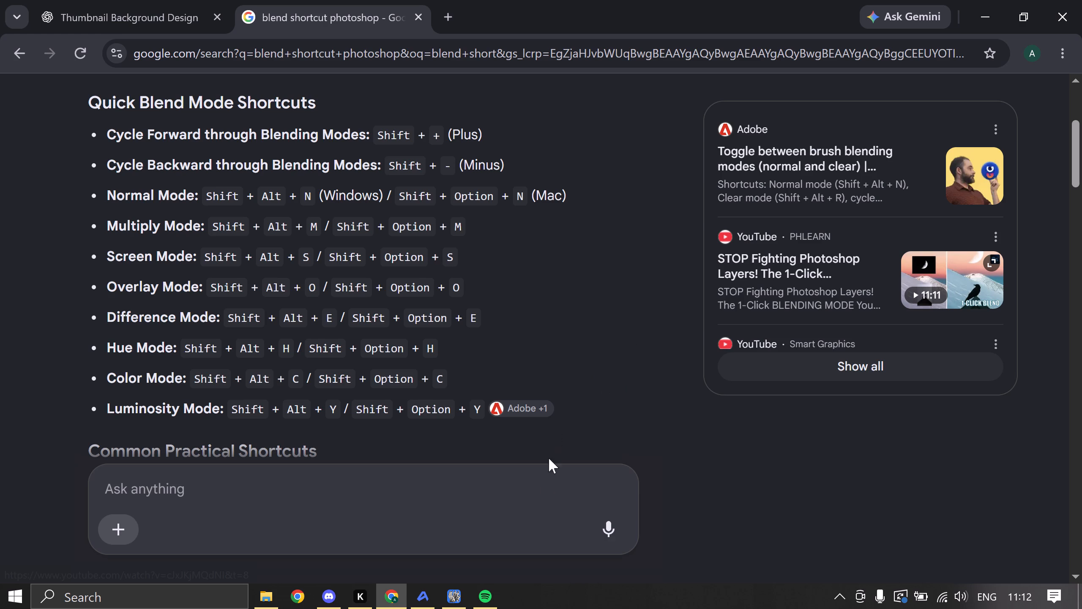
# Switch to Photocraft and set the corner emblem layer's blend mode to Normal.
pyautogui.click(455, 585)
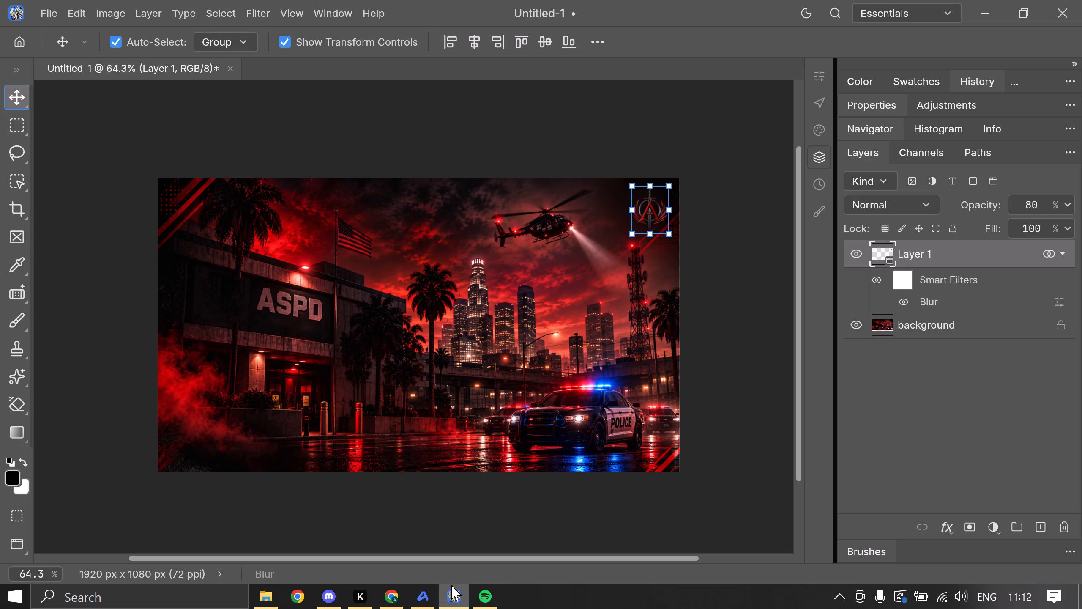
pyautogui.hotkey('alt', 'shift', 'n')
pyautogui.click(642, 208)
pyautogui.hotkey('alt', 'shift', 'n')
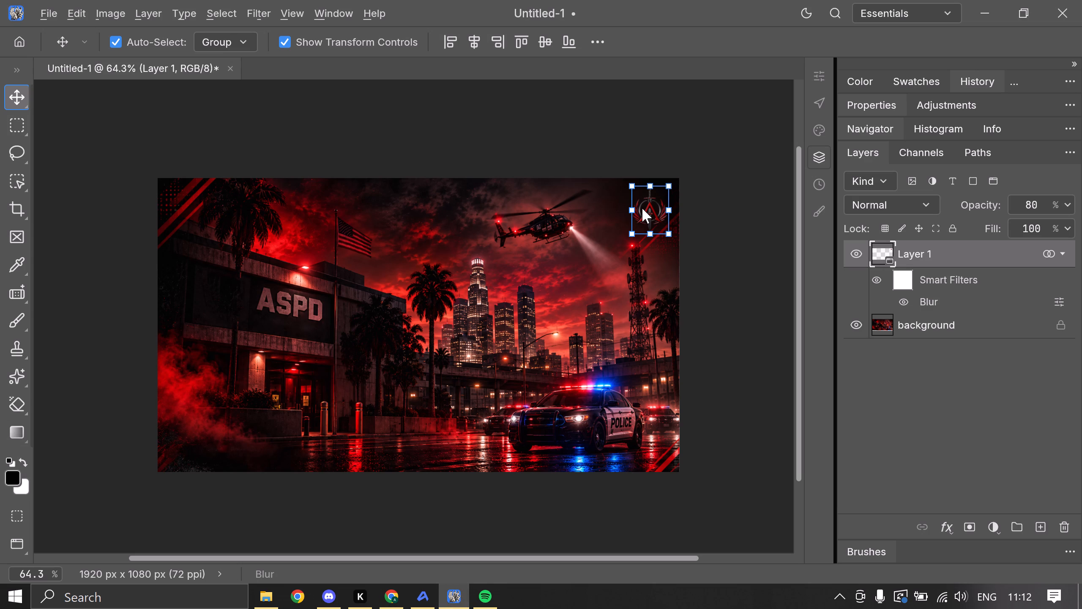
# Delete the smart filters from the emblem's layer, removing its Blur, and deselect the layer.
pyautogui.click(949, 286)
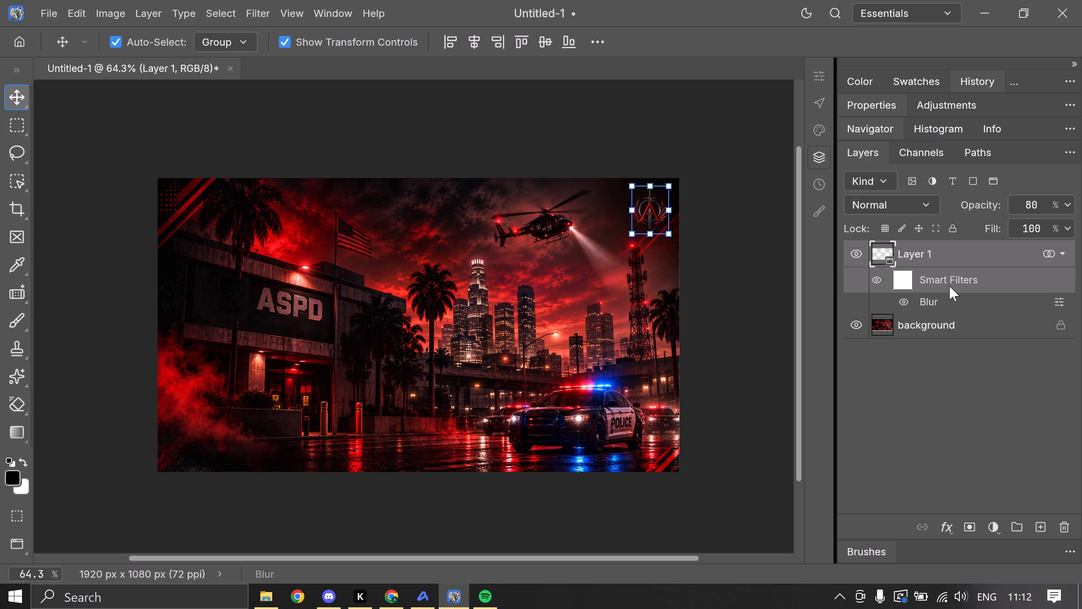
pyautogui.press('Delete')
pyautogui.click(689, 331)
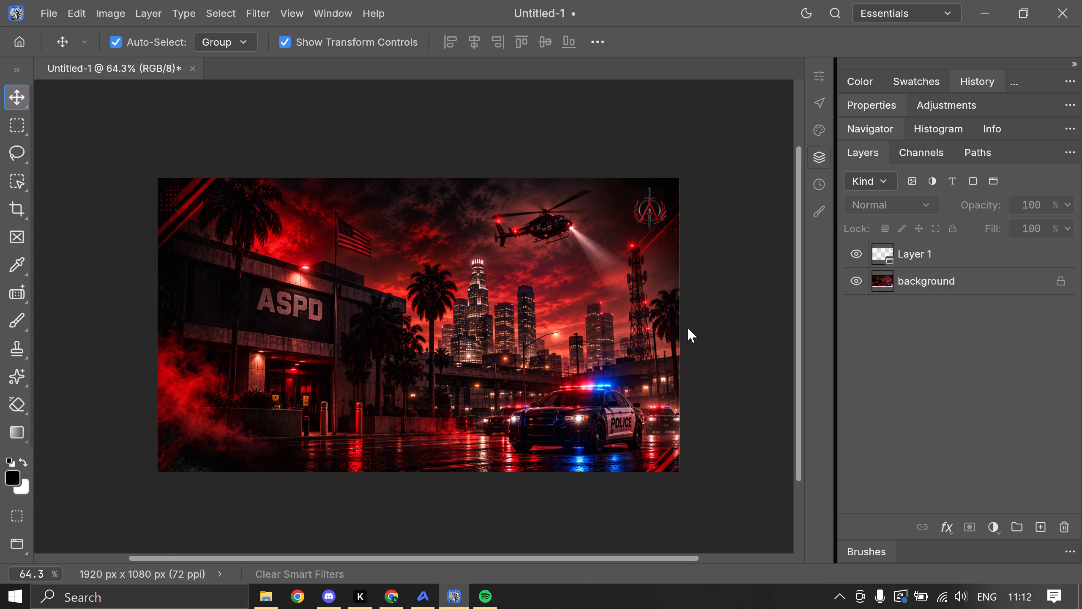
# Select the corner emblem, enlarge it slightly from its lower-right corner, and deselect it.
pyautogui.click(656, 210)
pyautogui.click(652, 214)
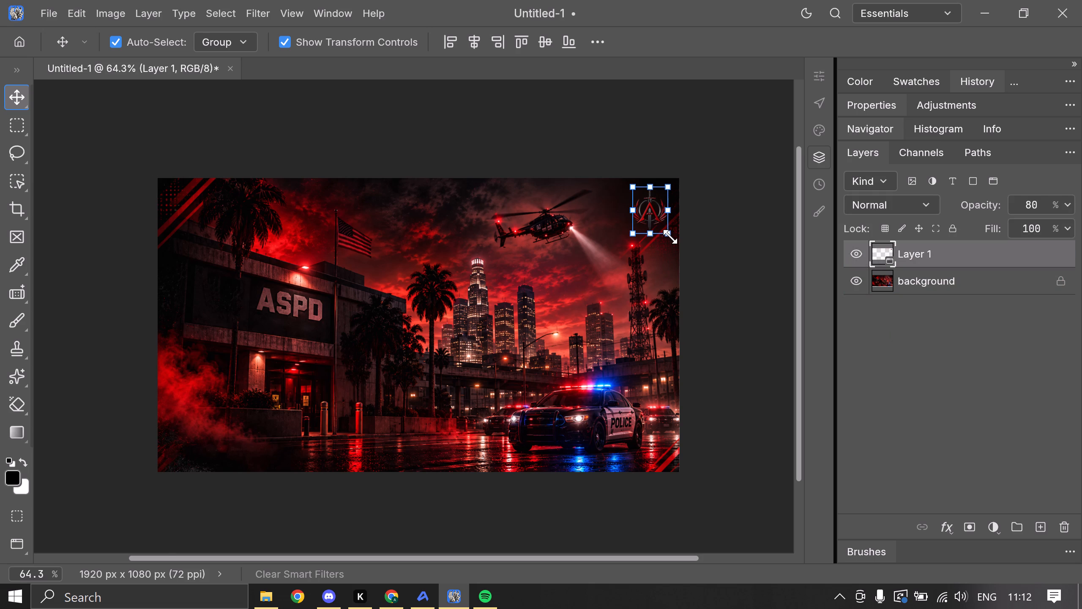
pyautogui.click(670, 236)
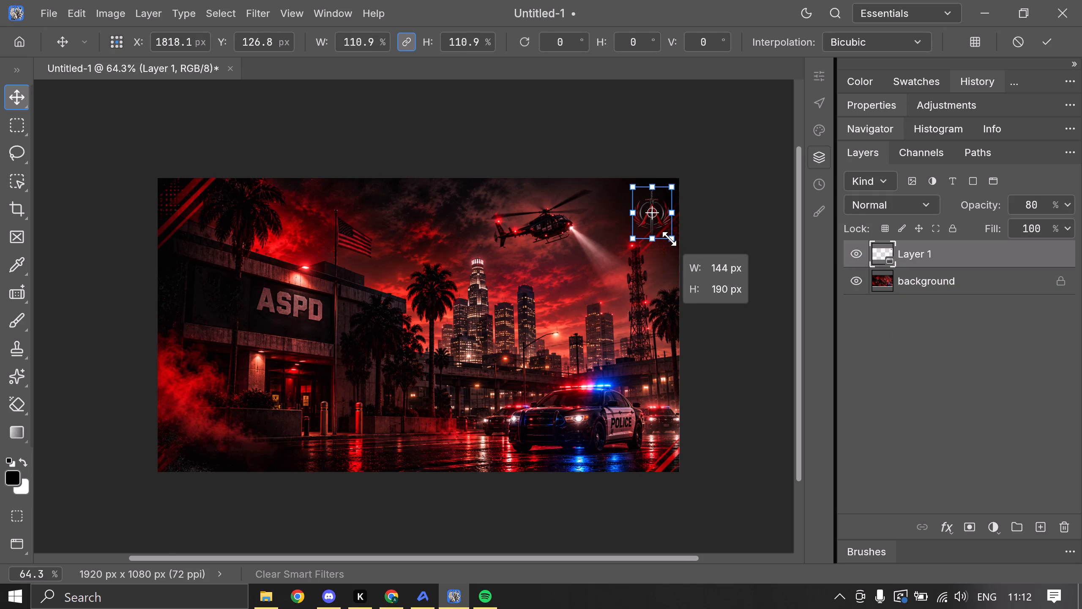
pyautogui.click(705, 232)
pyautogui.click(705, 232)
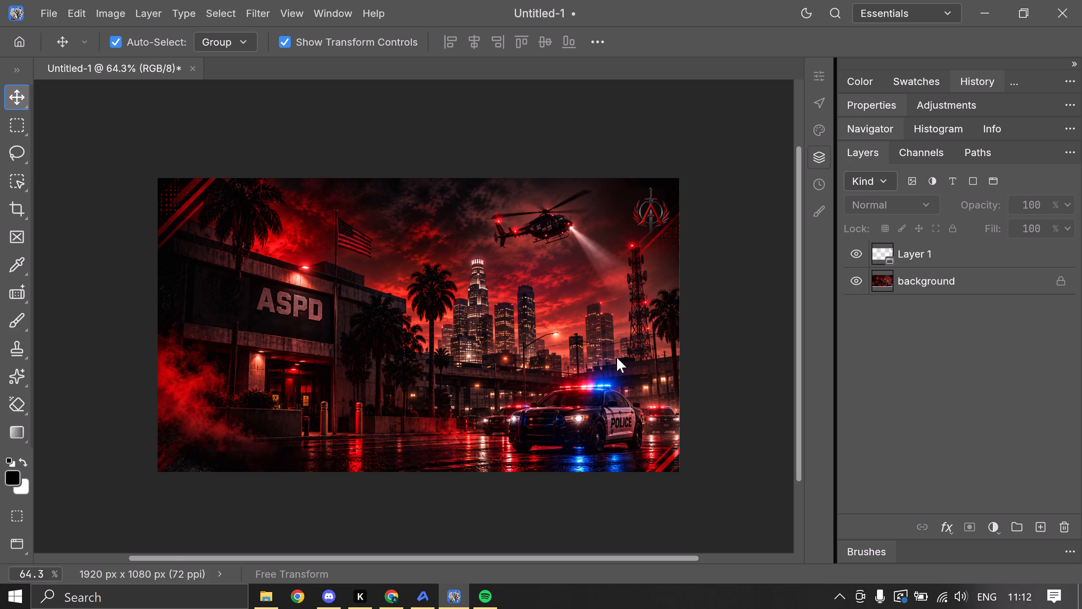
# Shrink the corner emblem from its lower-right corner to a little under 131 x 171 px.
pyautogui.scroll(1, 523, 468)
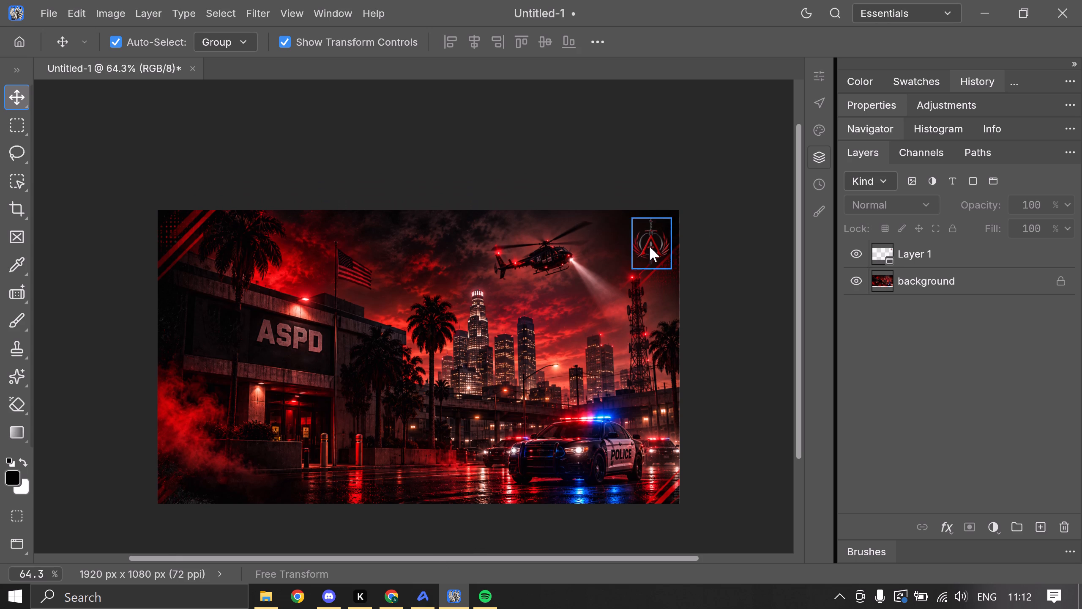
pyautogui.click(650, 247)
pyautogui.moveTo(672, 272); pyautogui.dragTo(665, 265)
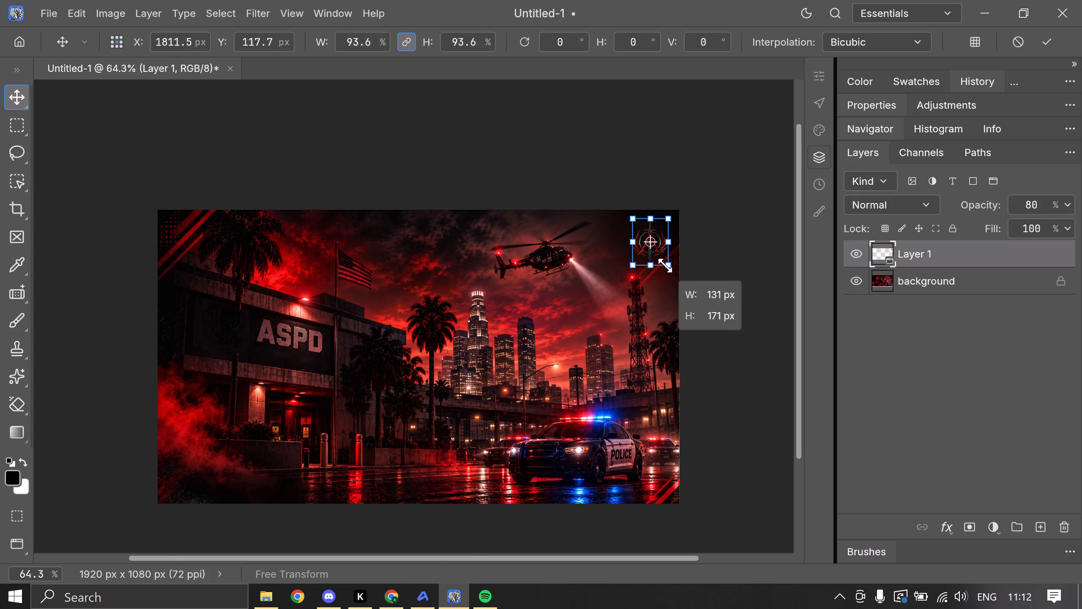
pyautogui.moveTo(665, 265); pyautogui.dragTo(662, 261)
pyautogui.click(694, 247)
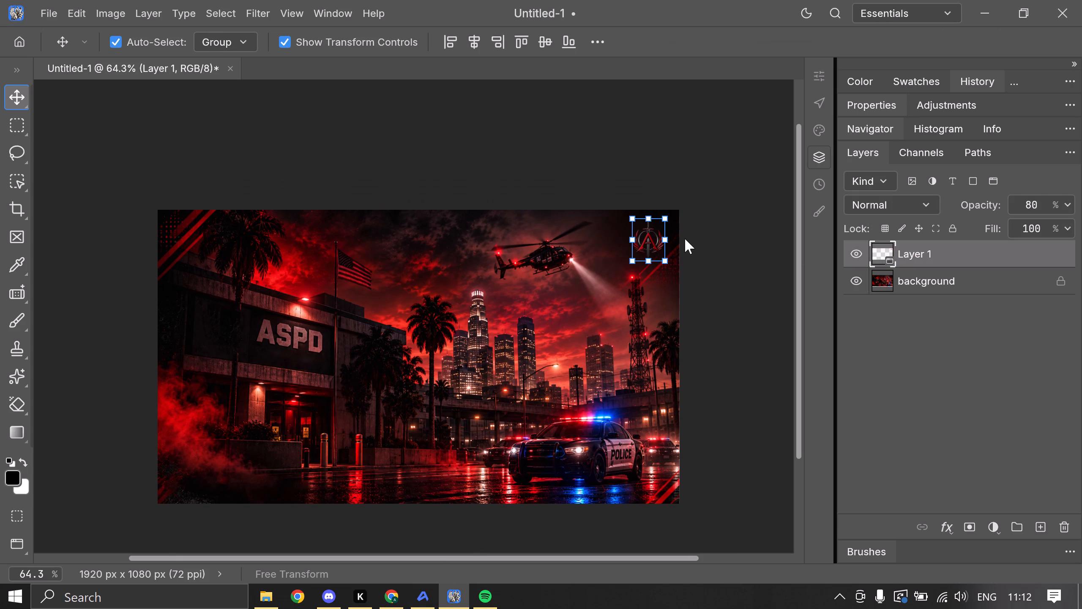
# Nudge the corner emblem a net 5 px up and 1 px right, and deselect it.
pyautogui.press('Up')
pyautogui.press('Up')
pyautogui.press('Up')
pyautogui.press('Up')
pyautogui.press('Up')
pyautogui.press('Up')
pyautogui.press('Right')
pyautogui.press('Right')
pyautogui.press('Down')
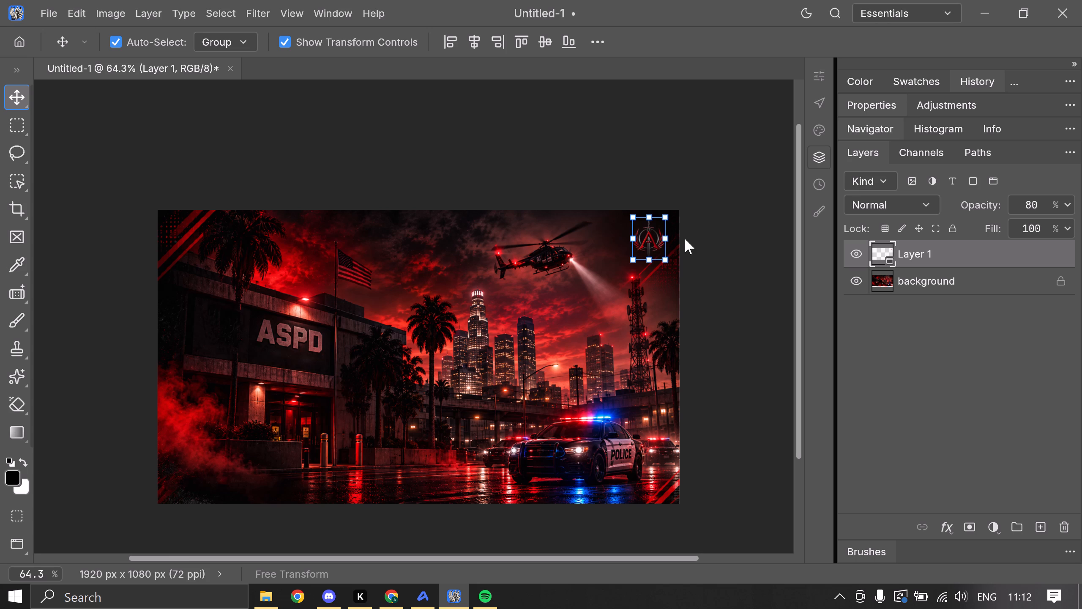
pyautogui.press('Left')
pyautogui.moveTo(685, 239); pyautogui.dragTo(688, 242)
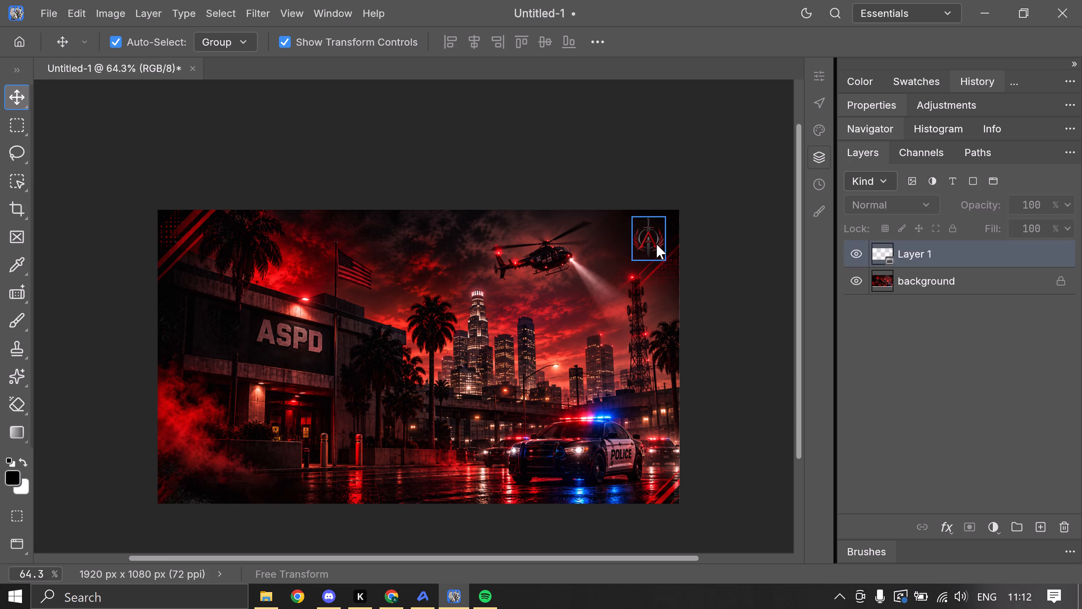
# Reselect the corner emblem and nudge it down 7 px.
pyautogui.click(656, 244)
pyautogui.press('Down')
pyautogui.press('Down')
pyautogui.press('Down')
pyautogui.press('Down')
pyautogui.press('Down')
pyautogui.press('Down')
pyautogui.press('Down')
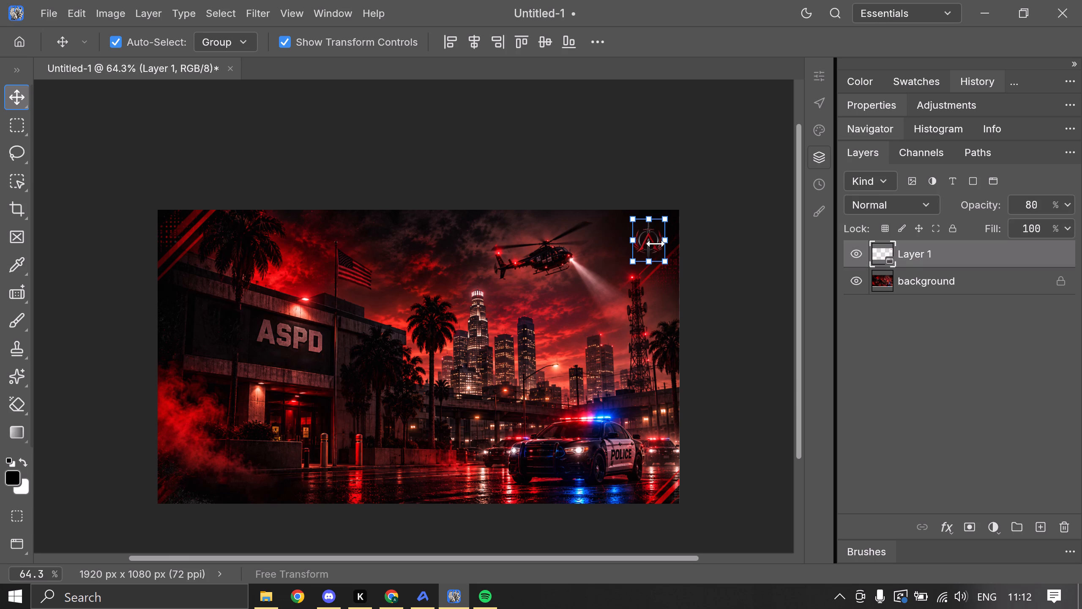
# Nudge the corner emblem 1 px further down and deselect it.
pyautogui.press('Down')
pyautogui.click(712, 253)
# Reselect the corner emblem, nudge it a net 3 px up and 8 px right, and deselect it.
pyautogui.click(650, 237)
pyautogui.press('Up')
pyautogui.press('Up')
pyautogui.press('Up')
pyautogui.press('Up')
pyautogui.press('Up')
pyautogui.press('Right')
pyautogui.press('Right')
pyautogui.press('Right')
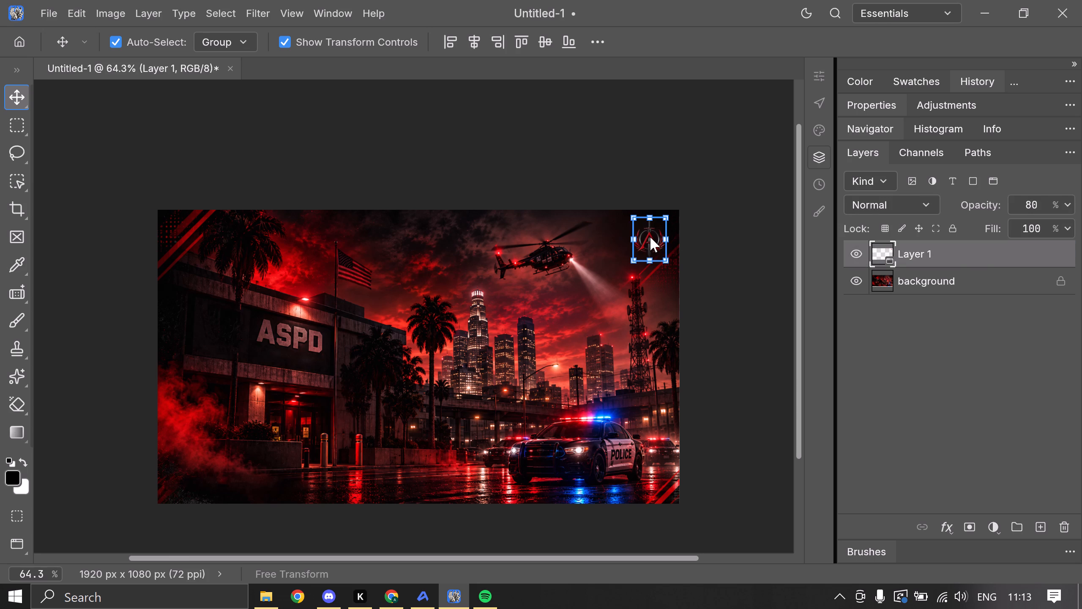
pyautogui.press('Right')
pyautogui.press('Right')
pyautogui.press('Right')
pyautogui.press('Right')
pyautogui.press('Right')
pyautogui.press('Down')
pyautogui.press('Down')
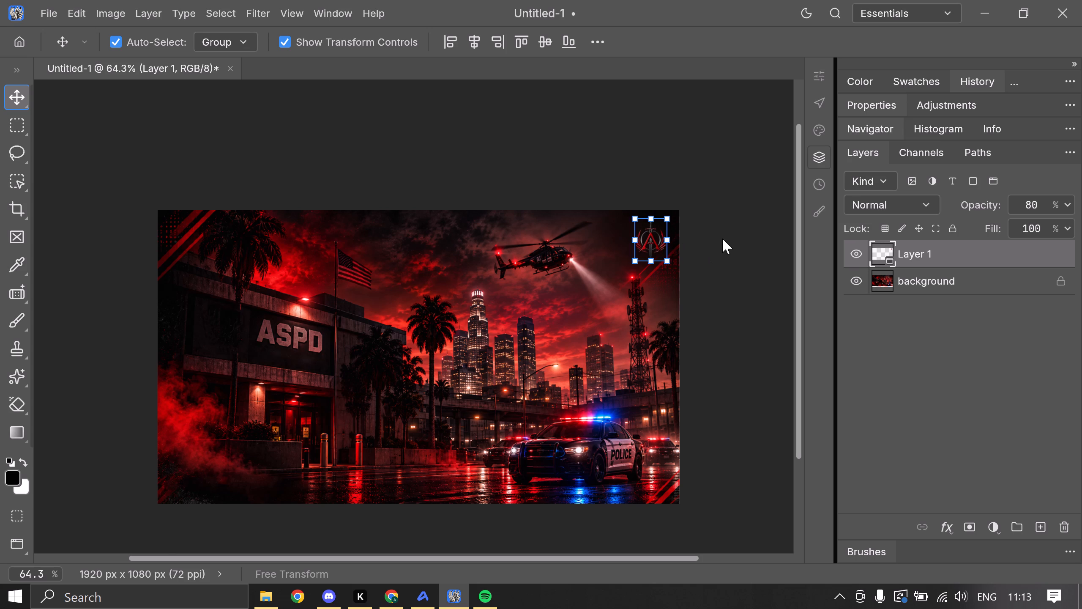
pyautogui.click(722, 239)
# Shrink the corner emblem proportionally from its lower-right corner to a little under 118 x 154 px, and deselect it.
pyautogui.click(651, 237)
pyautogui.moveTo(667, 265); pyautogui.dragTo(662, 259)
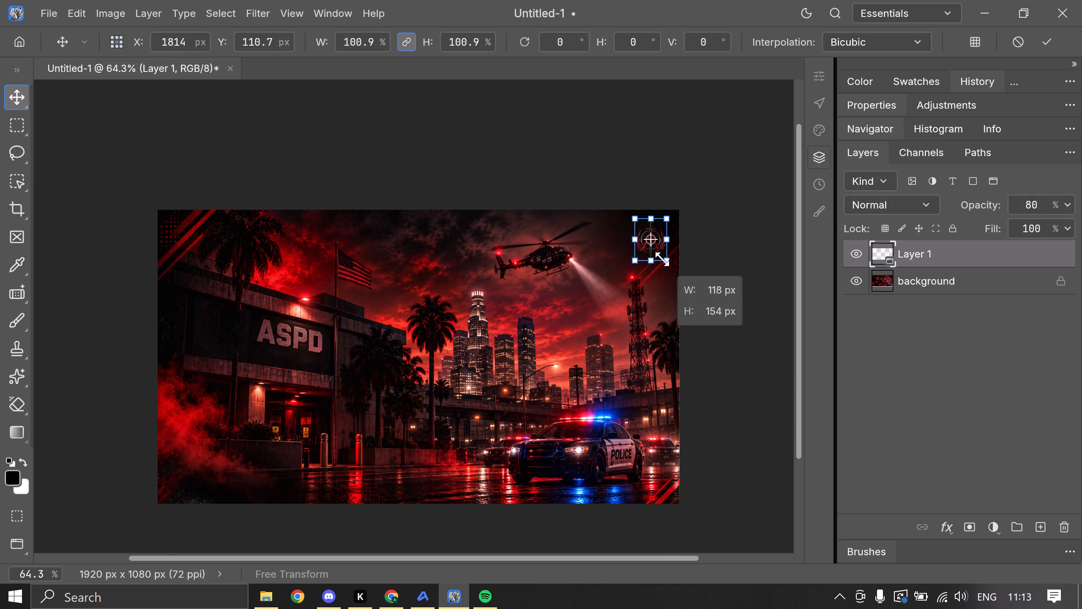
pyautogui.moveTo(662, 259); pyautogui.dragTo(661, 257)
pyautogui.click(743, 242)
pyautogui.click(743, 242)
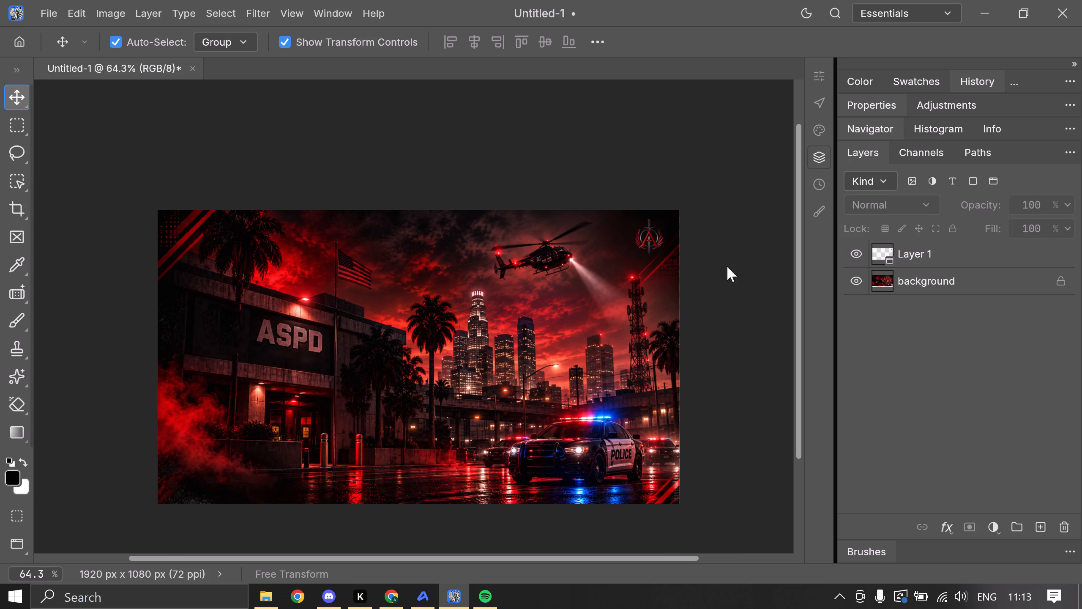
# Reselect the corner emblem, fine-tune its size proportionally from its lower-right corner, and deselect it.
pyautogui.click(638, 241)
pyautogui.click(661, 259)
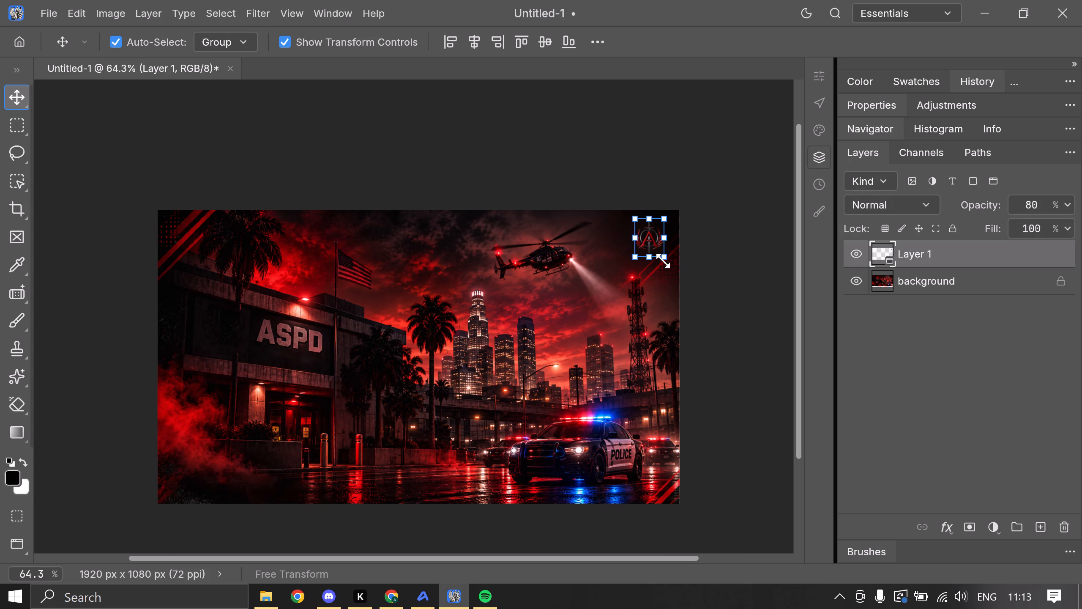
pyautogui.moveTo(664, 262); pyautogui.dragTo(660, 257)
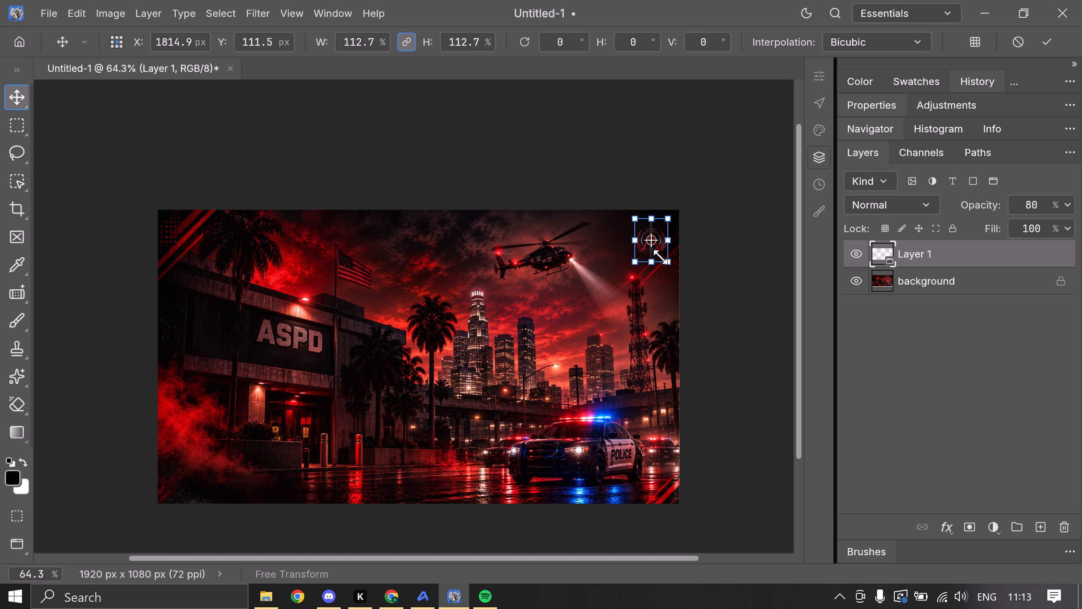
pyautogui.moveTo(660, 257); pyautogui.dragTo(660, 256)
pyautogui.click(785, 245)
pyautogui.click(777, 246)
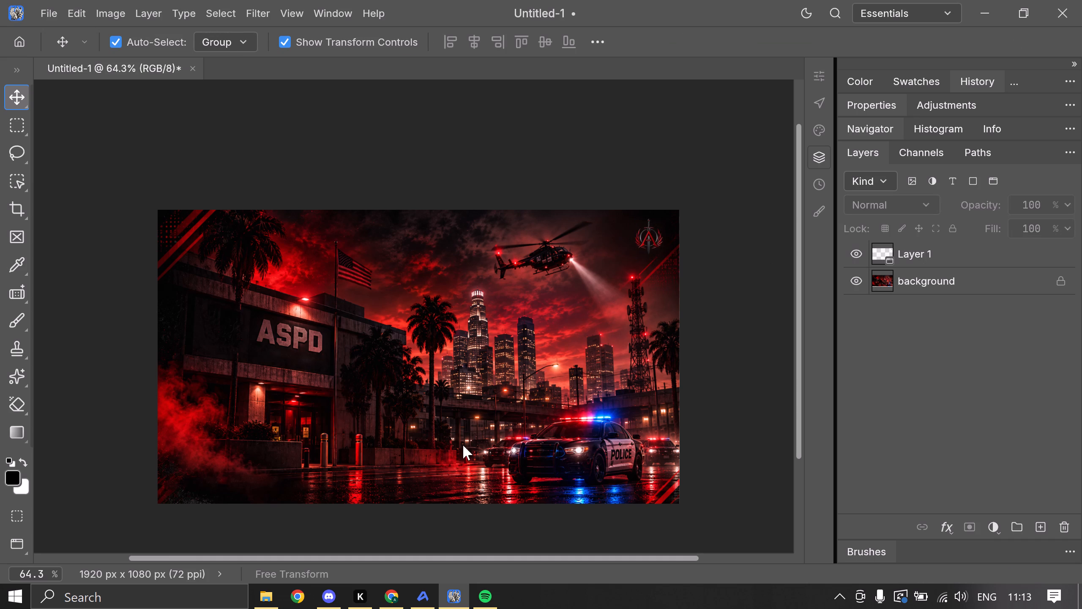
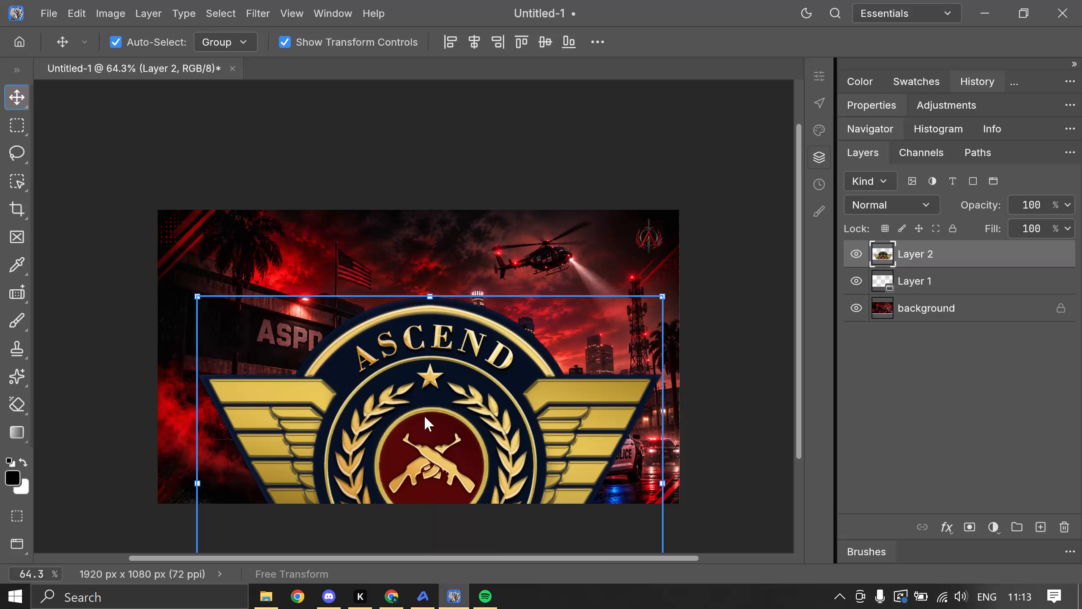
# Shrink the Ascend Police Department badge proportionally to about 10.5% and place it on the building wall left of the ASPD lettering.
pyautogui.moveTo(424, 416); pyautogui.dragTo(349, 252)
pyautogui.moveTo(582, 506); pyautogui.dragTo(400, 334)
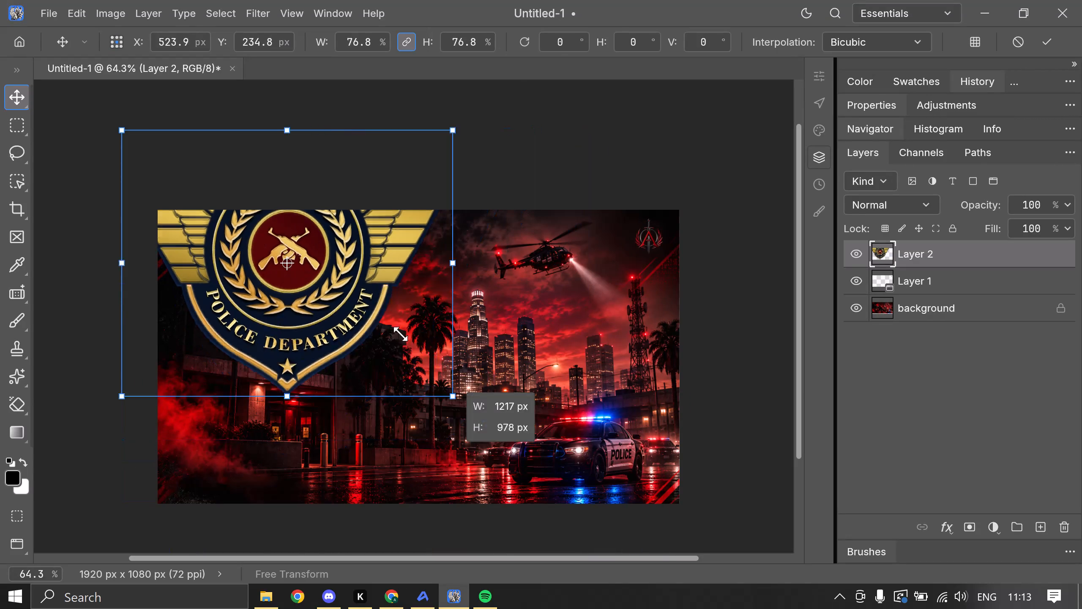
pyautogui.moveTo(400, 334); pyautogui.dragTo(273, 190)
pyautogui.moveTo(229, 223); pyautogui.dragTo(301, 398)
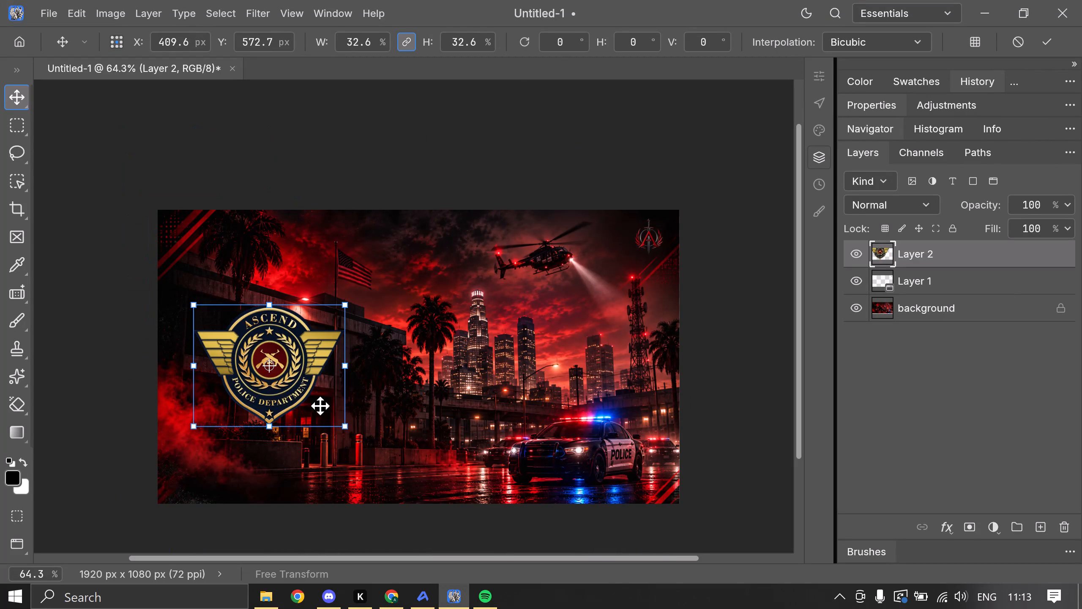
pyautogui.moveTo(342, 428); pyautogui.dragTo(242, 338)
pyautogui.moveTo(227, 326); pyautogui.dragTo(235, 331)
pyautogui.moveTo(234, 335); pyautogui.dragTo(220, 325)
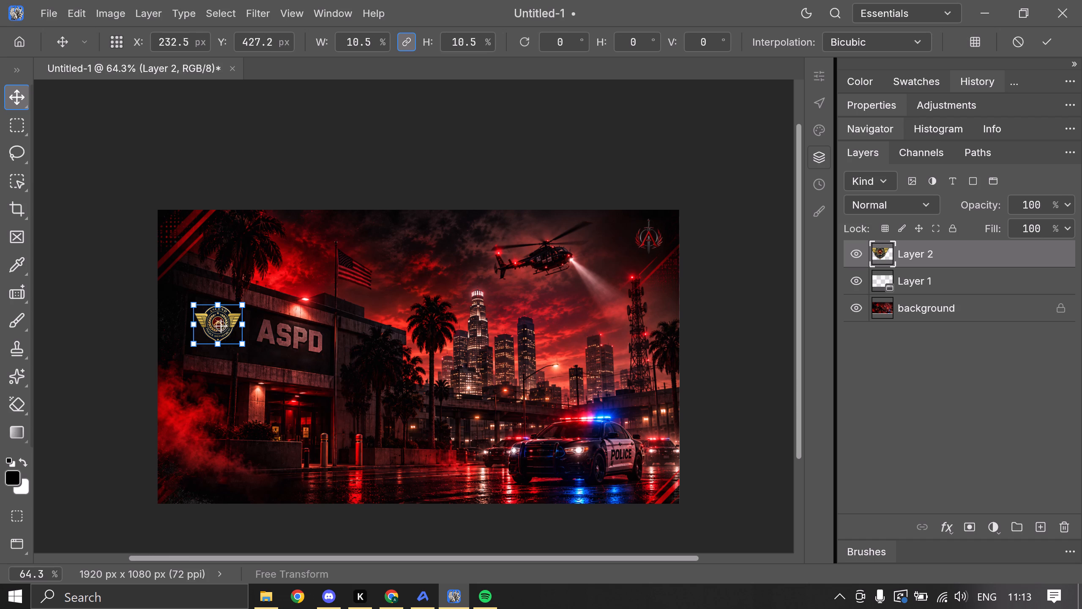
pyautogui.moveTo(220, 325); pyautogui.dragTo(218, 324)
# Fine-tune the badge beside the ASPD lettering, shifting it slightly down and right and scaling it proportionally to about 207 x 166 px.
pyautogui.moveTo(218, 324); pyautogui.dragTo(218, 322)
pyautogui.moveTo(242, 346); pyautogui.dragTo(234, 340)
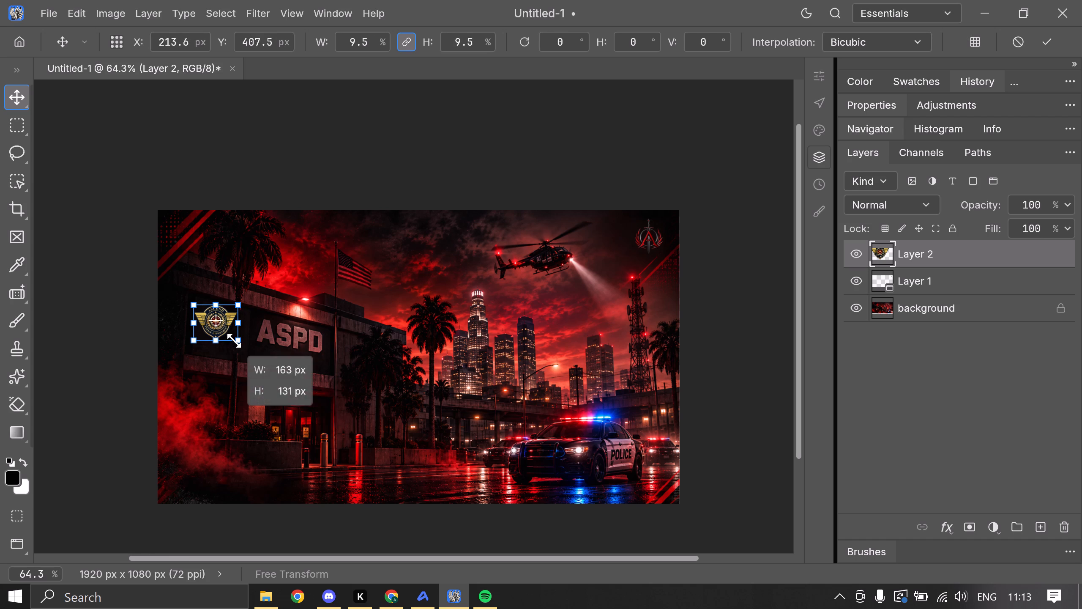
pyautogui.moveTo(234, 340); pyautogui.dragTo(232, 339)
pyautogui.moveTo(224, 329); pyautogui.dragTo(232, 336)
pyautogui.click(241, 351)
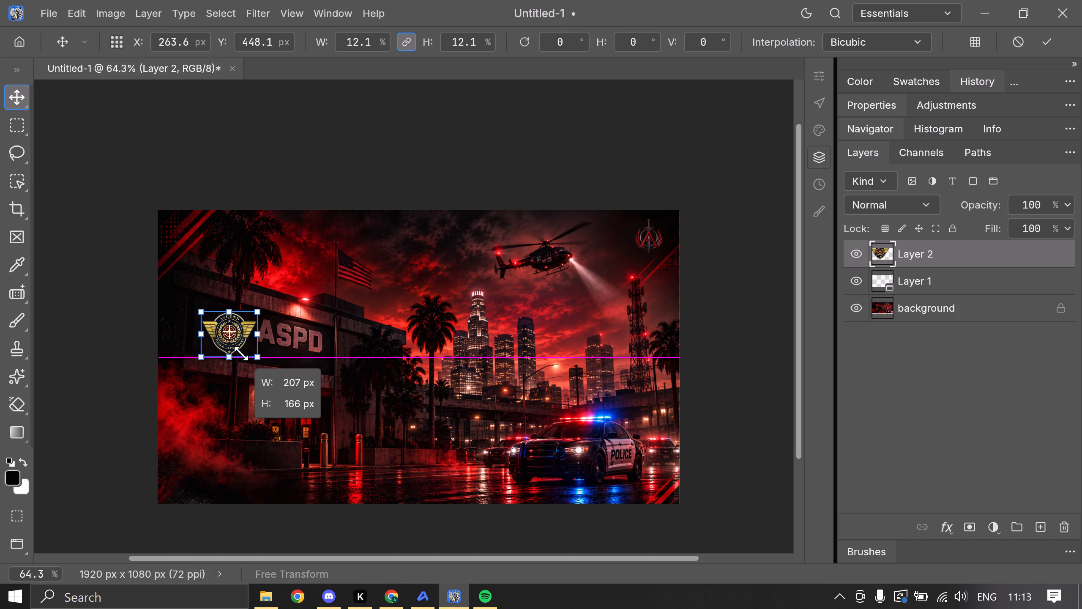
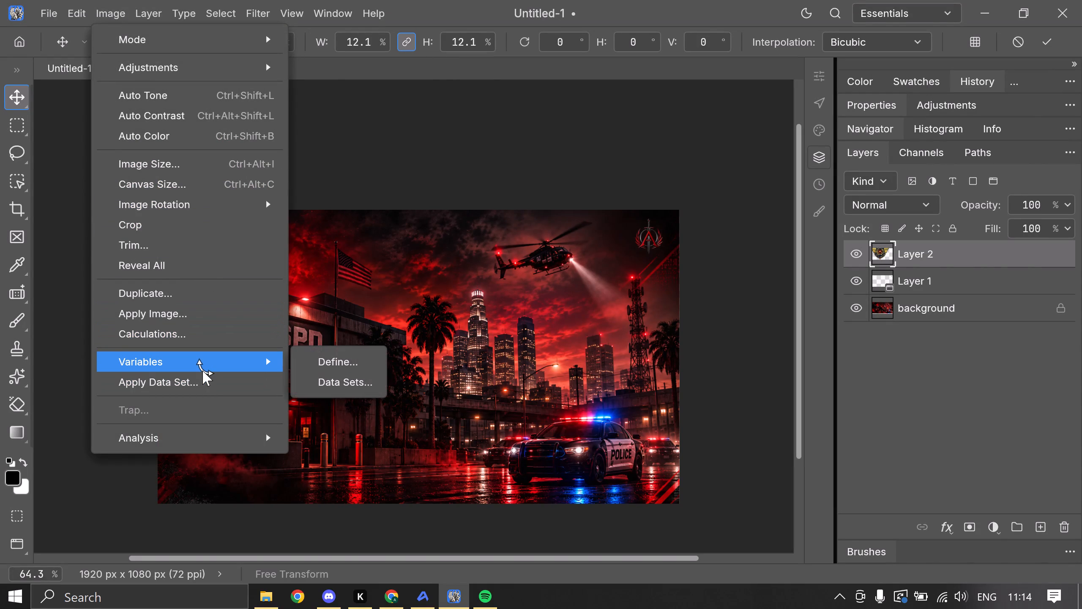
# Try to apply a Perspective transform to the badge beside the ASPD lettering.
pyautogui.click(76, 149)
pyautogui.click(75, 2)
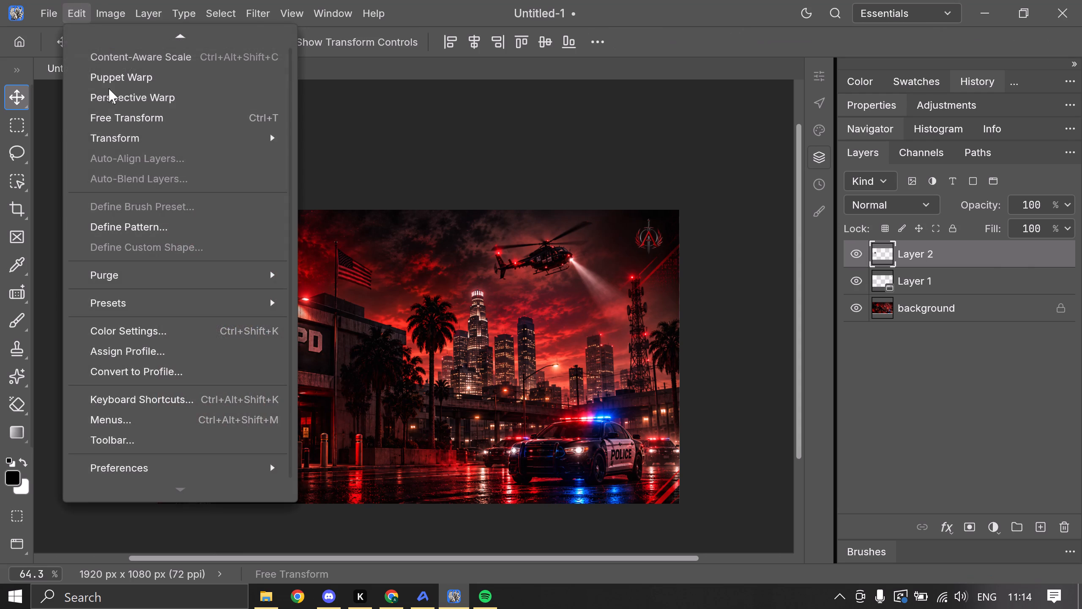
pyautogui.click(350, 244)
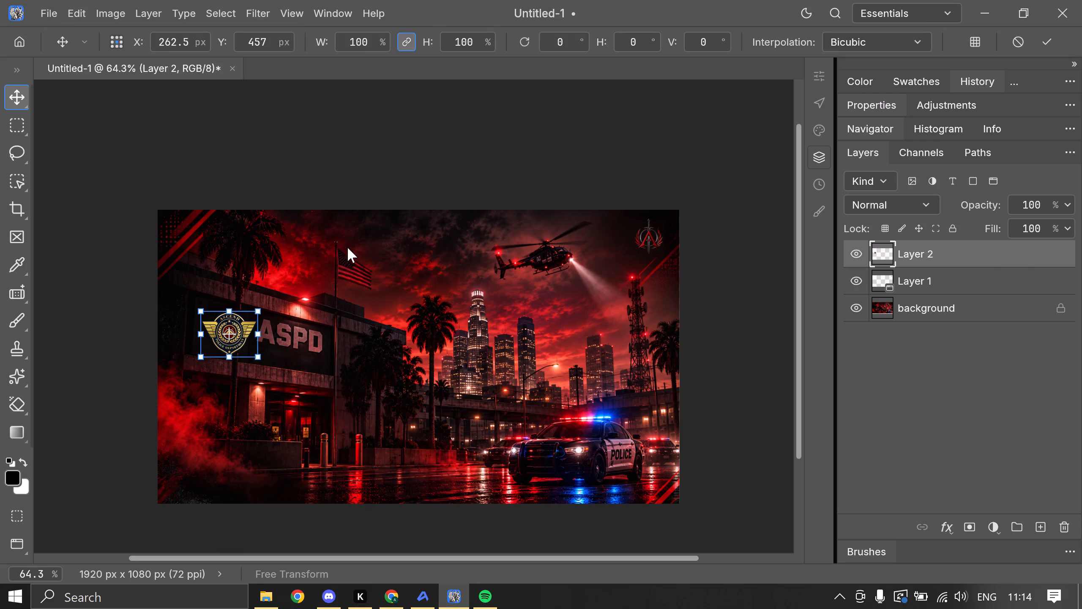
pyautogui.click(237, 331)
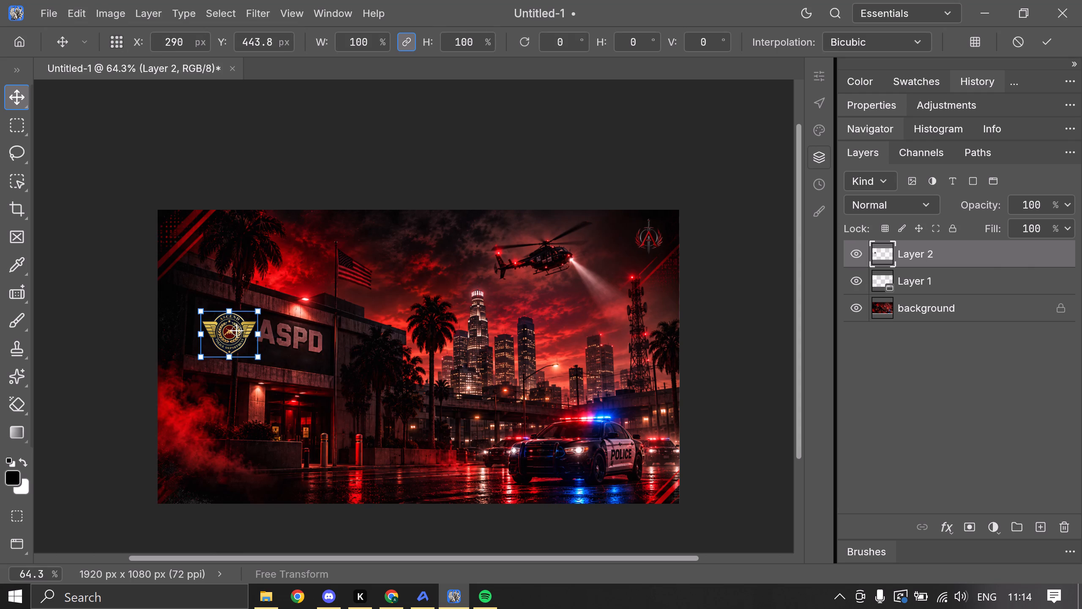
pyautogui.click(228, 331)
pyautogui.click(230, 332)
# Start a Custom warp on the badge, raising its upper-left corner, pulling its lower-left corner outward and its lower-right corner slightly inward.
pyautogui.click(76, 20)
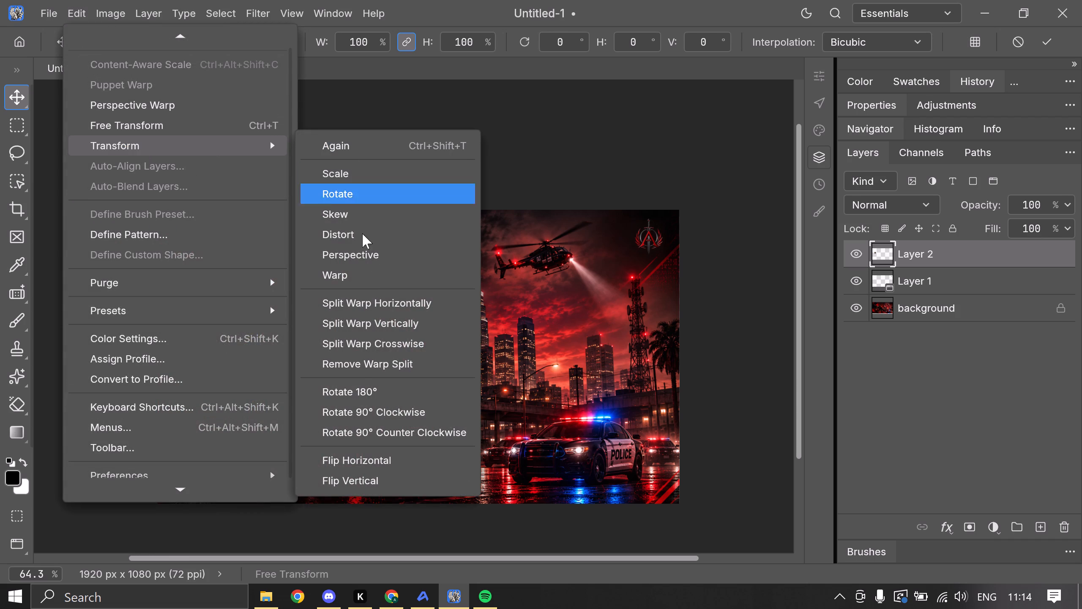
pyautogui.click(371, 272)
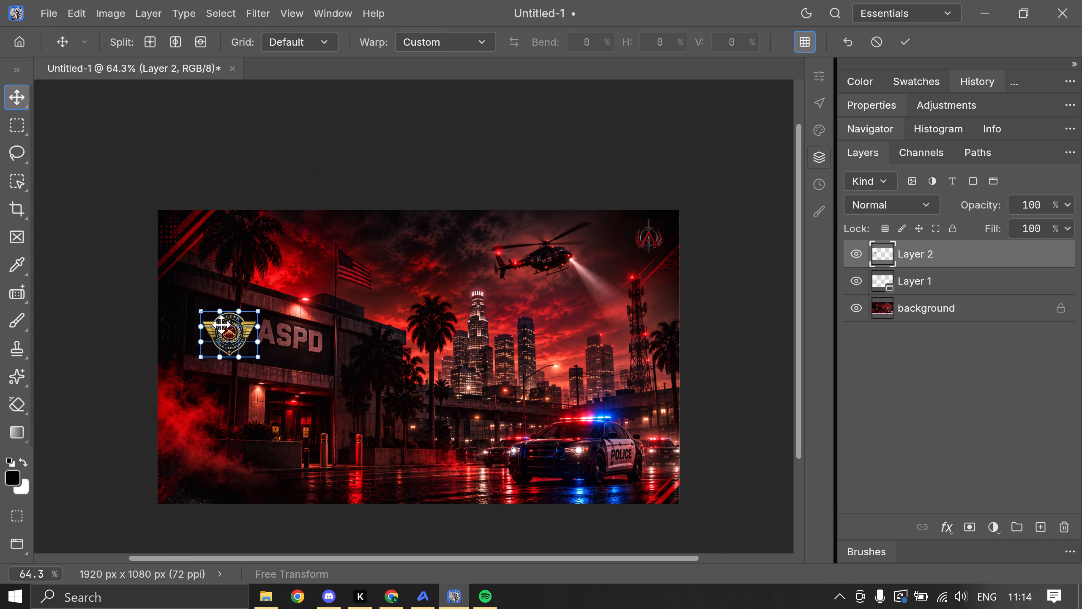
pyautogui.moveTo(202, 310); pyautogui.dragTo(202, 310)
pyautogui.moveTo(202, 310); pyautogui.dragTo(200, 303)
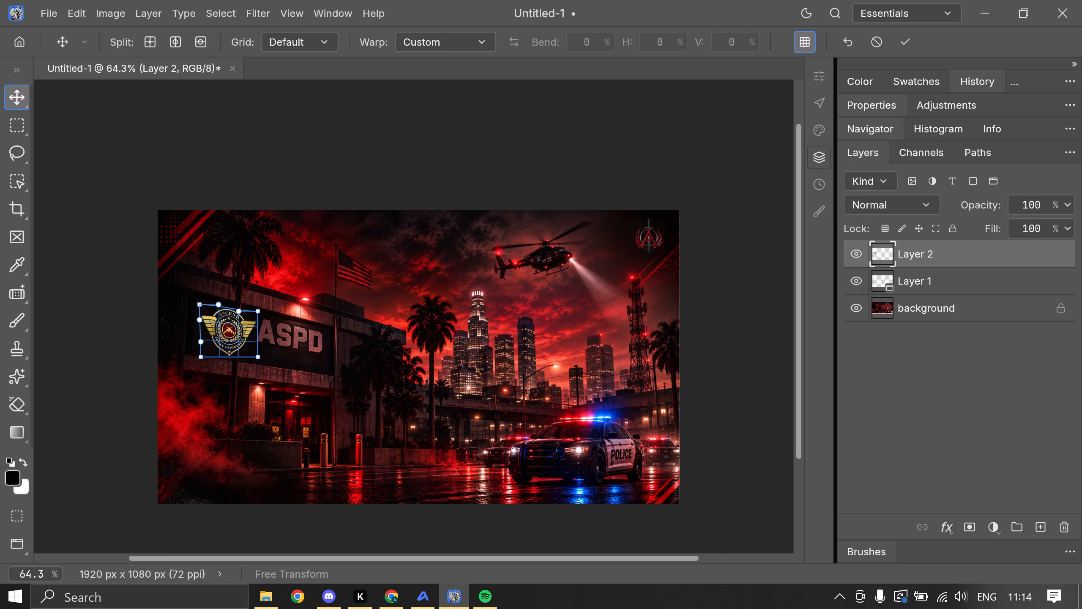
pyautogui.moveTo(200, 303); pyautogui.dragTo(199, 303)
pyautogui.moveTo(201, 355); pyautogui.dragTo(196, 354)
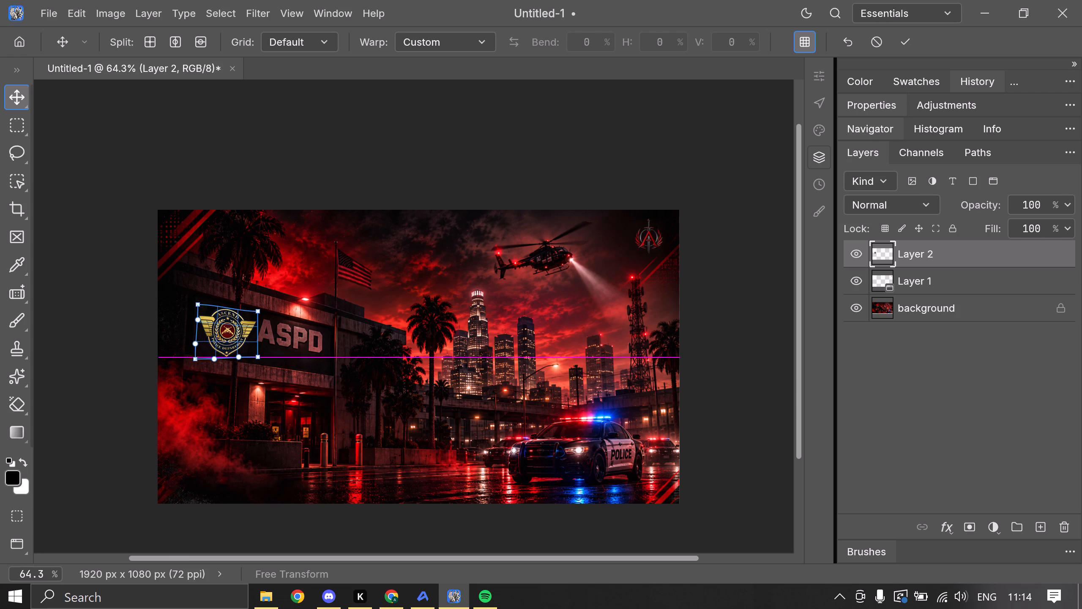
pyautogui.moveTo(196, 354); pyautogui.dragTo(196, 354)
pyautogui.click(257, 357)
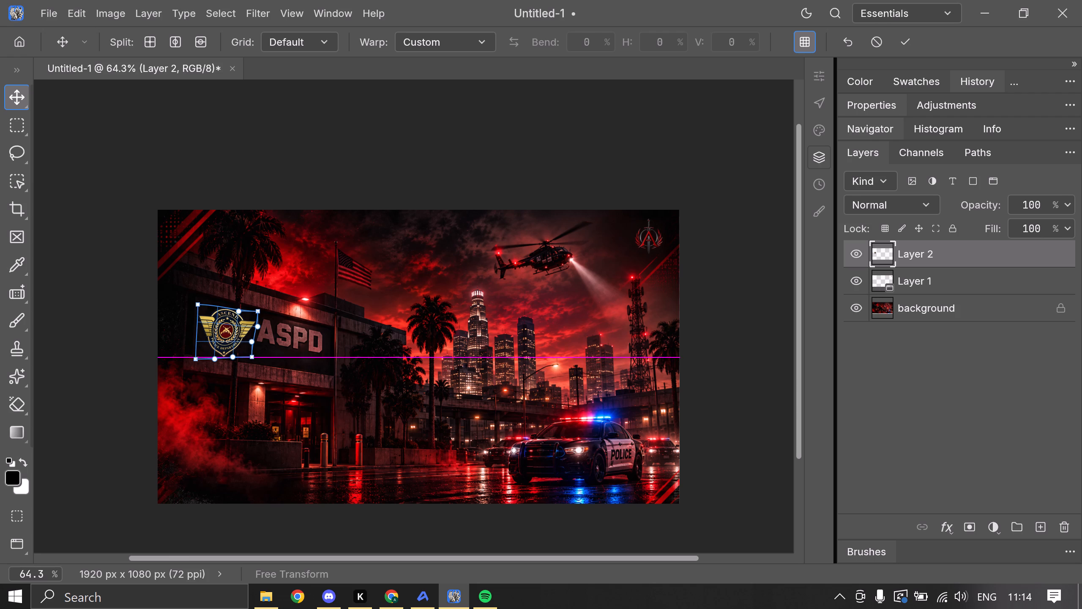
pyautogui.click(218, 196)
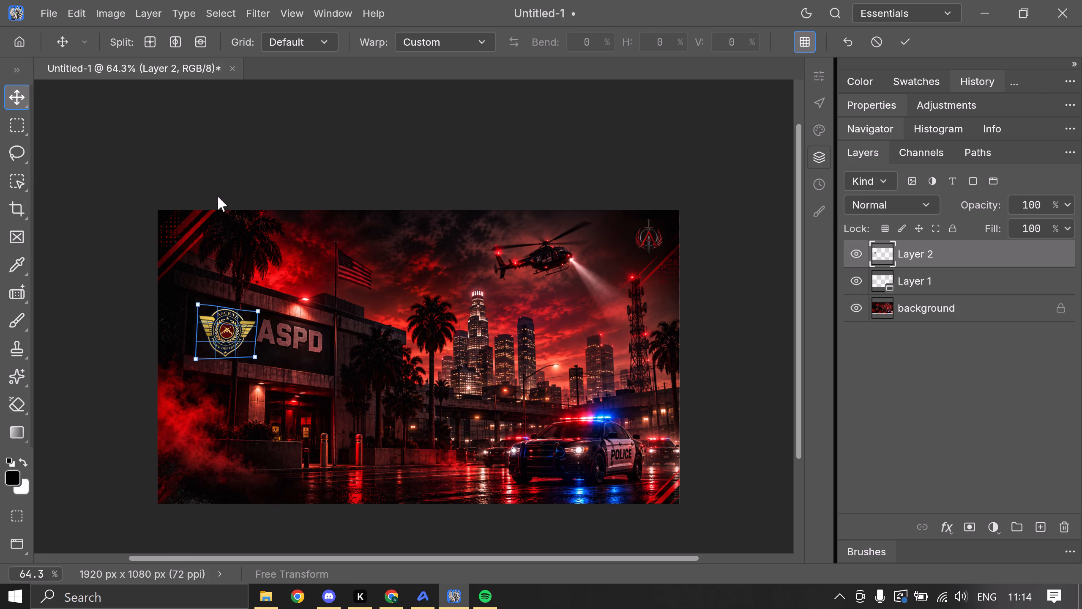
pyautogui.click(233, 257)
# Narrow the badge's warp by moving its upper-right corner inward and down, and raise its lower-left corner slightly.
pyautogui.click(431, 48)
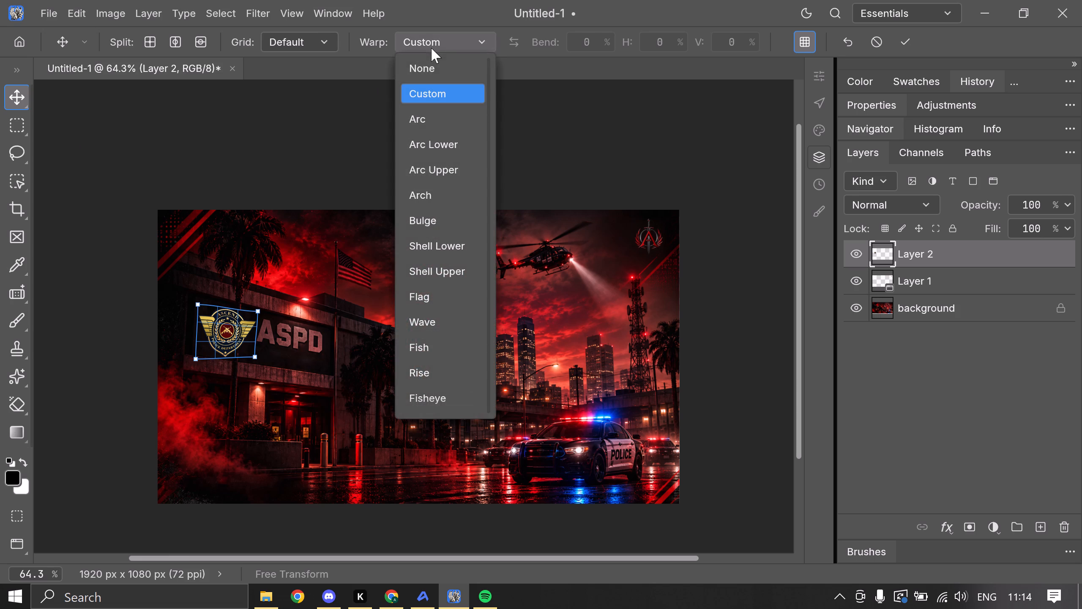
pyautogui.click(425, 44)
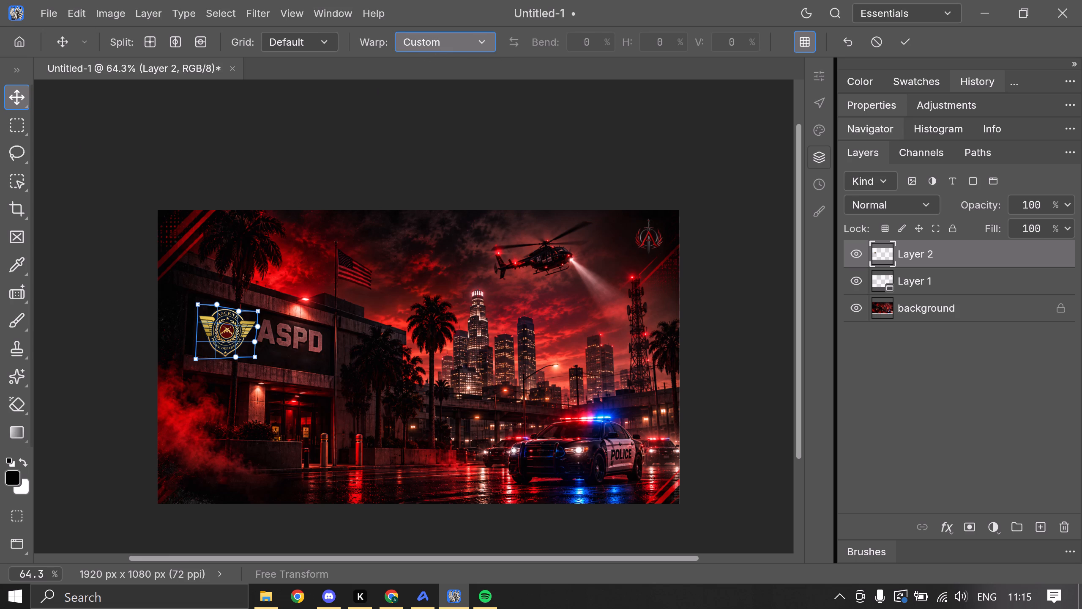
pyautogui.moveTo(258, 312); pyautogui.dragTo(255, 314)
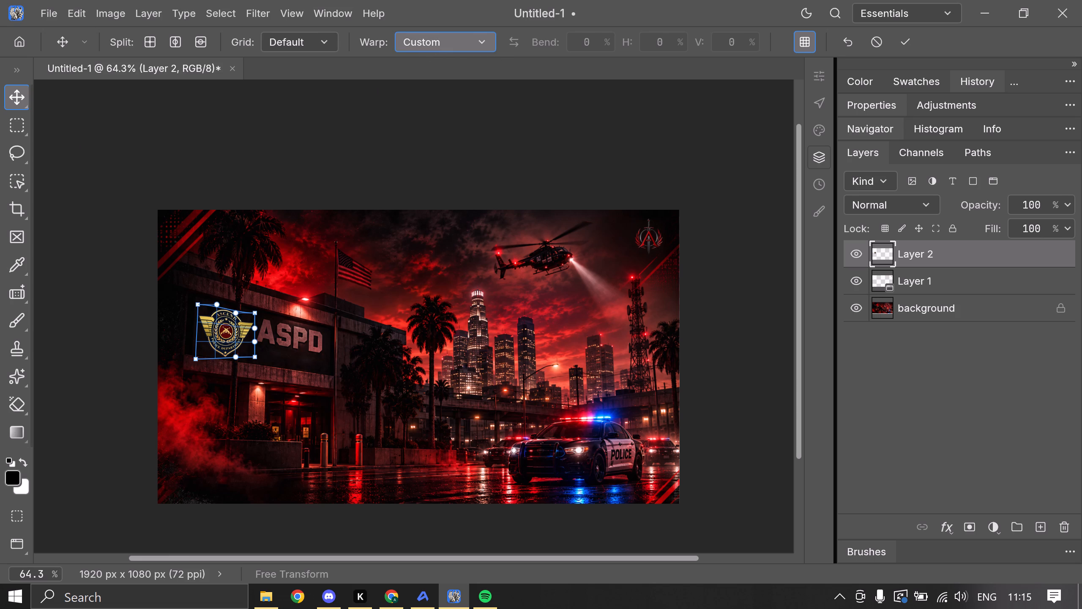
pyautogui.moveTo(255, 314); pyautogui.dragTo(254, 314)
pyautogui.moveTo(198, 358); pyautogui.dragTo(198, 353)
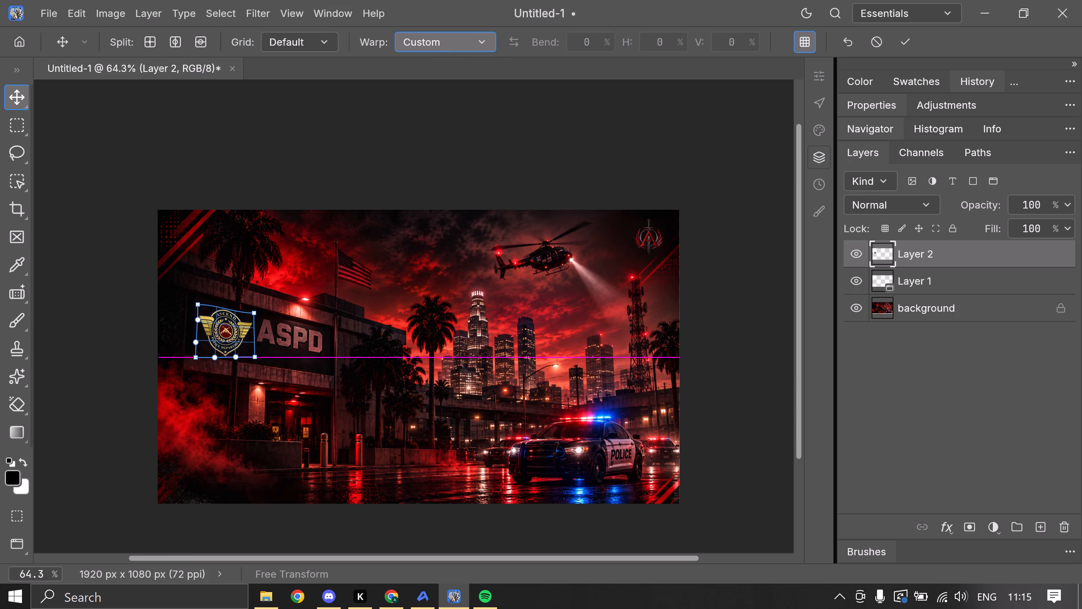
pyautogui.moveTo(198, 353); pyautogui.dragTo(198, 351)
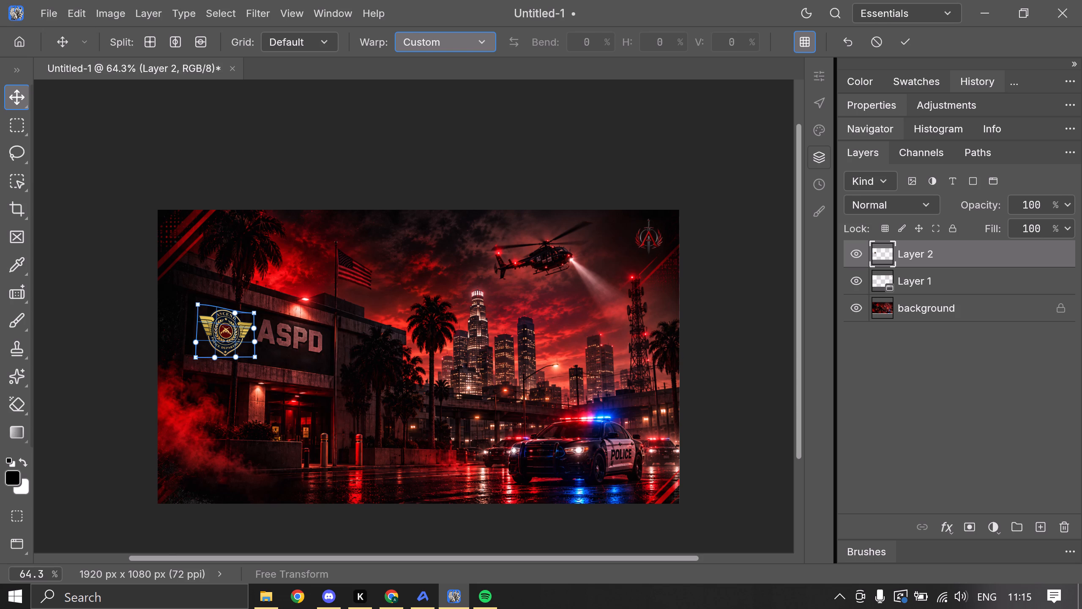
pyautogui.moveTo(230, 339); pyautogui.dragTo(228, 337)
pyautogui.moveTo(228, 337); pyautogui.dragTo(230, 334)
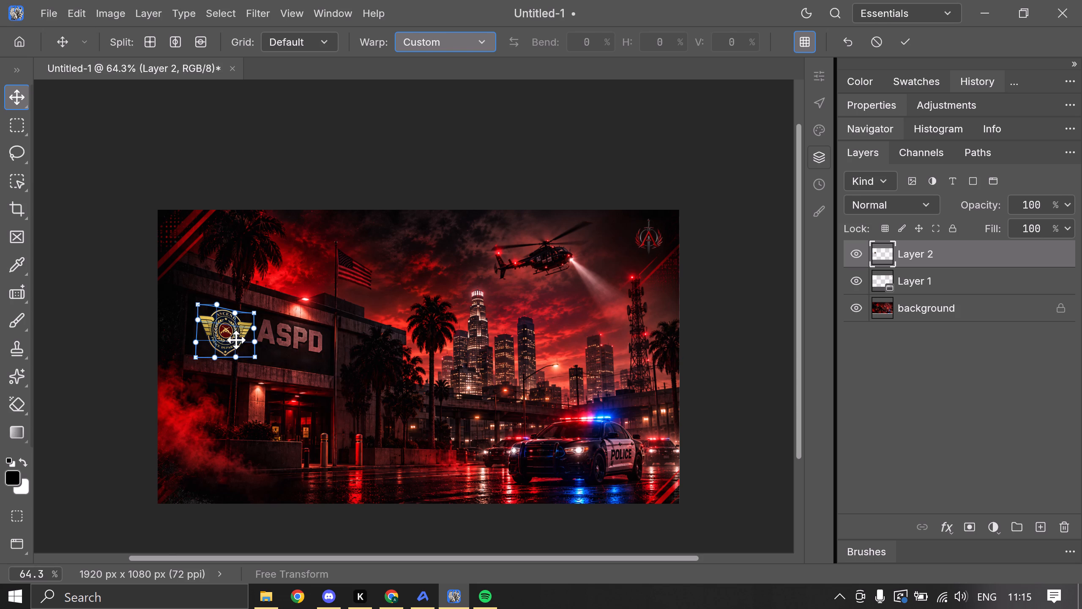
pyautogui.click(253, 359)
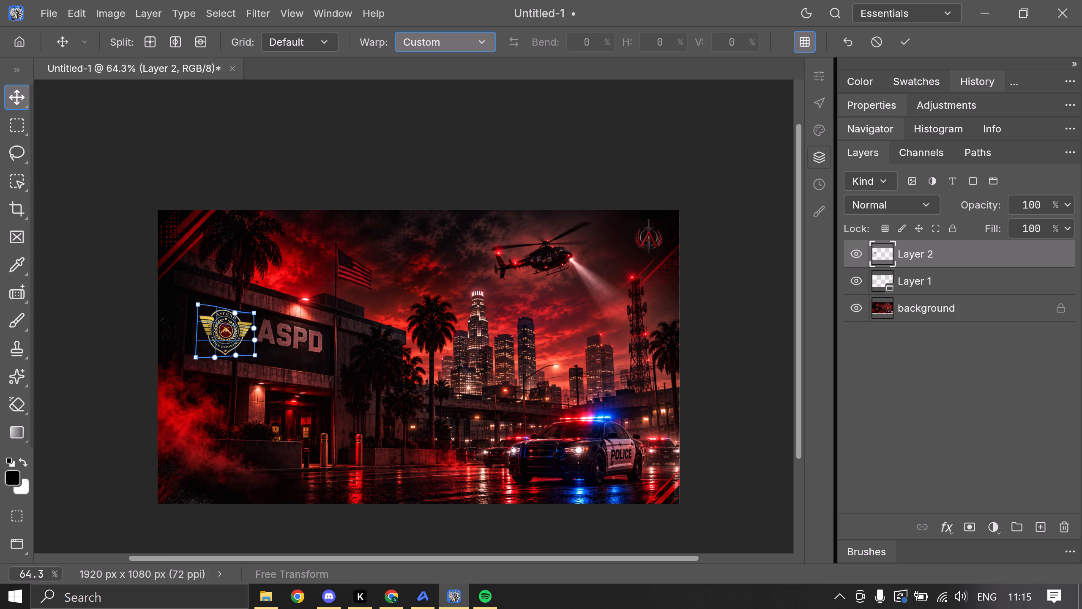
pyautogui.click(235, 356)
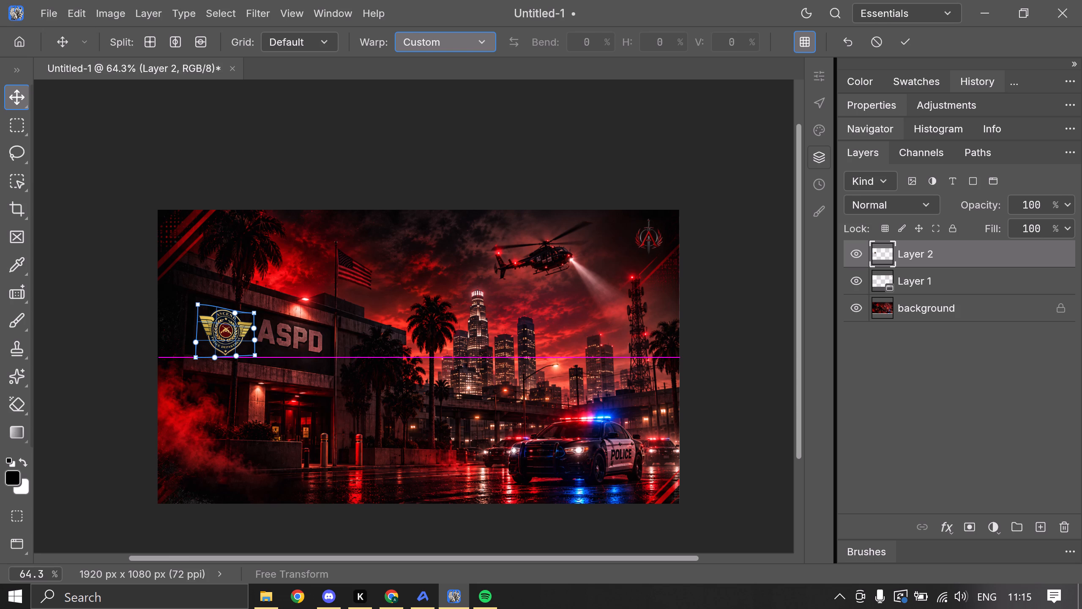
pyautogui.moveTo(196, 358); pyautogui.dragTo(197, 353)
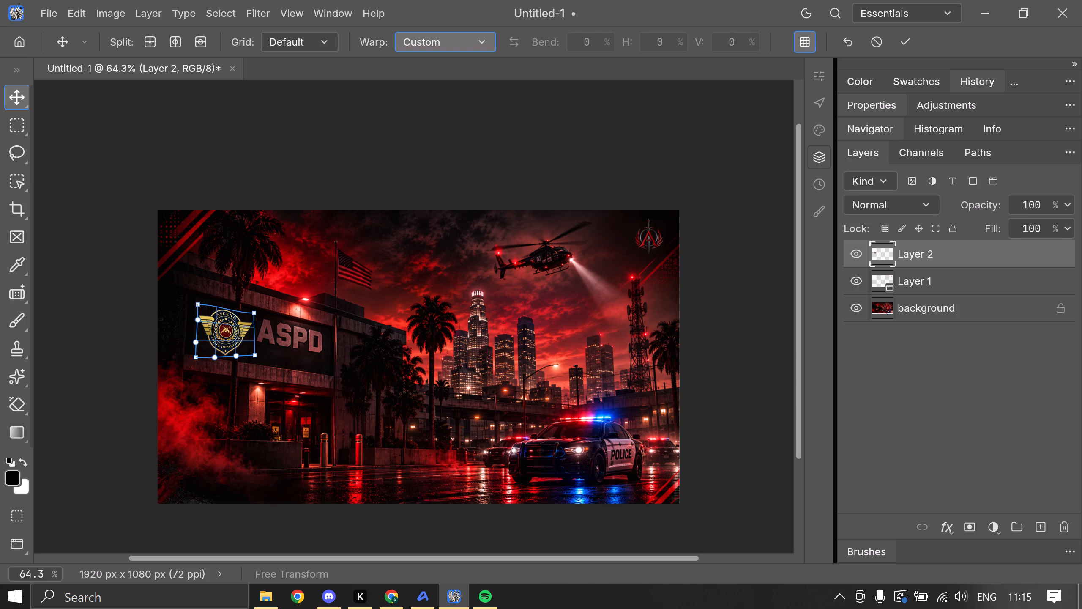
pyautogui.moveTo(197, 353); pyautogui.dragTo(196, 354)
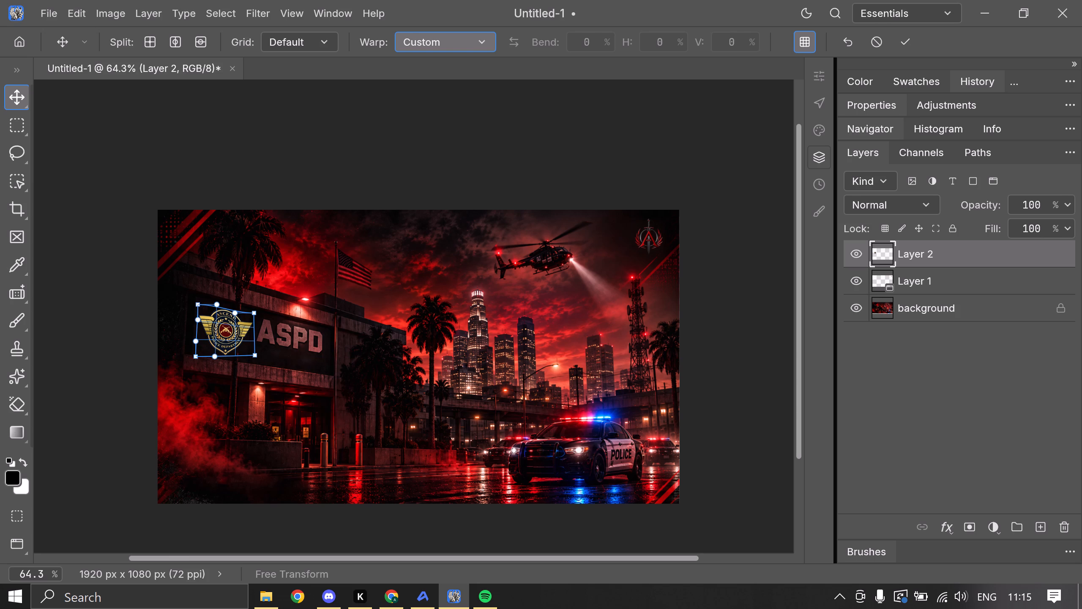
# Refine the badge's warp to the sign's perspective, moving the upper-left corner outward, lowering the other corners slightly and smoothing the top edge.
pyautogui.click(199, 307)
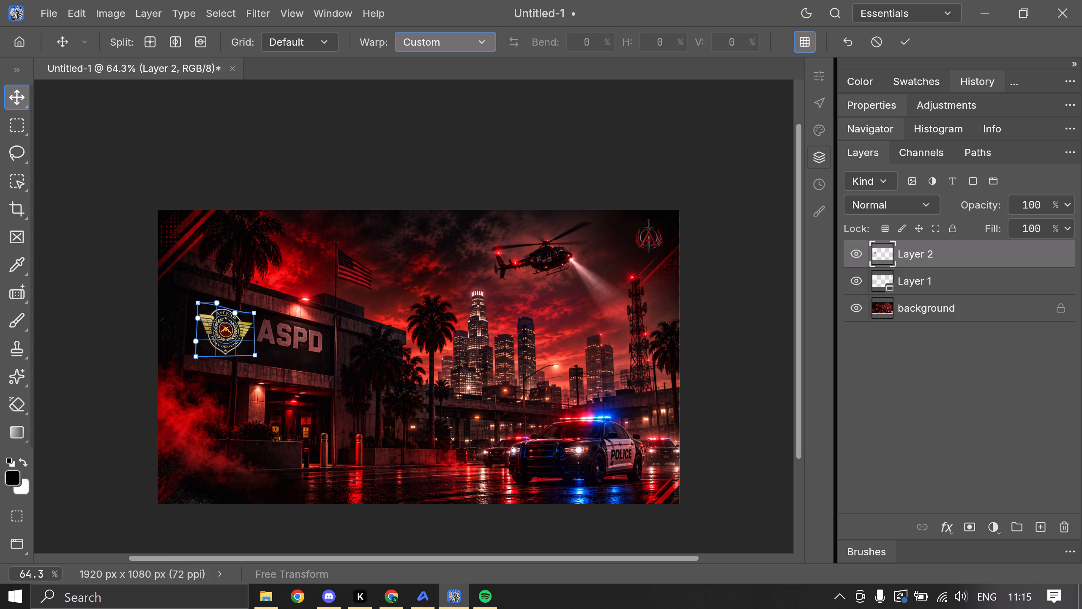
pyautogui.click(255, 315)
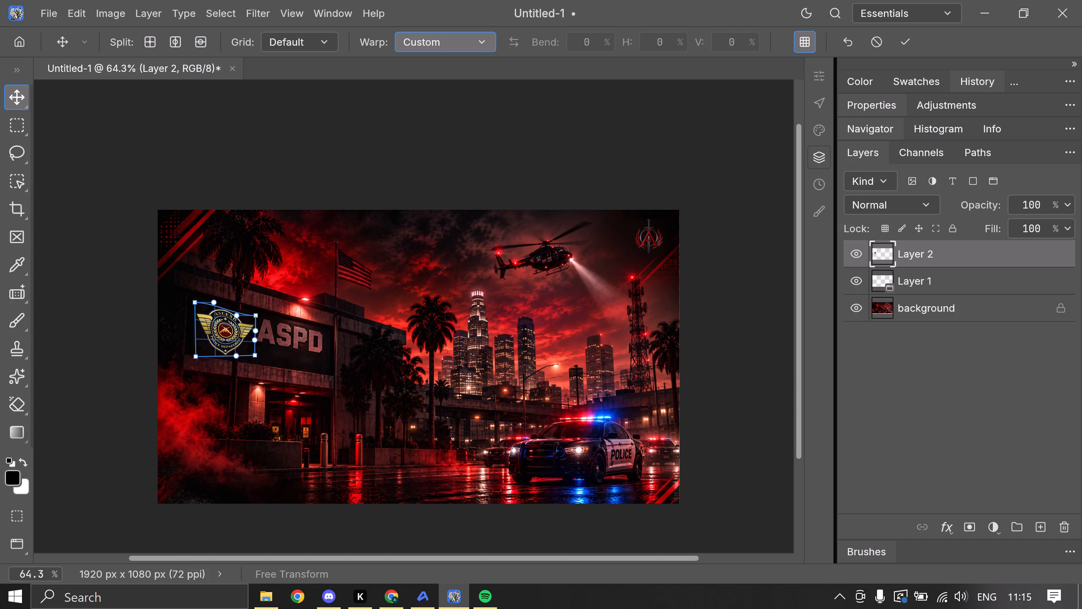
pyautogui.moveTo(238, 315); pyautogui.dragTo(240, 321)
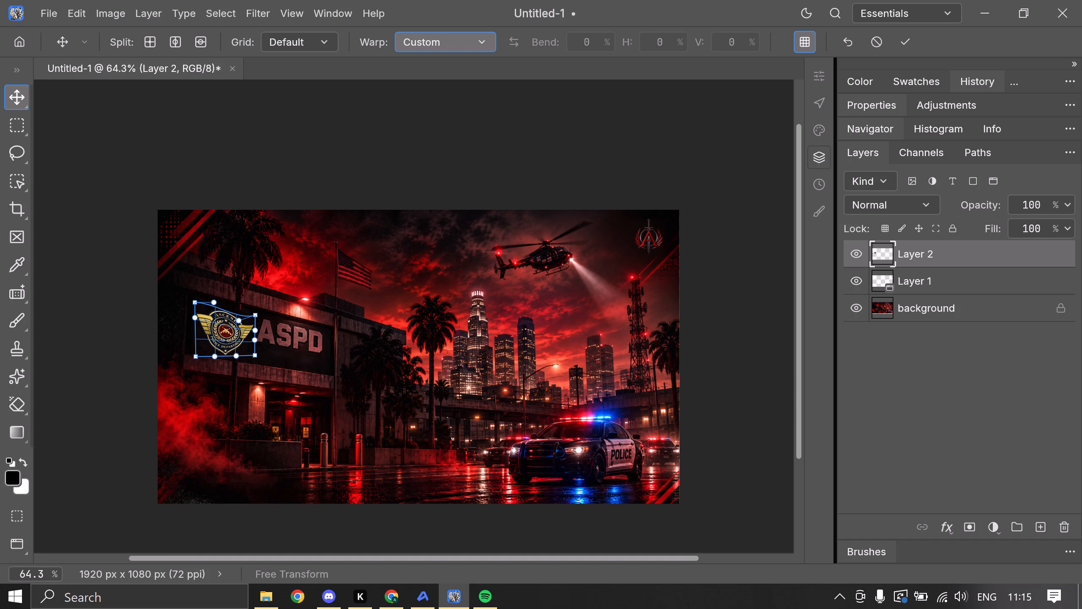
pyautogui.moveTo(240, 321); pyautogui.dragTo(240, 310)
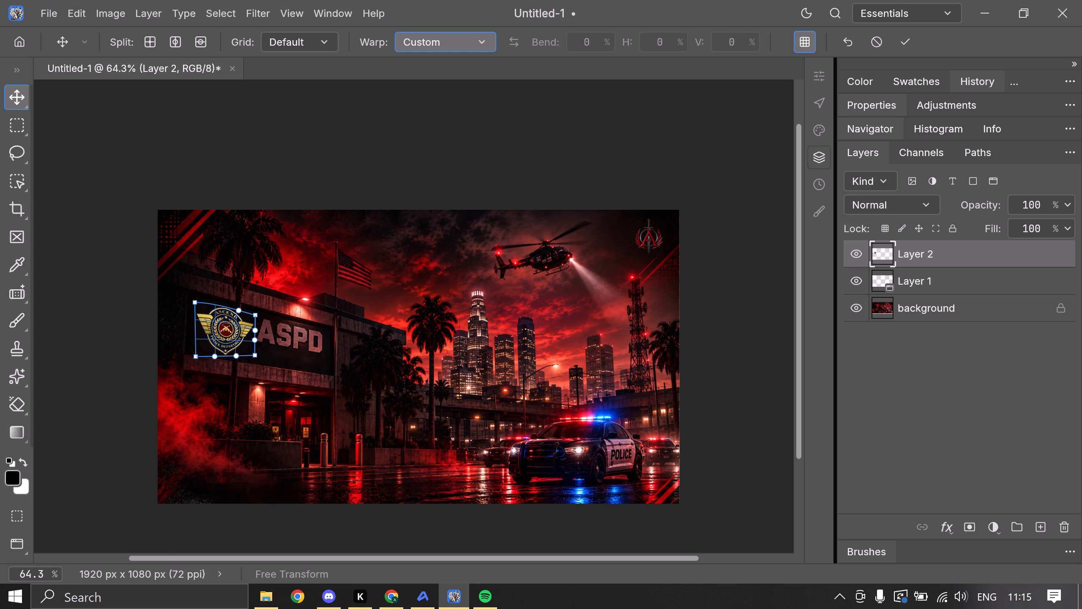
pyautogui.moveTo(257, 354); pyautogui.dragTo(256, 359)
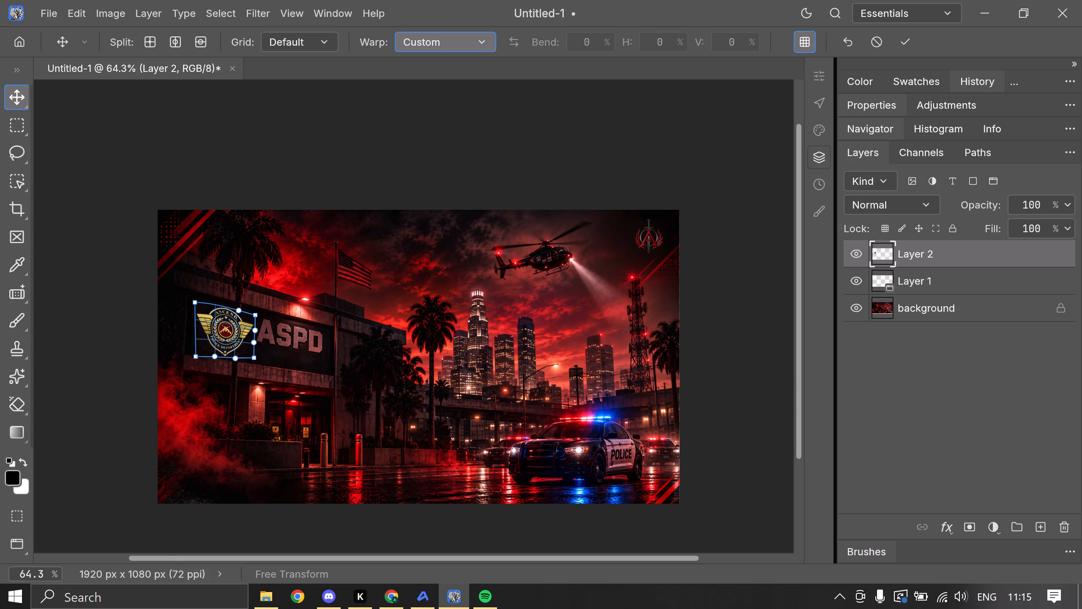
pyautogui.moveTo(197, 355); pyautogui.dragTo(194, 353)
pyautogui.moveTo(194, 353); pyautogui.dragTo(196, 351)
pyautogui.click(252, 356)
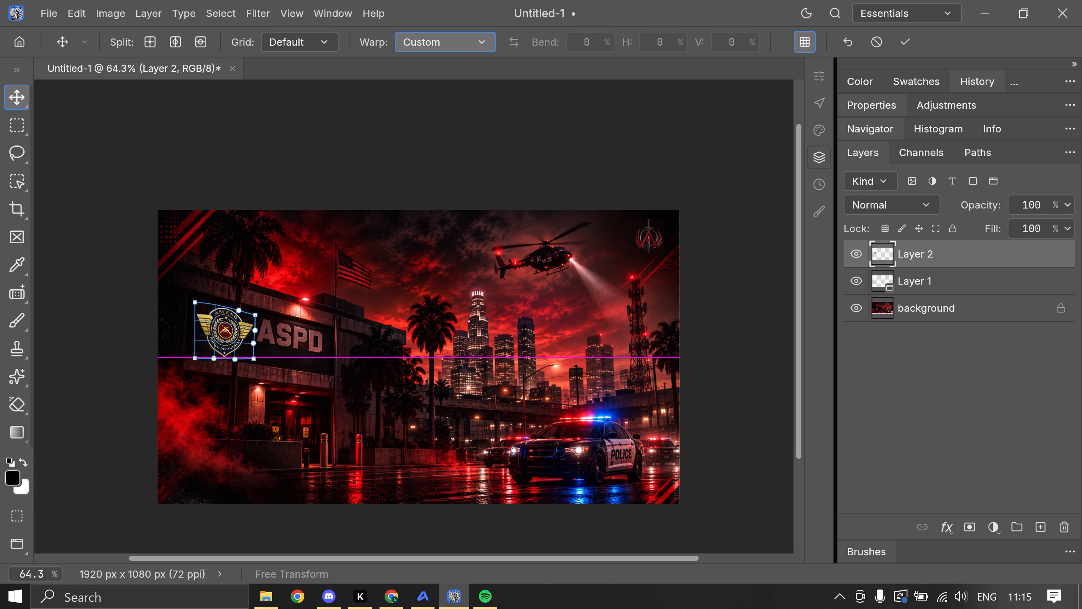
pyautogui.click(194, 301)
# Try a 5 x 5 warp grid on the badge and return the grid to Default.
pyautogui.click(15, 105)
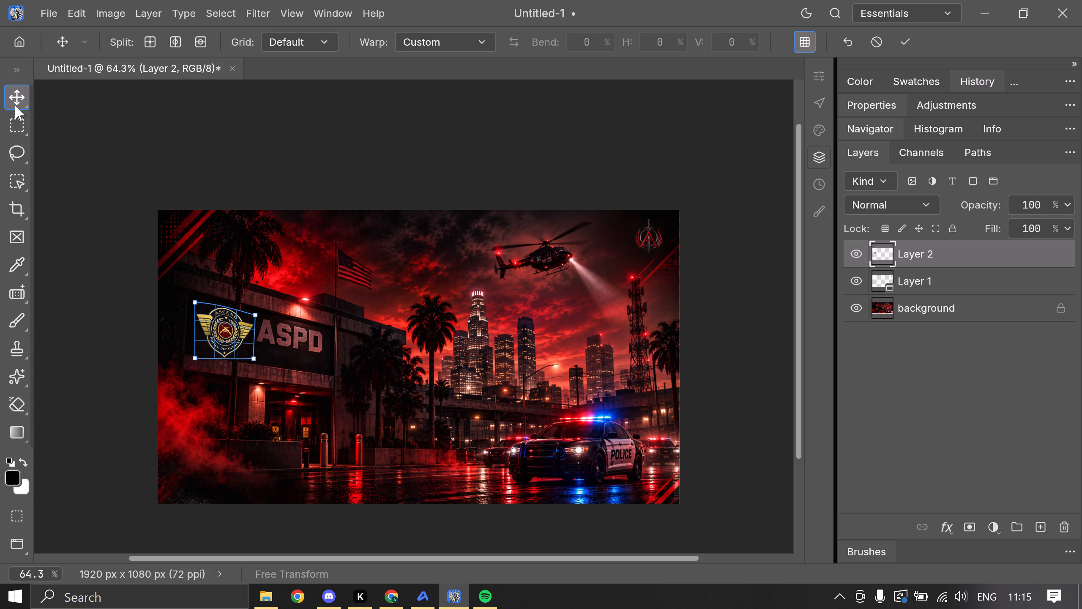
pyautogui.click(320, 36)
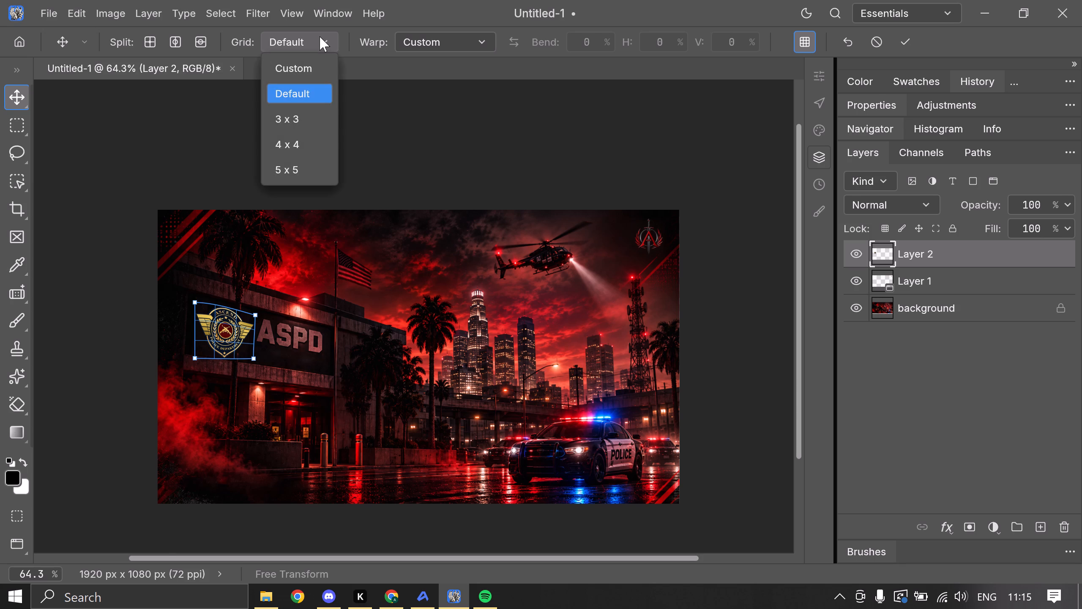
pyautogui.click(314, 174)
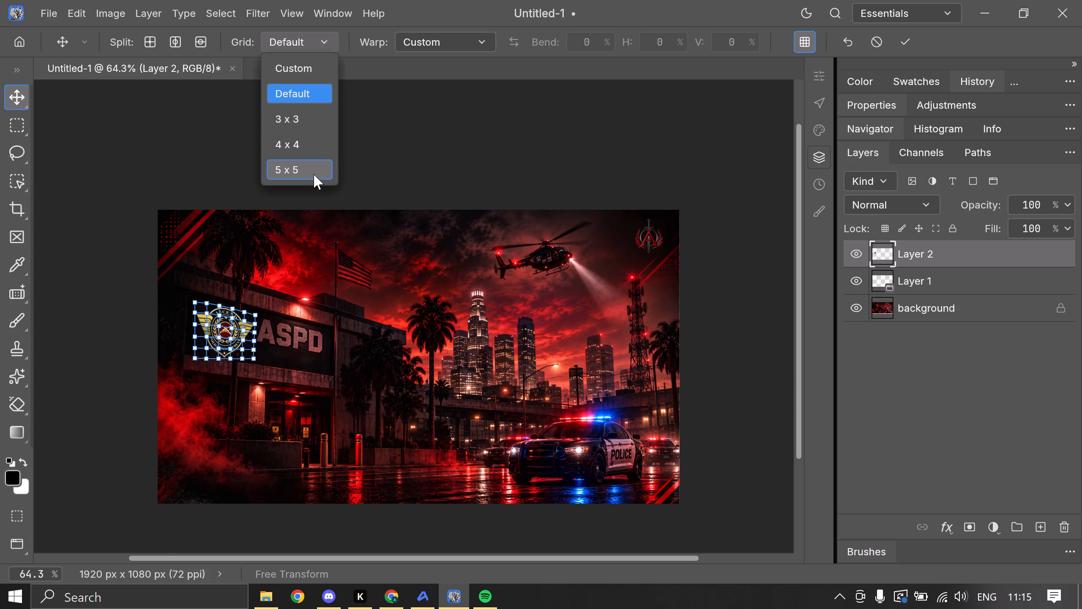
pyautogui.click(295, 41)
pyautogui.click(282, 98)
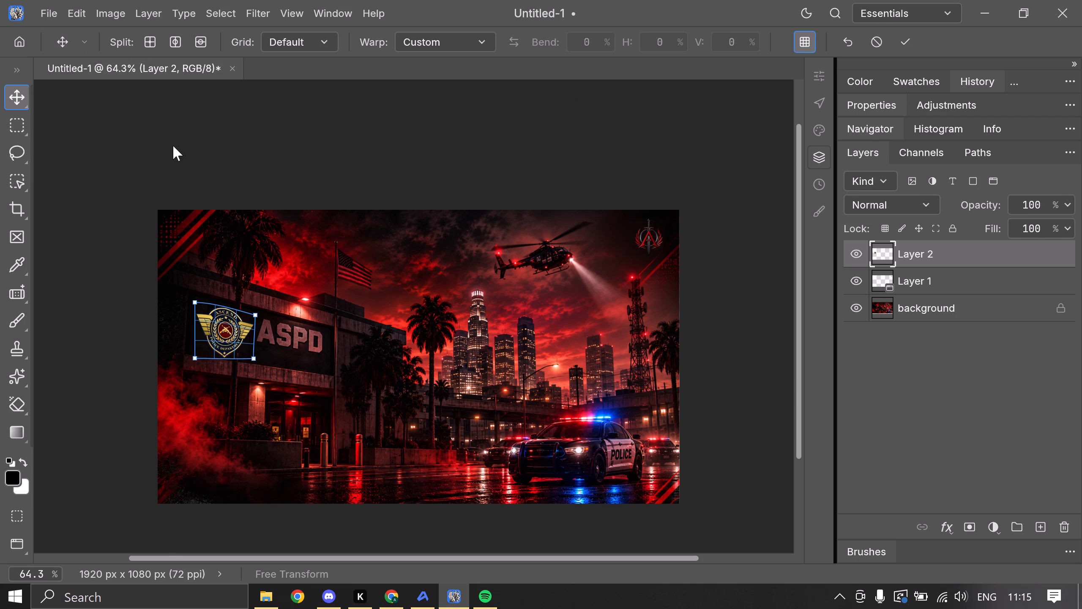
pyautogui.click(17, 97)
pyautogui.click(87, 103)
# Apply the custom warp to the badge.
pyautogui.press('Return')
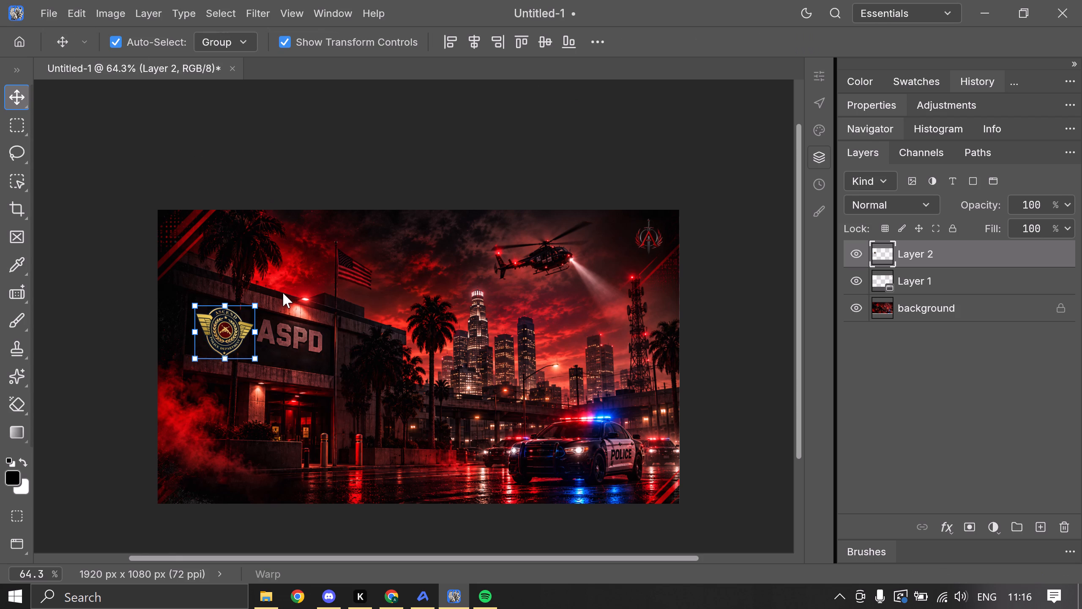
pyautogui.click(283, 292)
pyautogui.click(283, 292)
# Move the badge slightly up and to the left on the sign, to about X 128 px, Y 345 px.
pyautogui.click(29, 110)
pyautogui.click(12, 134)
pyautogui.click(14, 100)
pyautogui.click(18, 124)
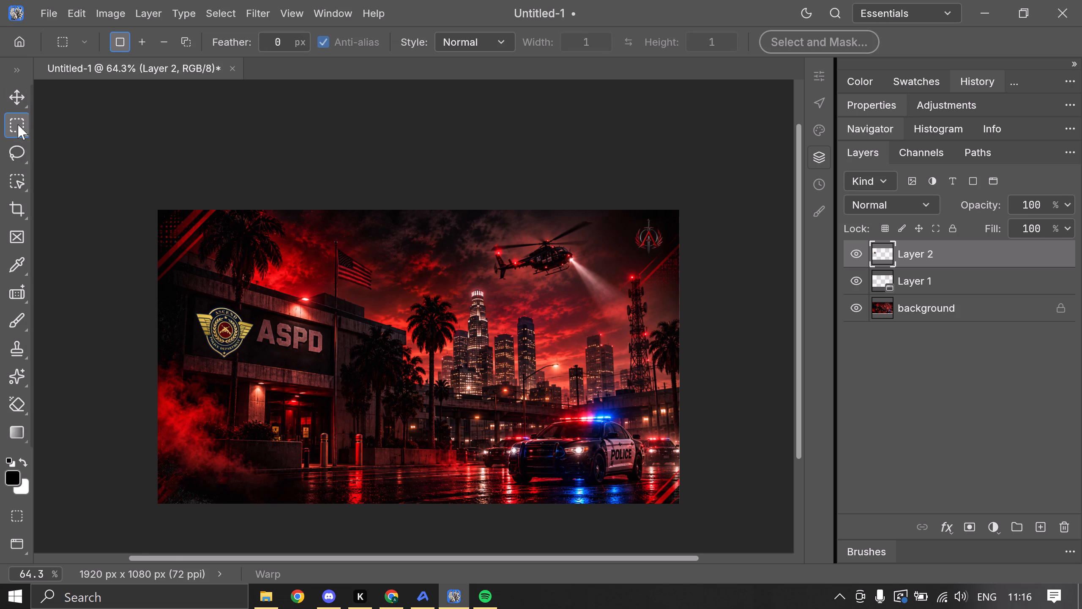
pyautogui.click(205, 330)
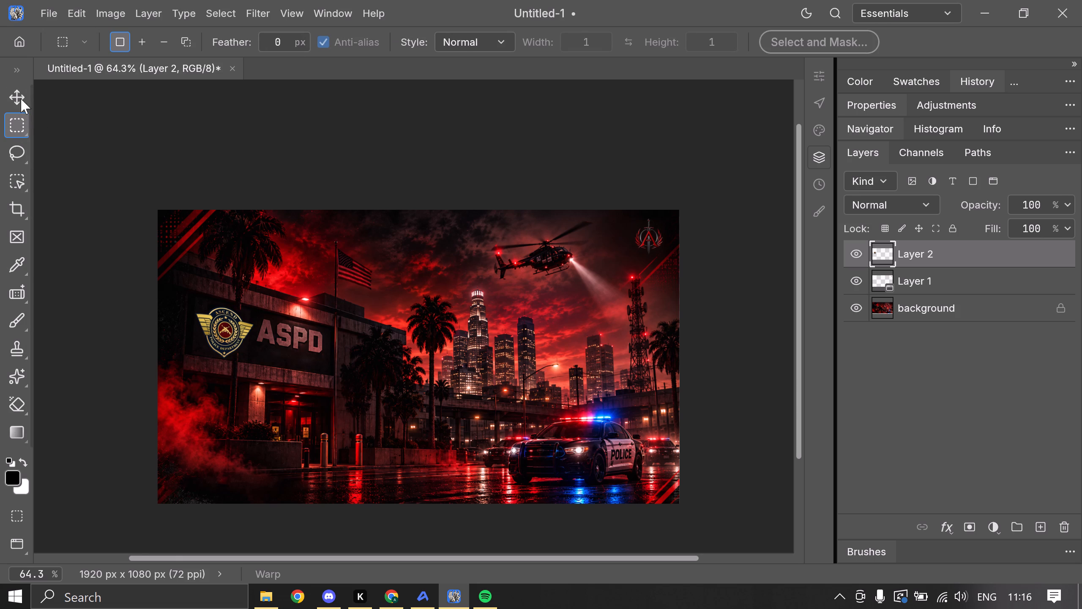
pyautogui.click(21, 99)
pyautogui.moveTo(228, 334); pyautogui.dragTo(226, 325)
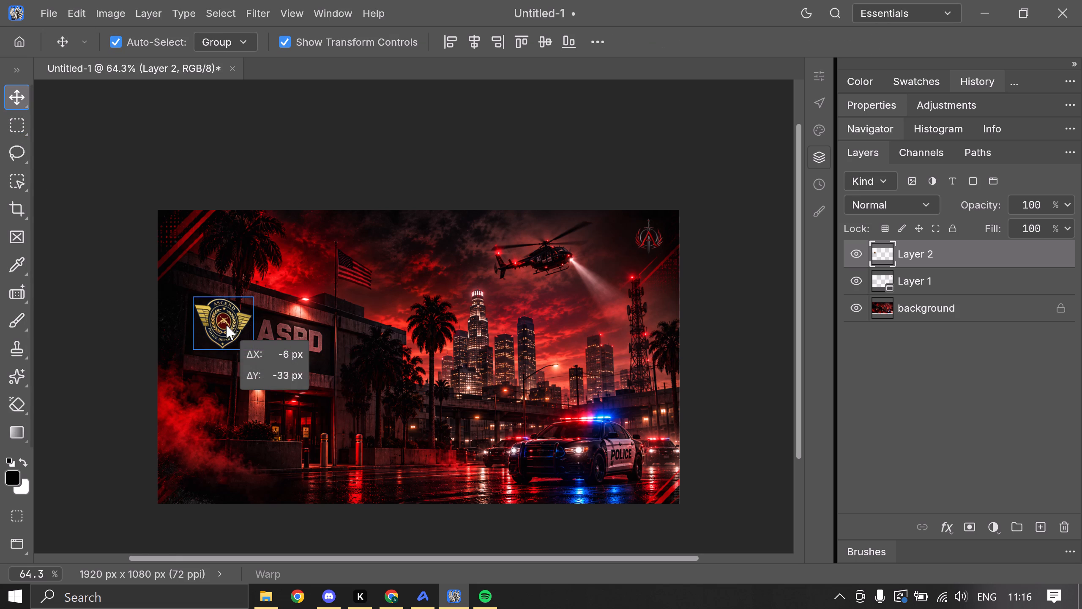
pyautogui.moveTo(226, 325); pyautogui.dragTo(226, 329)
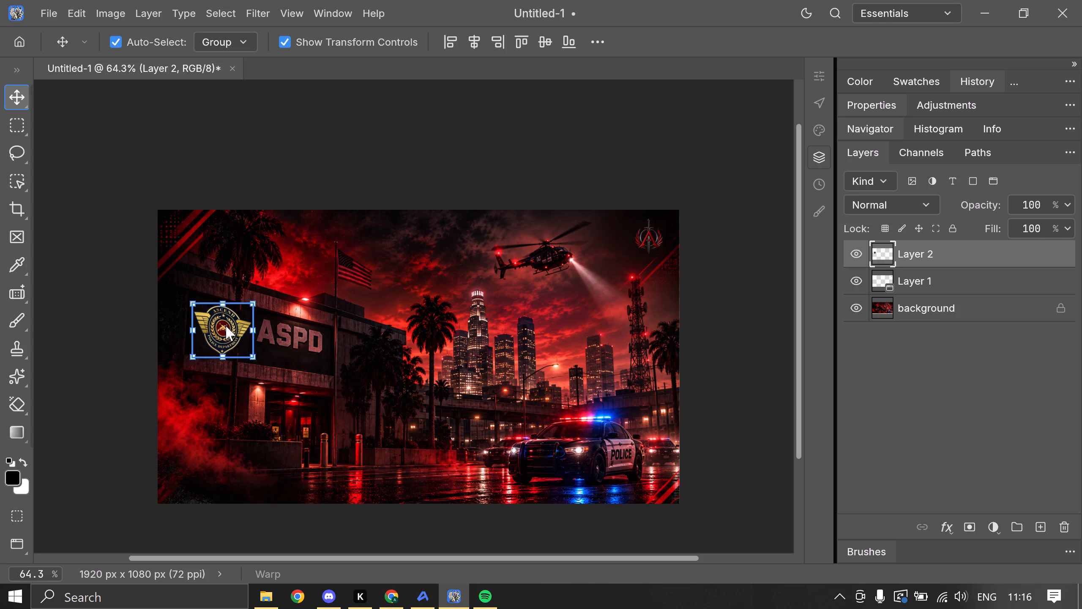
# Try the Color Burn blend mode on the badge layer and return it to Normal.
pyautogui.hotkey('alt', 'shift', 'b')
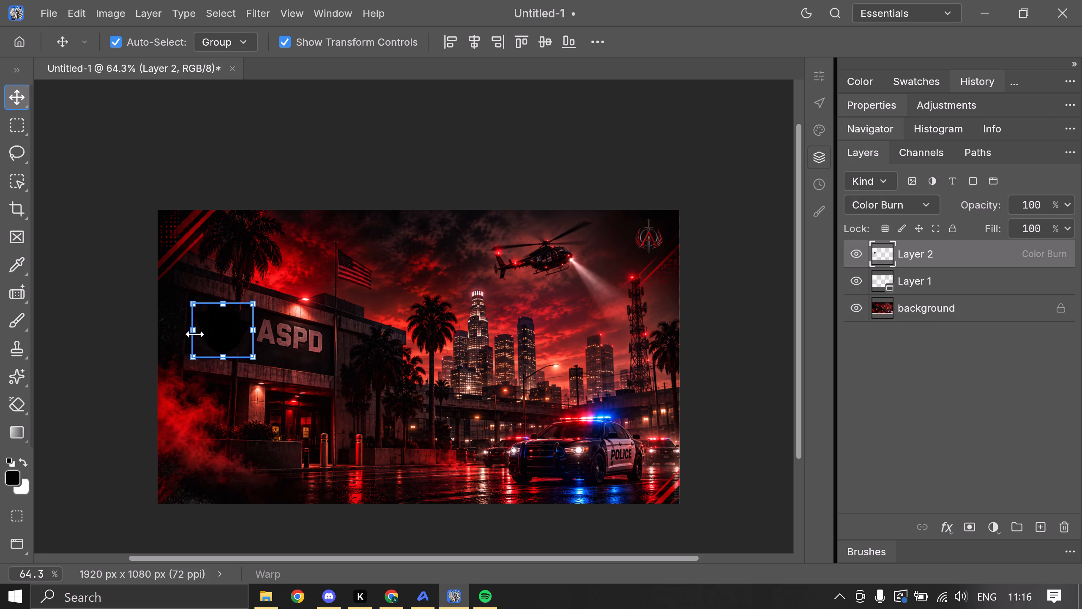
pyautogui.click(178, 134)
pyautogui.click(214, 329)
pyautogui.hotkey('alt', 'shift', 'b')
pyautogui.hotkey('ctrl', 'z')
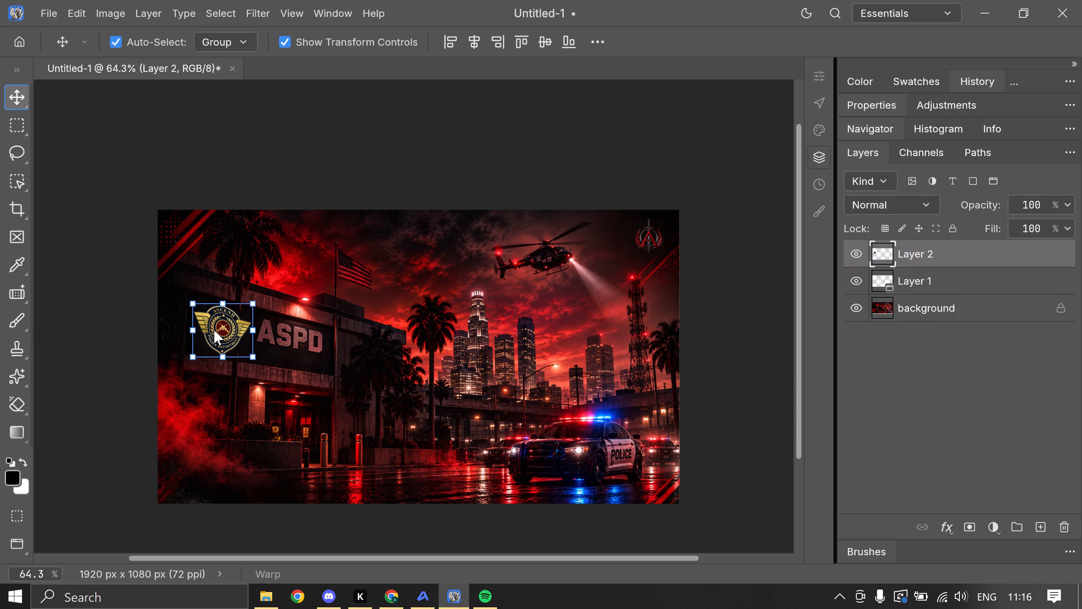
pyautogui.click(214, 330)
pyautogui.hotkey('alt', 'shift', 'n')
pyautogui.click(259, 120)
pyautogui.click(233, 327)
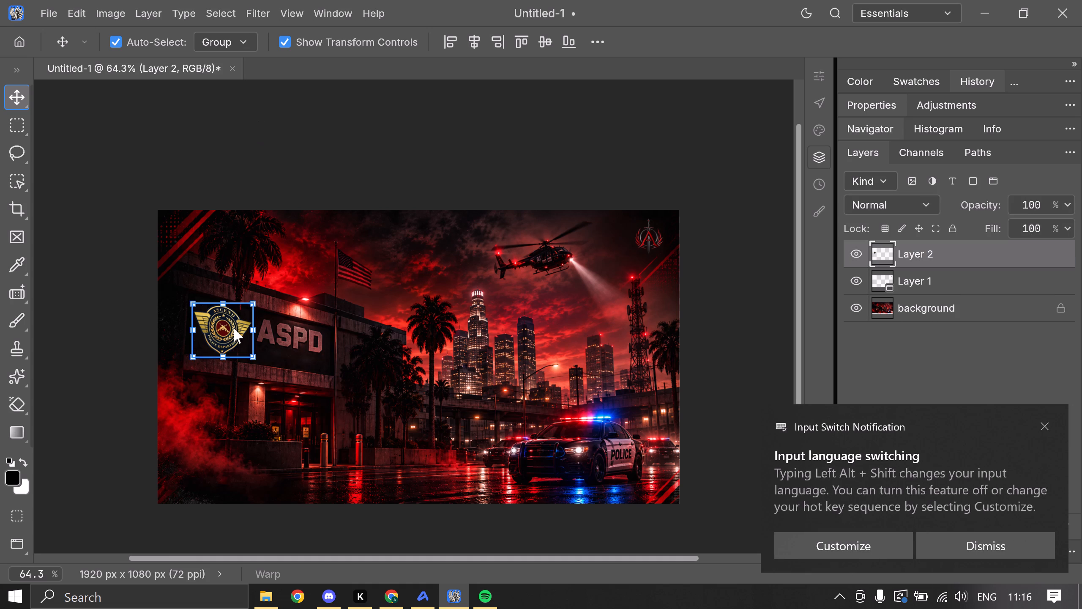
# Set the badge layer's opacity to 50%.
pyautogui.click(1033, 203)
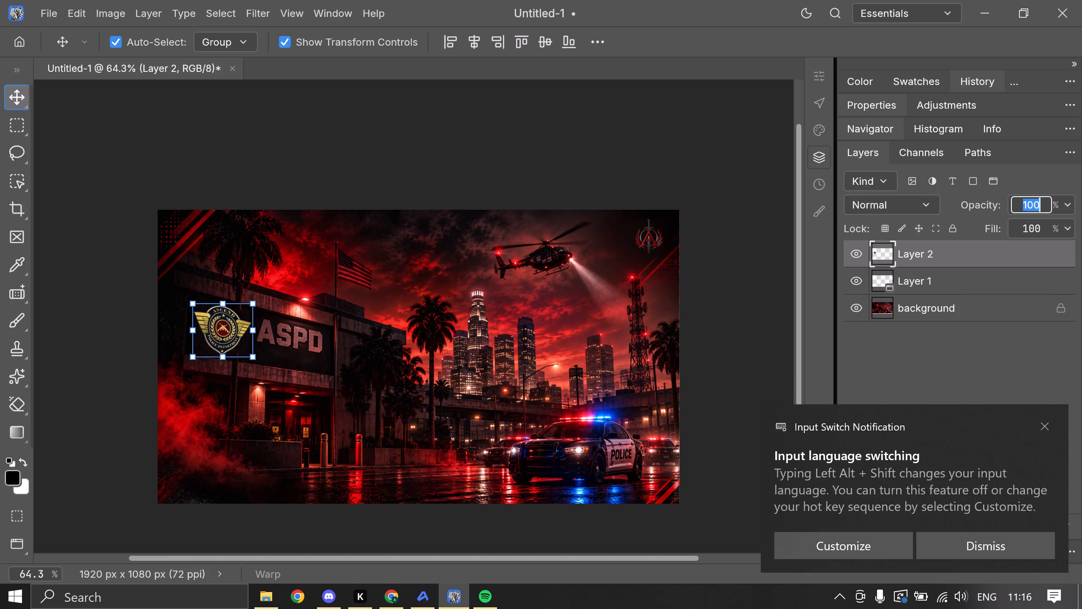
pyautogui.write('50')
pyautogui.press('Return')
pyautogui.click(639, 150)
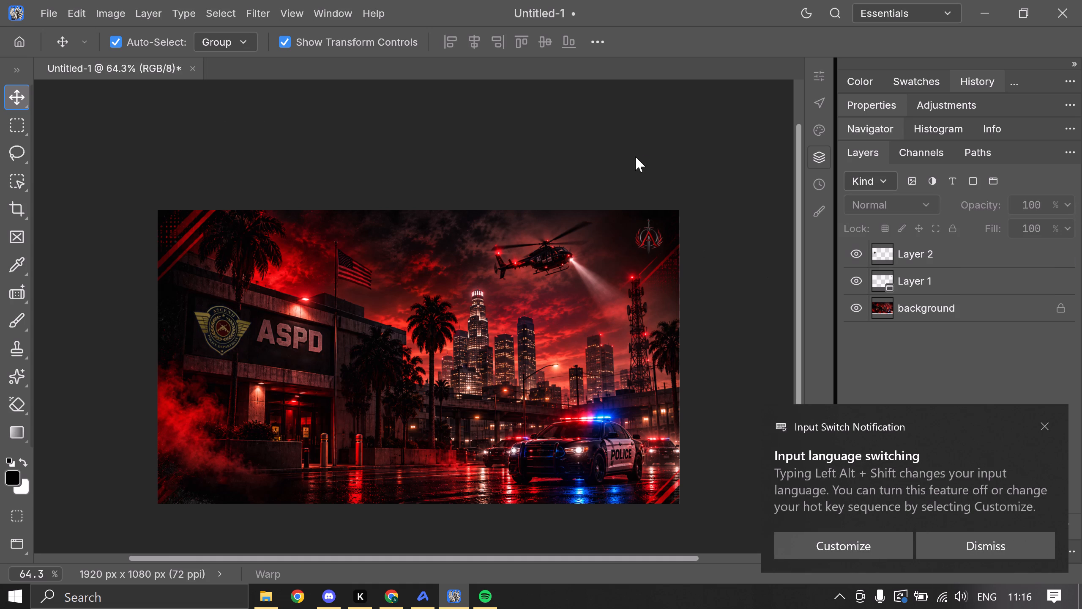
pyautogui.click(226, 331)
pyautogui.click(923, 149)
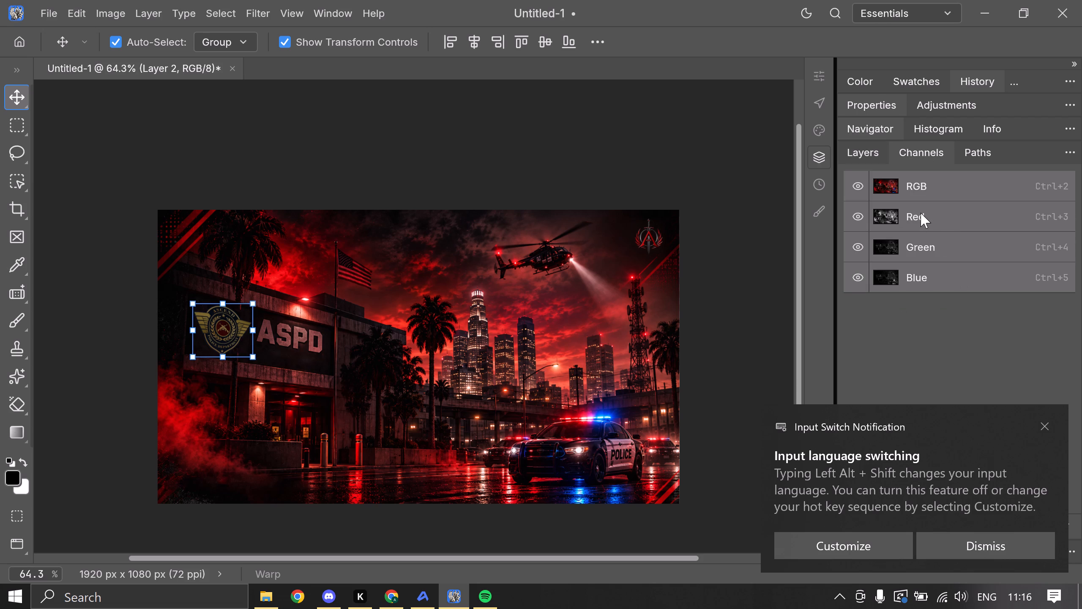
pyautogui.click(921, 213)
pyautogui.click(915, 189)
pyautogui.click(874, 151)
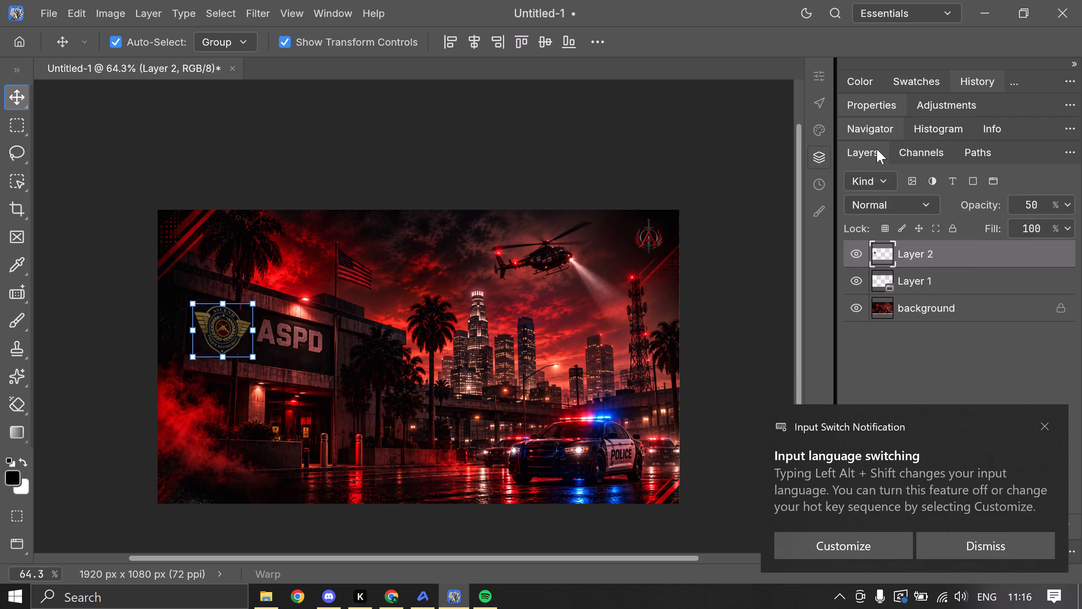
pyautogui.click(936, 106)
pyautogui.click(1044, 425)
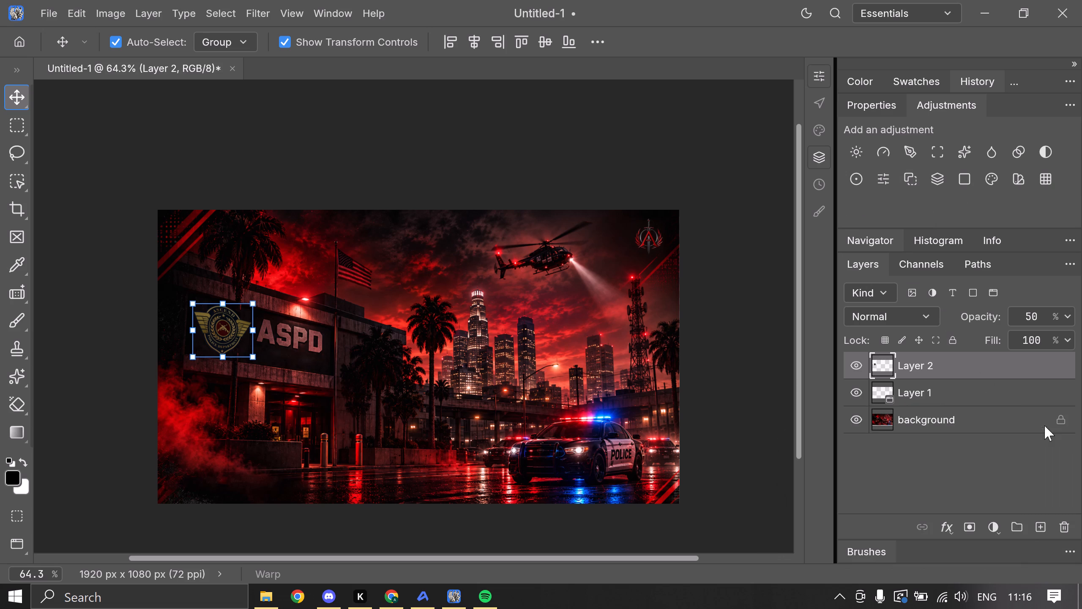
# Rename Layer 1, the emblem in the thumbnail's upper-right corner, as server logo.
pyautogui.click(932, 382)
pyautogui.click(929, 366)
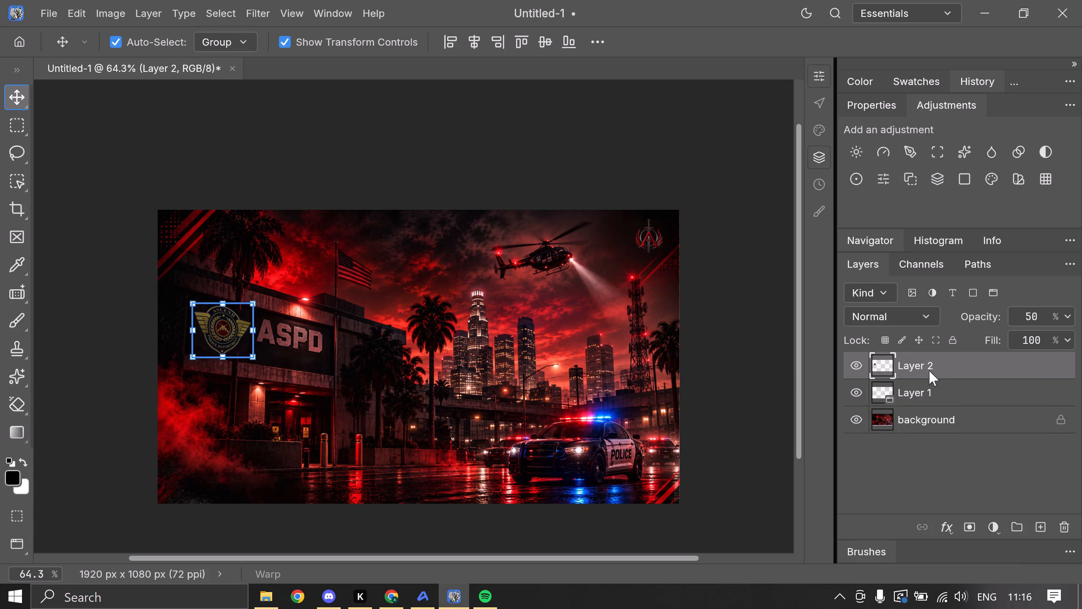
pyautogui.doubleClick(914, 388)
pyautogui.press('BackSpace')
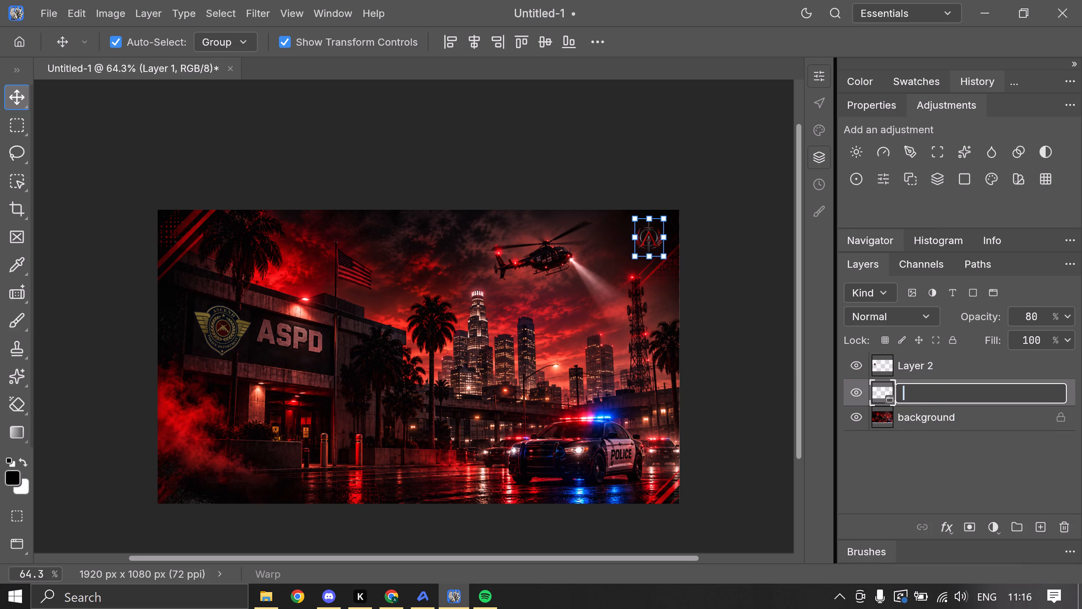
pyautogui.write('server logo')
pyautogui.press('Return')
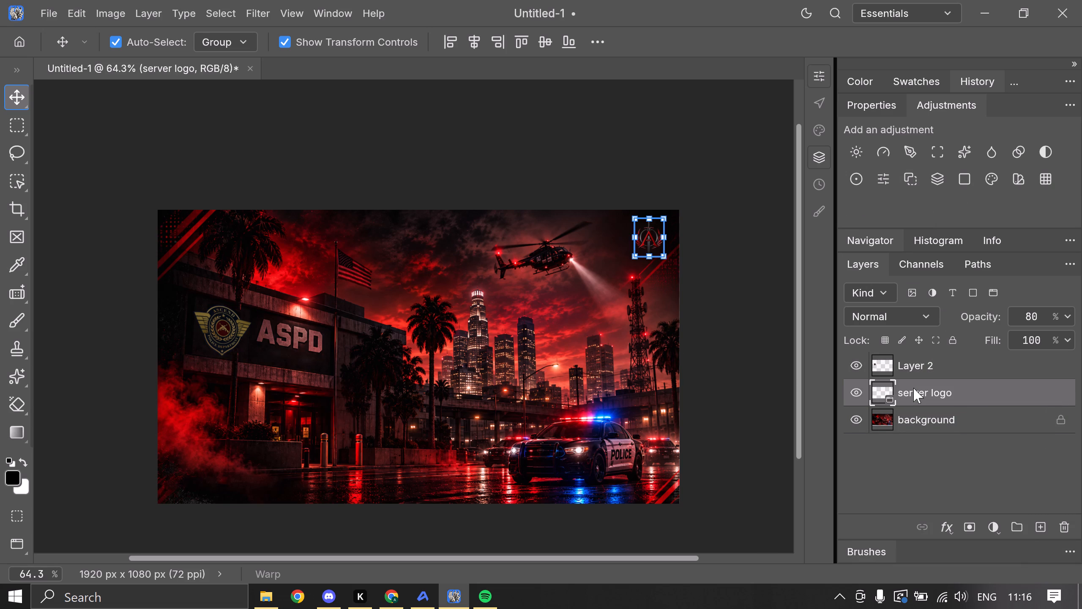
# Rename Layer 2, the badge on the ASPD sign, as pd logo.
pyautogui.doubleClick(902, 366)
pyautogui.press('BackSpace')
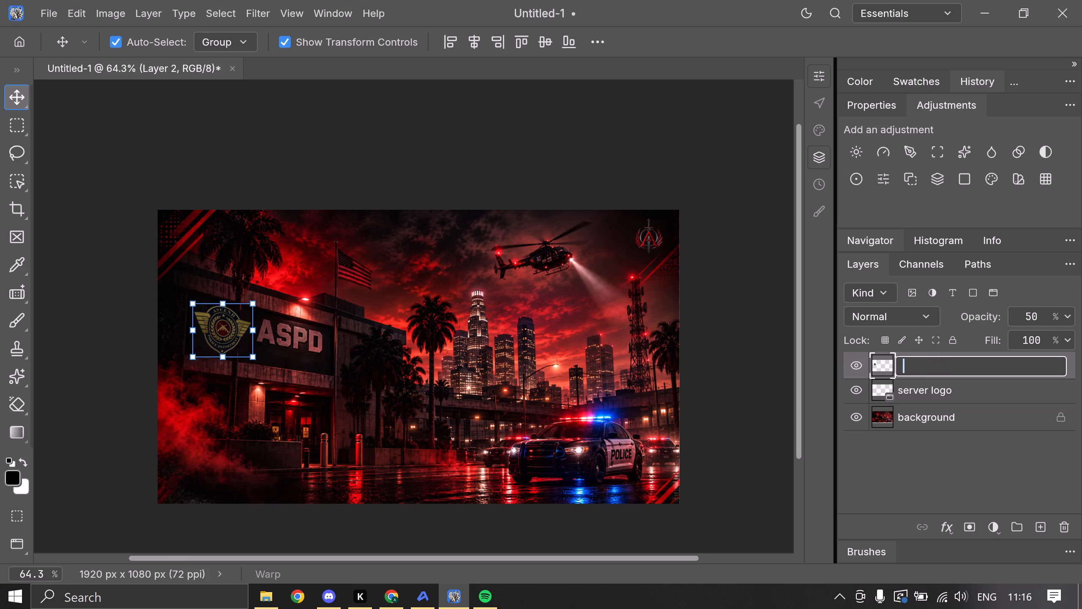
pyautogui.write('pd logo')
pyautogui.press('Return')
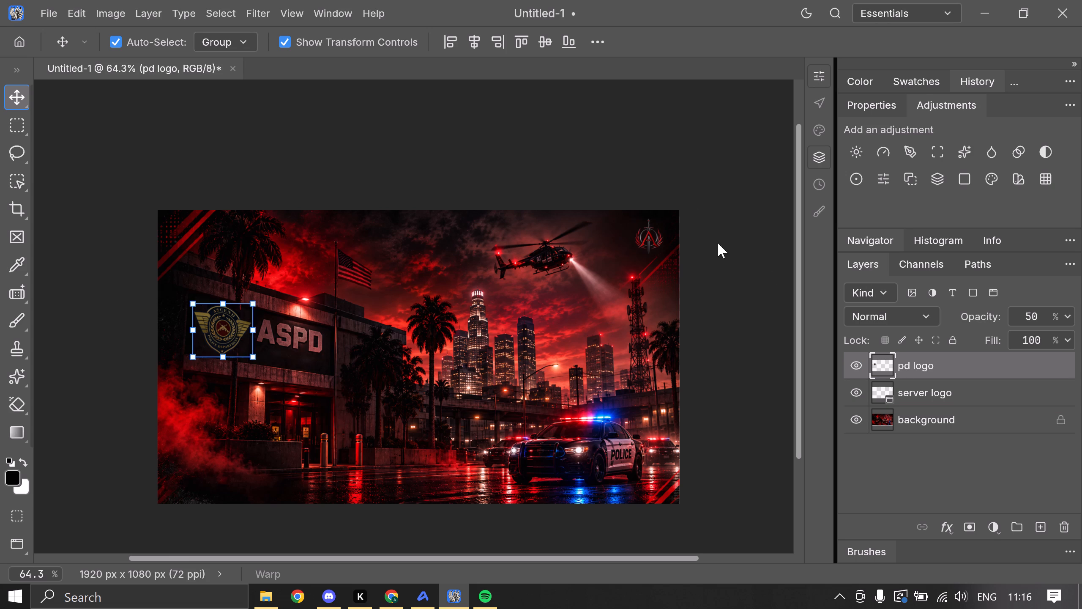
pyautogui.click(692, 206)
pyautogui.click(221, 338)
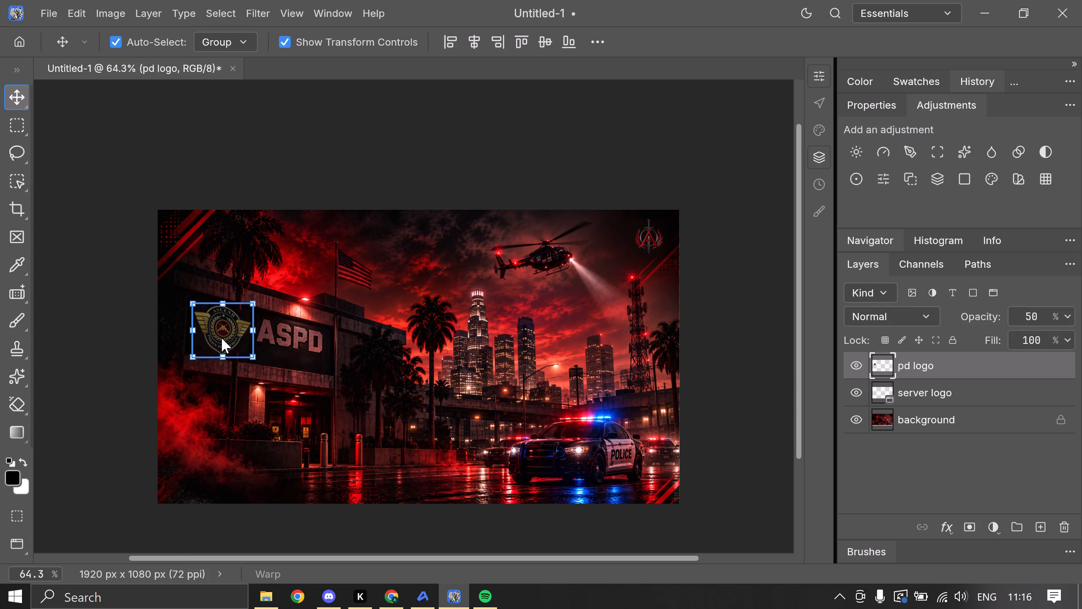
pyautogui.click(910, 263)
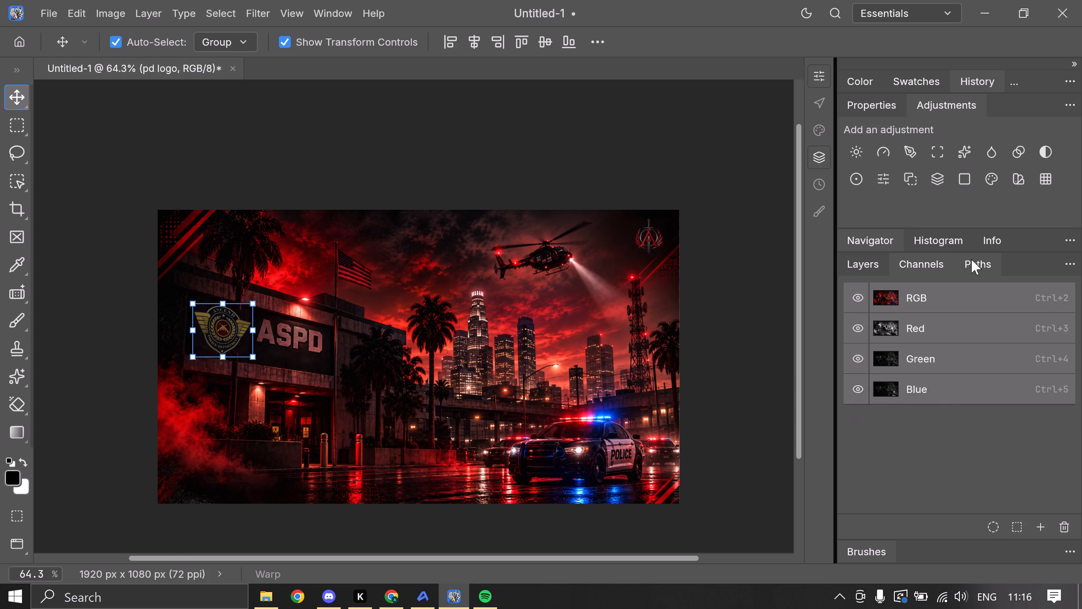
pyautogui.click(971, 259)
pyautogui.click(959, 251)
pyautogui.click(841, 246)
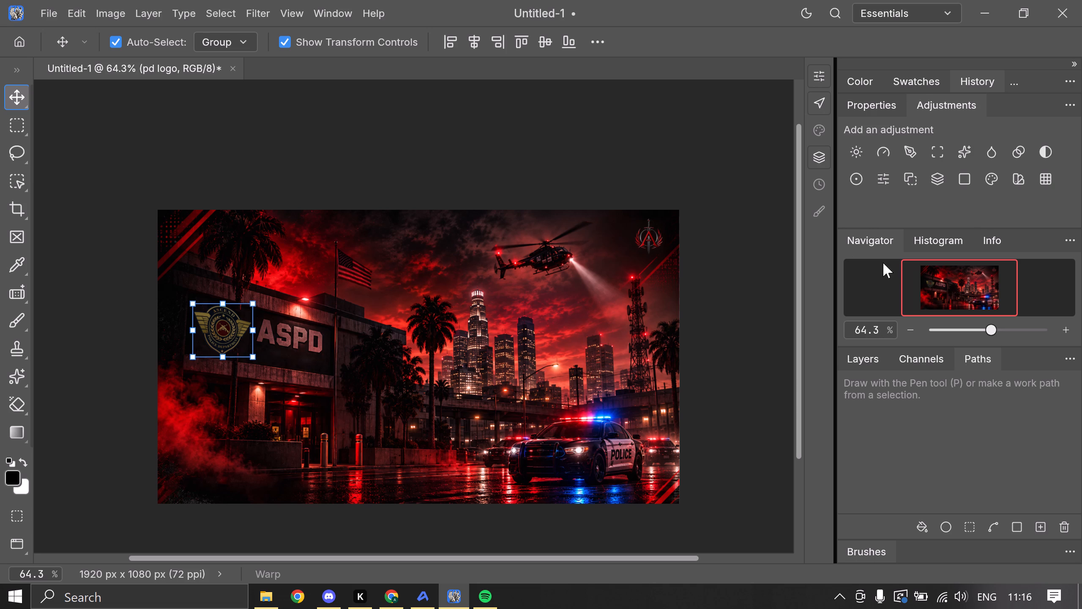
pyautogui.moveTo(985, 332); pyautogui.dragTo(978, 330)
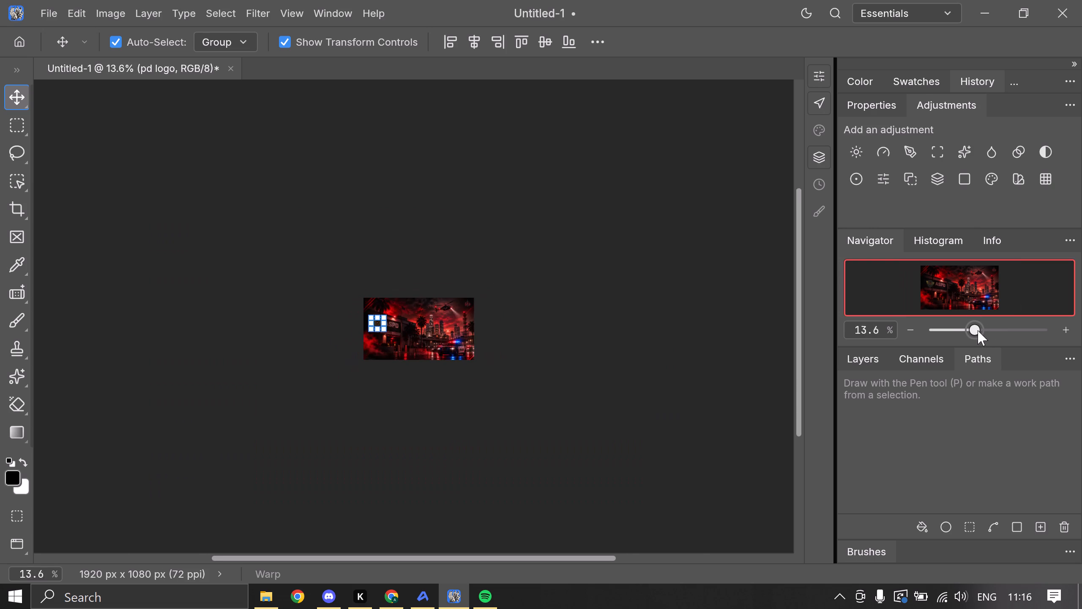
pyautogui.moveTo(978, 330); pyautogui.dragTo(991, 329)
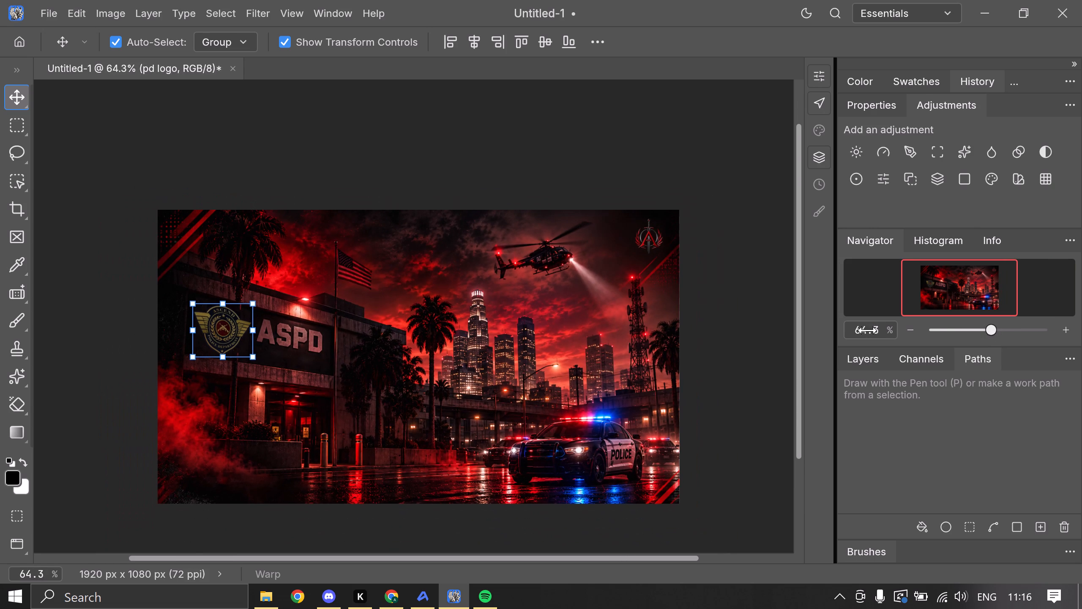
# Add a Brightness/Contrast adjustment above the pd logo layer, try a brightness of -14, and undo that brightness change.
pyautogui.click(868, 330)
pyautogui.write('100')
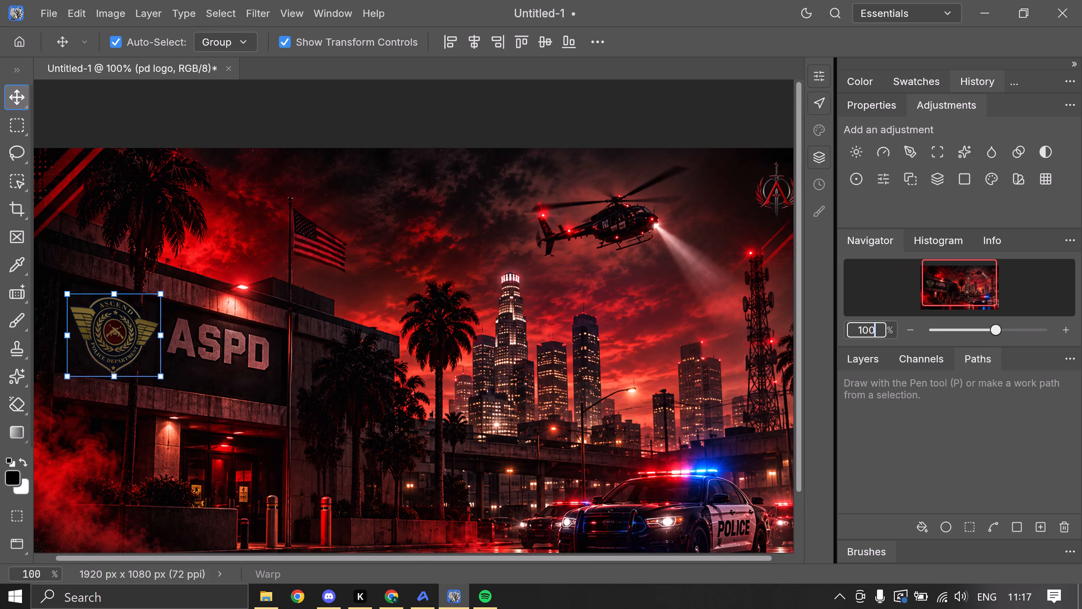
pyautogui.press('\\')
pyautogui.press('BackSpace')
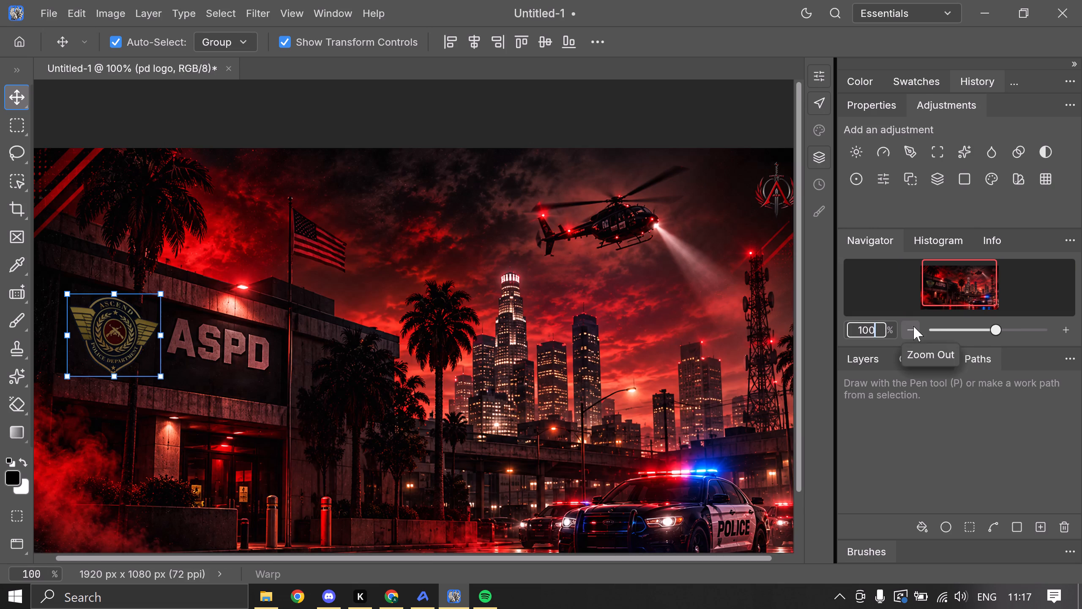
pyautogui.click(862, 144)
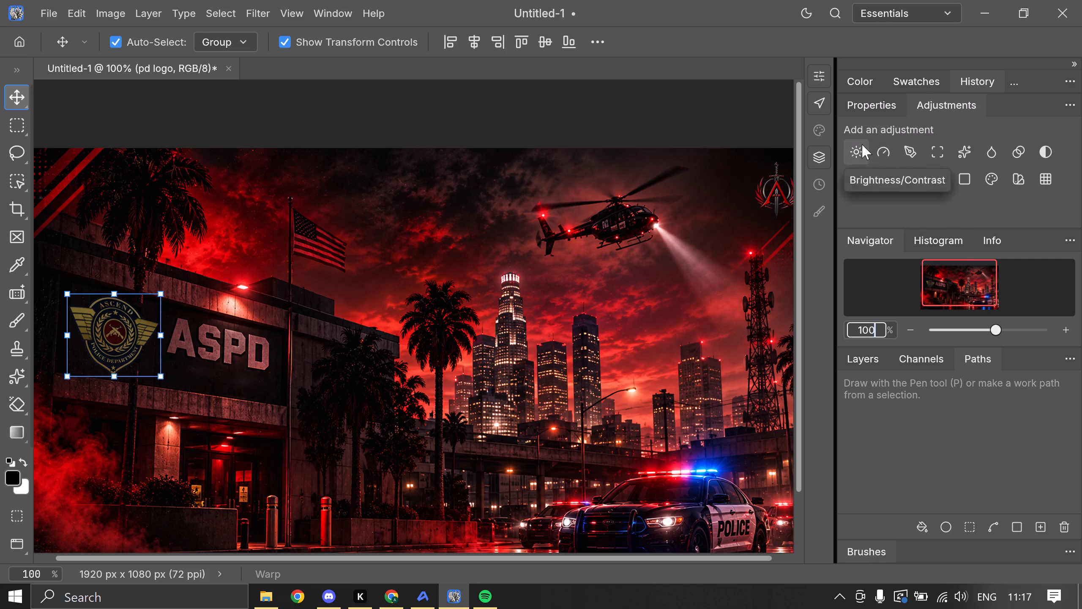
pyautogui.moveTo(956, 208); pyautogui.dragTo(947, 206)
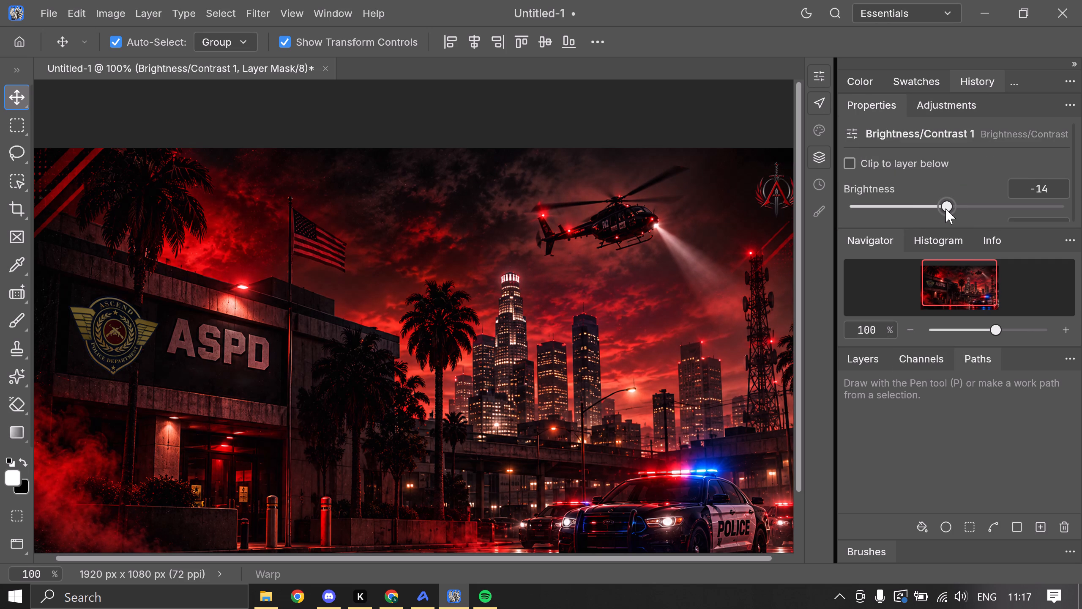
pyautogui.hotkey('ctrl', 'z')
# Add a second Brightness/Contrast adjustment above the pd logo layer and set its brightness to 20.
pyautogui.click(121, 333)
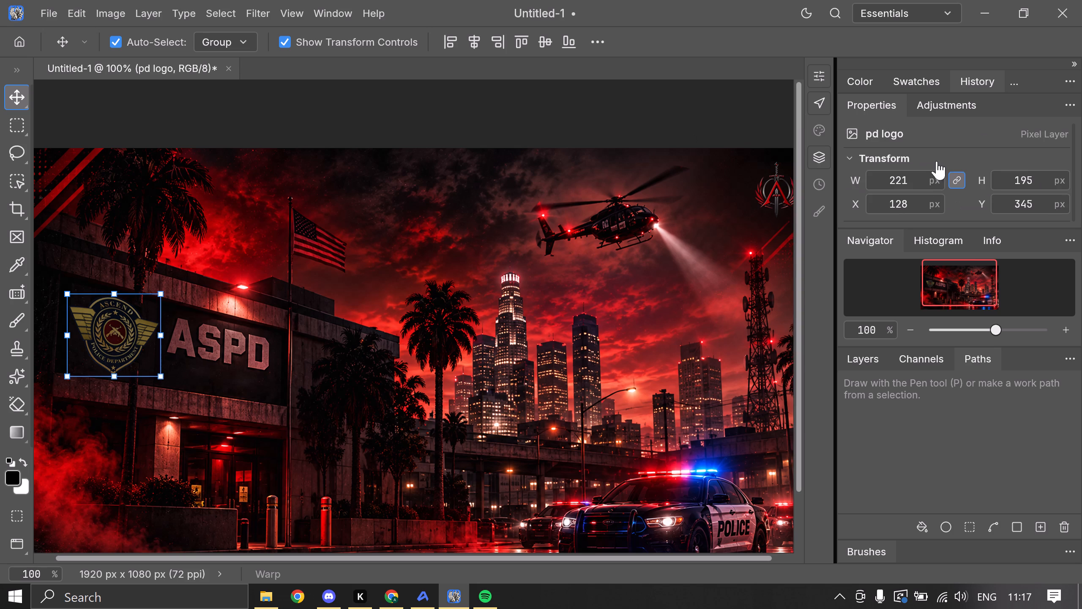
pyautogui.click(943, 110)
pyautogui.click(849, 156)
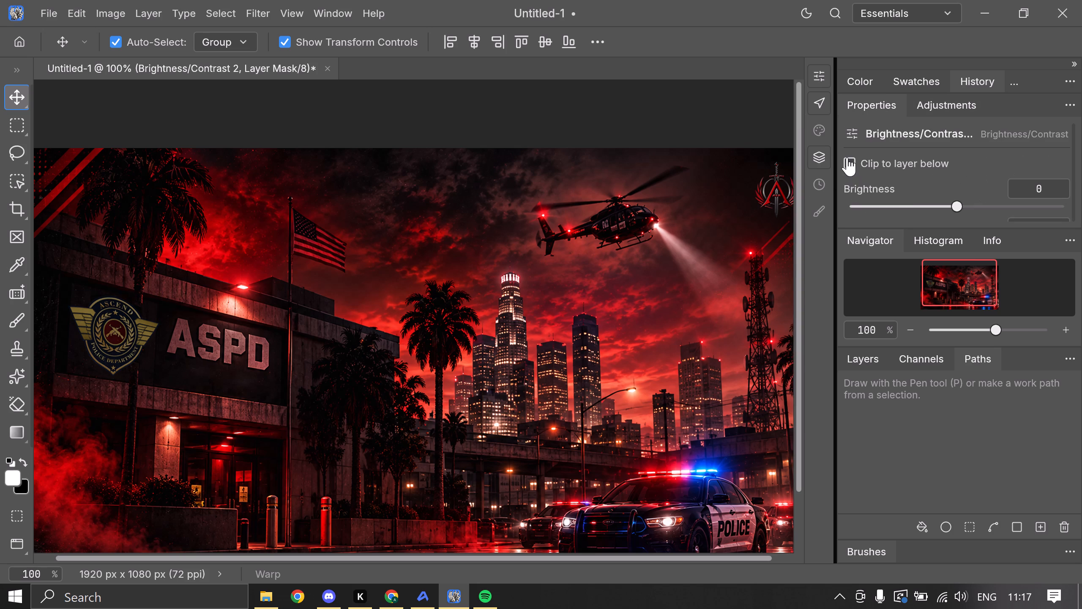
pyautogui.moveTo(955, 203); pyautogui.dragTo(948, 201)
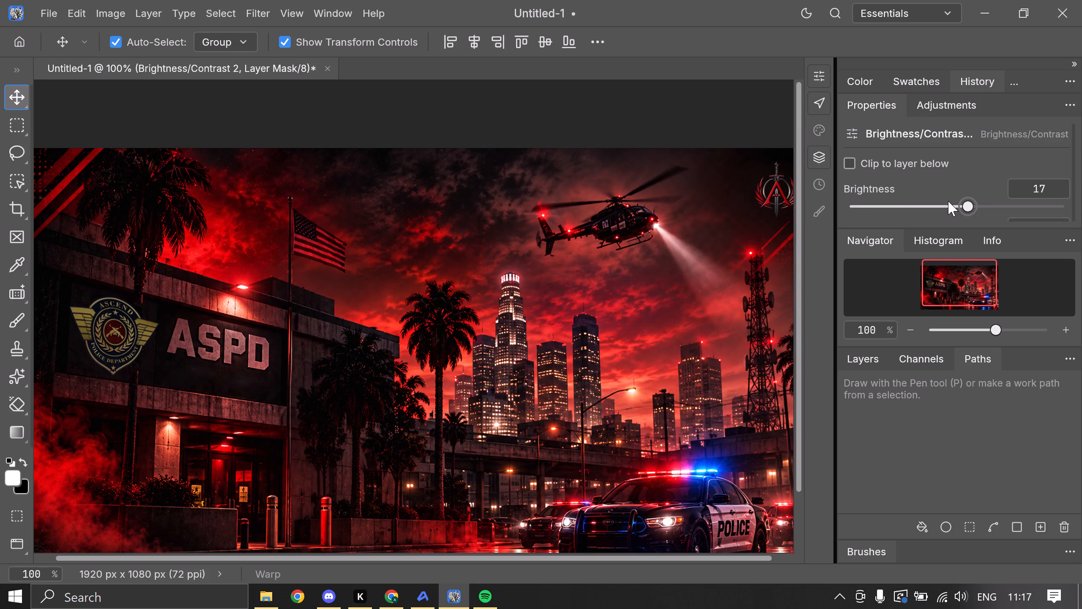
pyautogui.moveTo(948, 201); pyautogui.dragTo(975, 205)
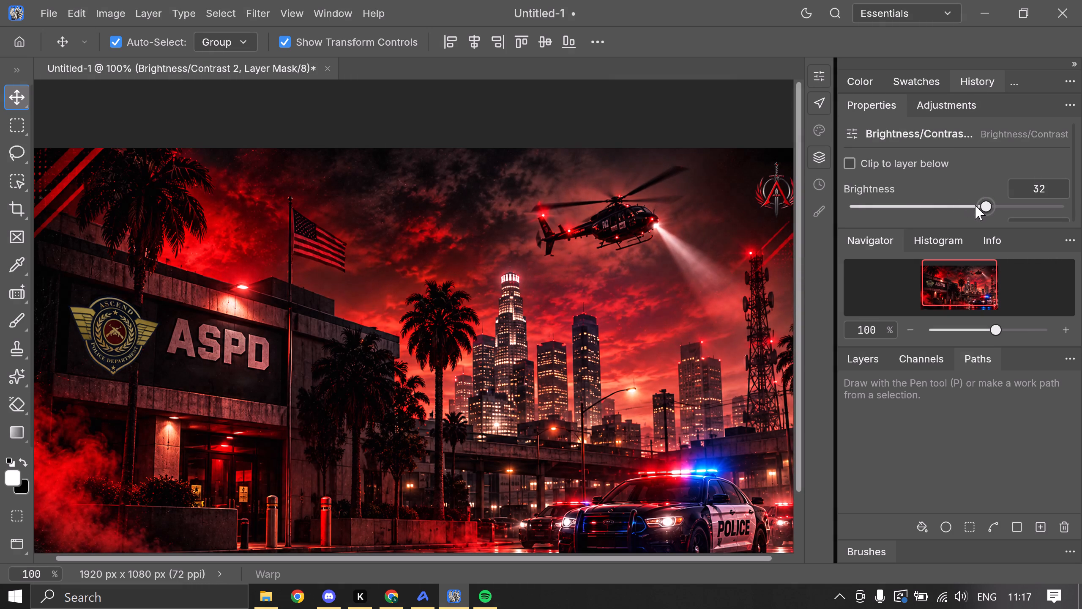
pyautogui.moveTo(975, 205); pyautogui.dragTo(973, 205)
pyautogui.click(1034, 192)
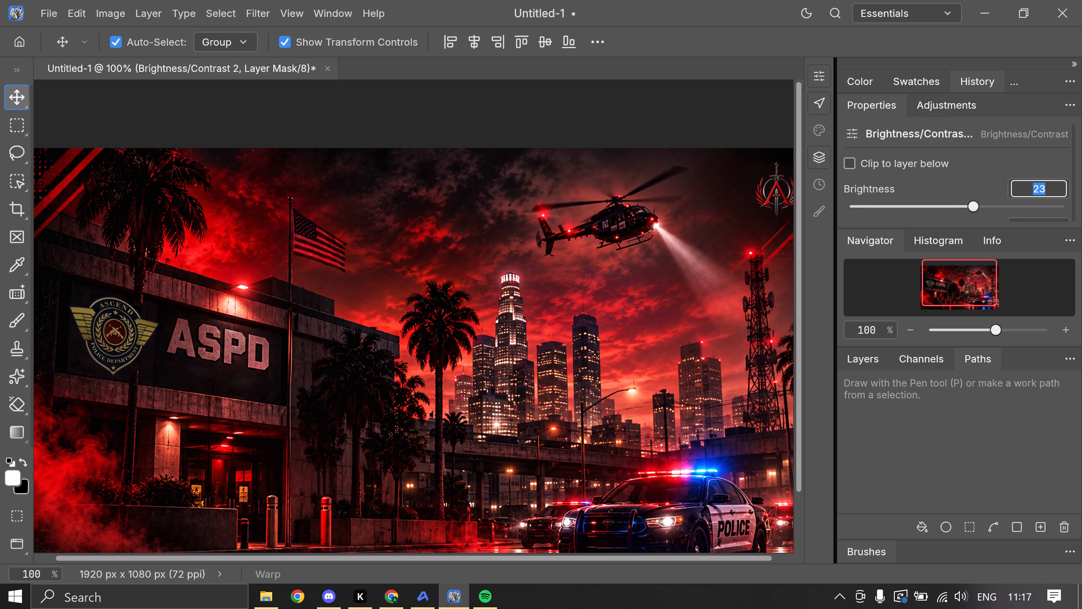
pyautogui.write('20')
pyautogui.press('Return')
# Reset the new adjustment's brightness to 0 and deselect all layers.
pyautogui.moveTo(1036, 191); pyautogui.dragTo(1037, 196)
pyautogui.press('0')
pyautogui.press('Return')
pyautogui.doubleClick(1044, 184)
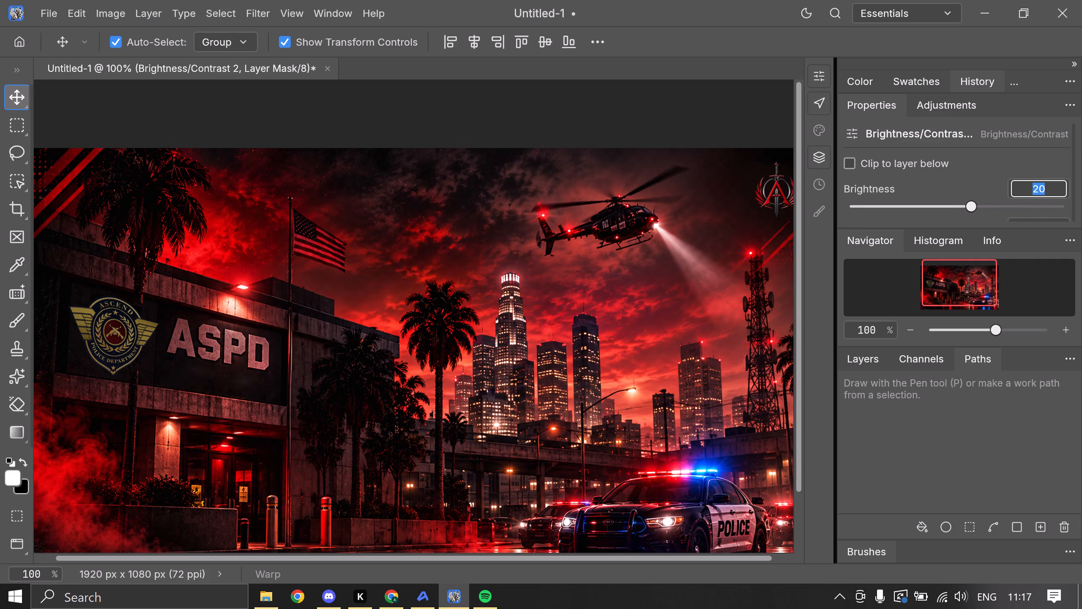
pyautogui.press('0')
pyautogui.press('Return')
pyautogui.click(927, 106)
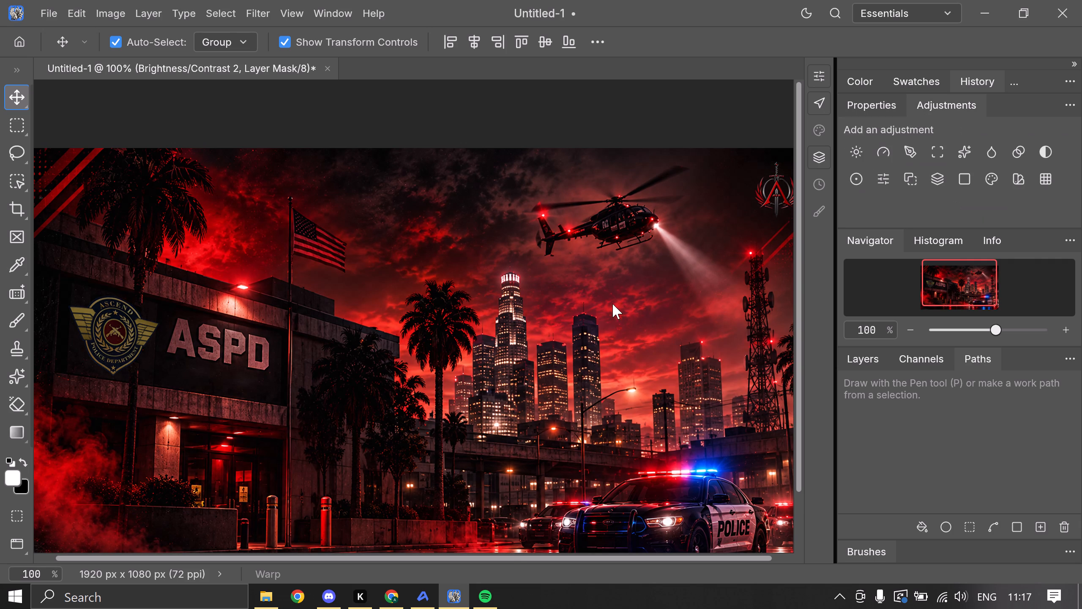
pyautogui.scroll(-1, 612, 304)
pyautogui.hotkey('ctrl', '-')
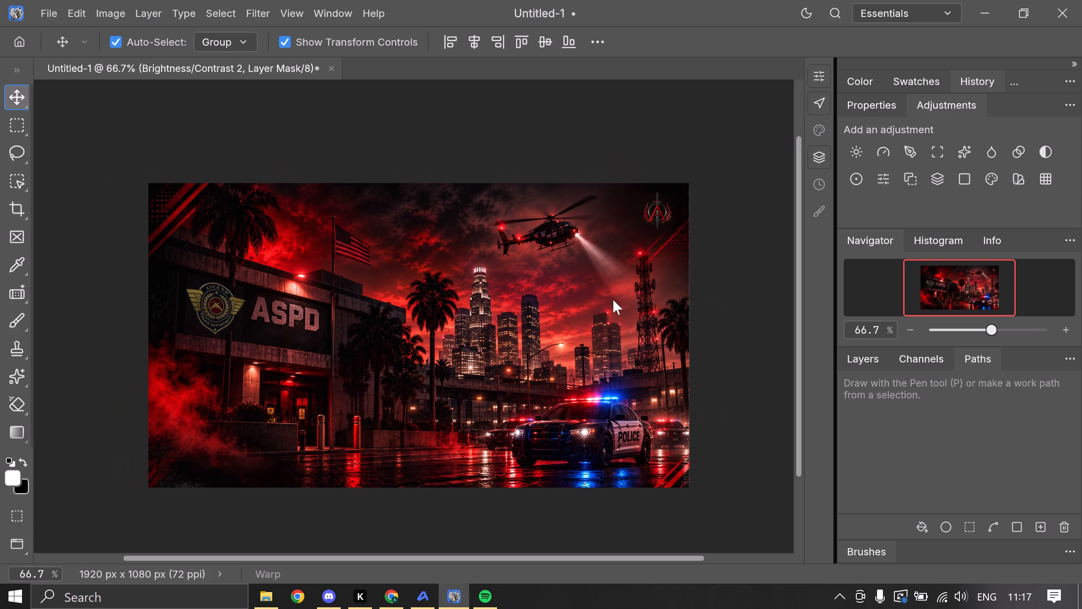
pyautogui.click(738, 263)
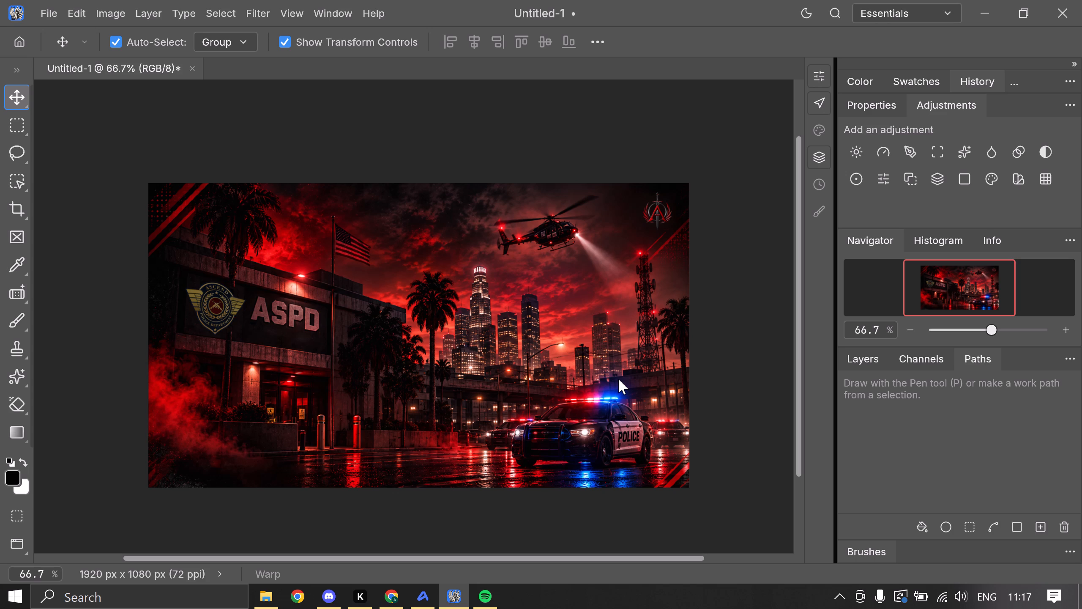
pyautogui.click(405, 600)
pyautogui.click(164, 0)
pyautogui.scroll(5, 765, 375)
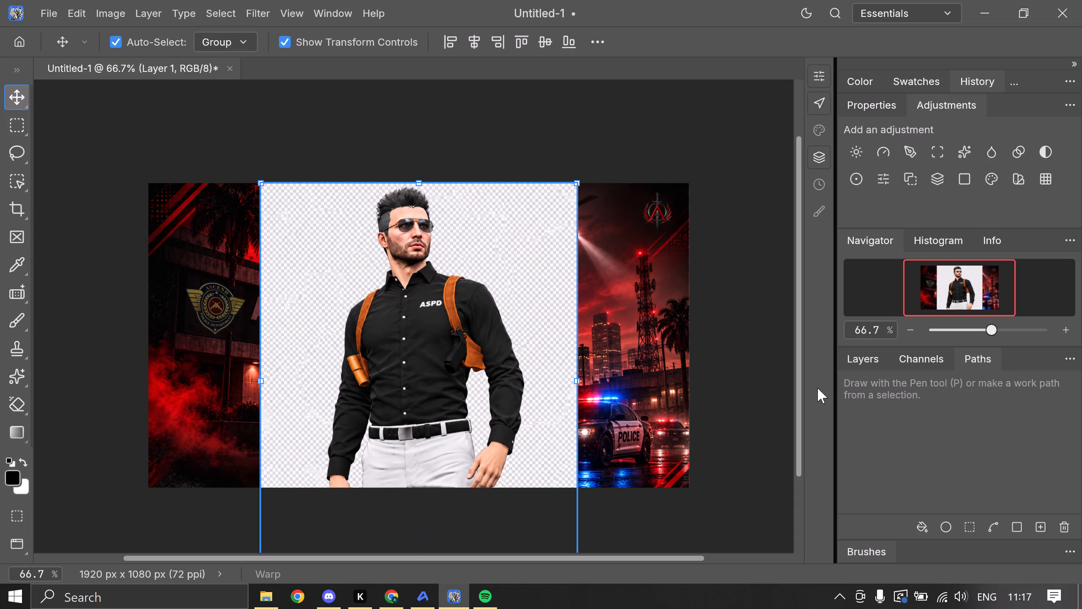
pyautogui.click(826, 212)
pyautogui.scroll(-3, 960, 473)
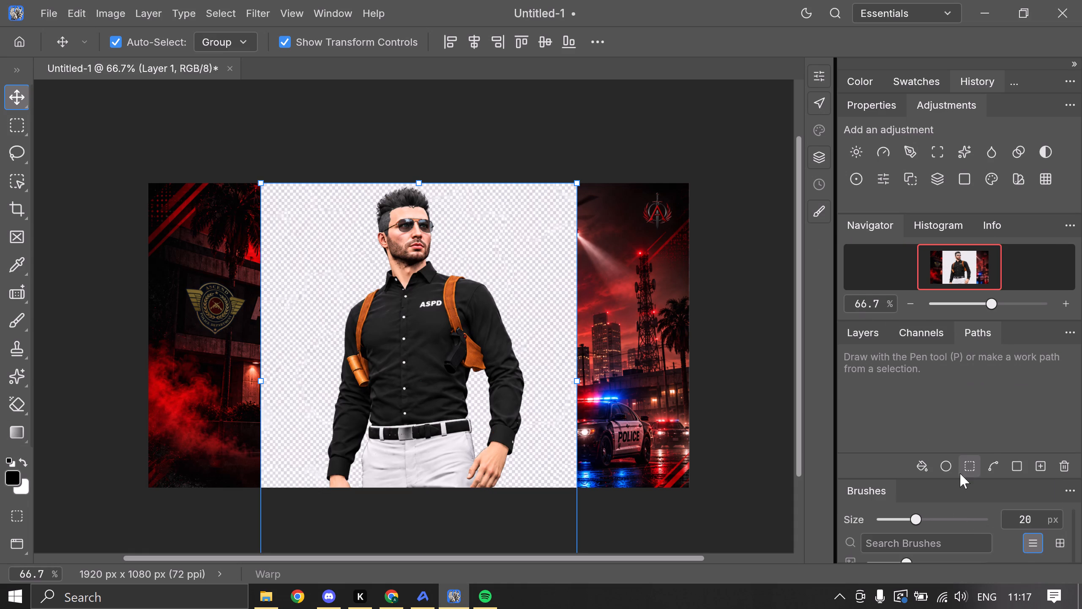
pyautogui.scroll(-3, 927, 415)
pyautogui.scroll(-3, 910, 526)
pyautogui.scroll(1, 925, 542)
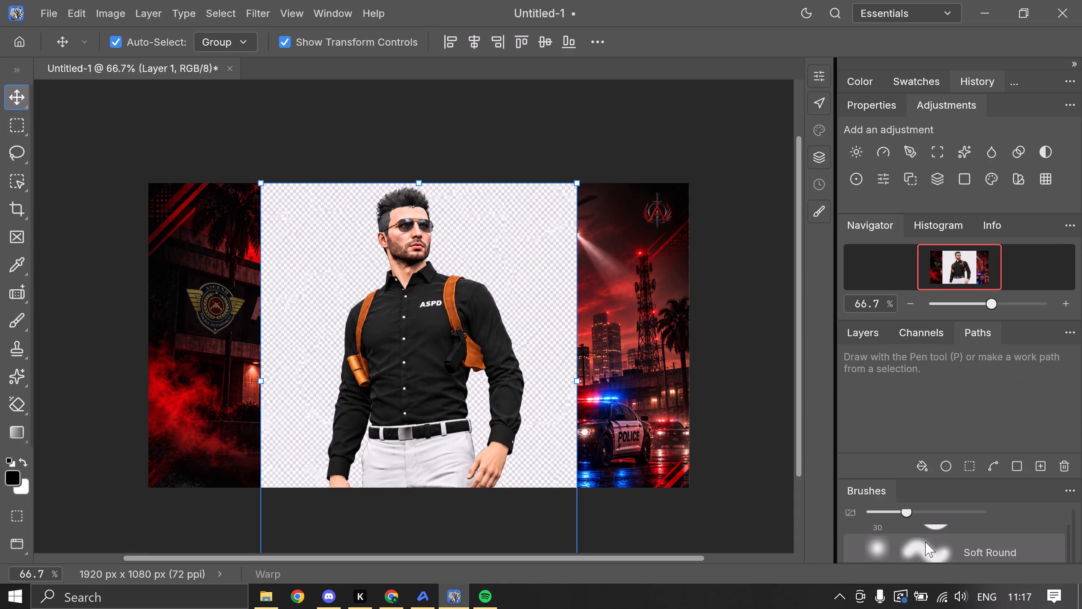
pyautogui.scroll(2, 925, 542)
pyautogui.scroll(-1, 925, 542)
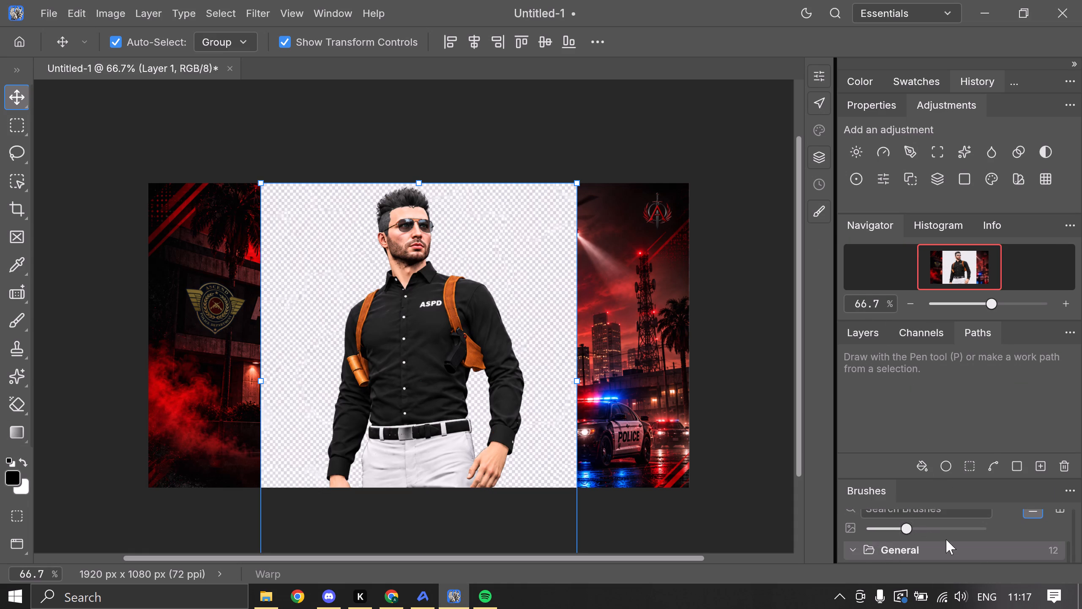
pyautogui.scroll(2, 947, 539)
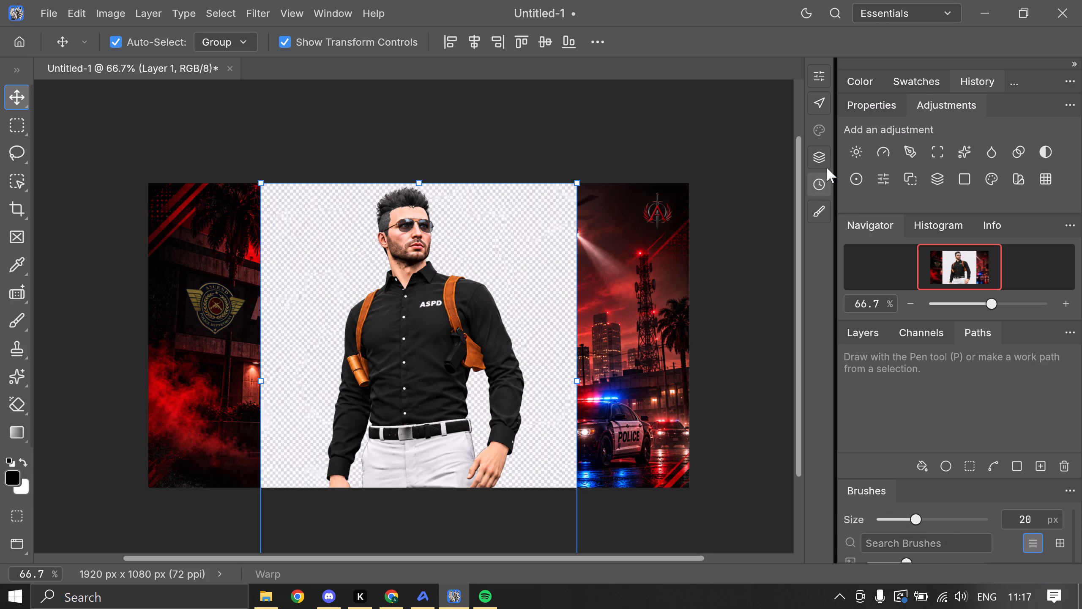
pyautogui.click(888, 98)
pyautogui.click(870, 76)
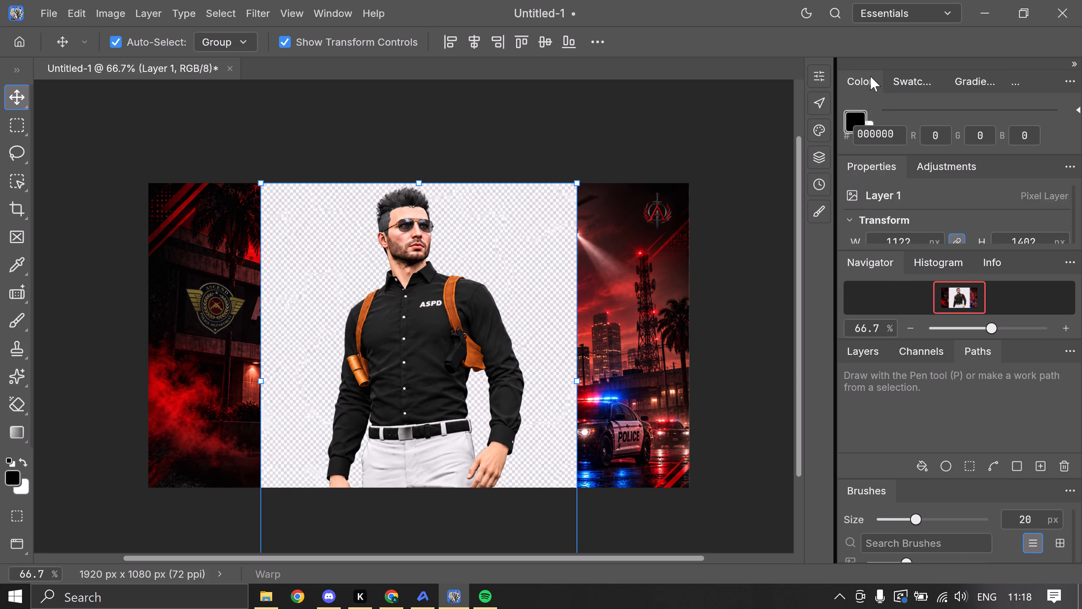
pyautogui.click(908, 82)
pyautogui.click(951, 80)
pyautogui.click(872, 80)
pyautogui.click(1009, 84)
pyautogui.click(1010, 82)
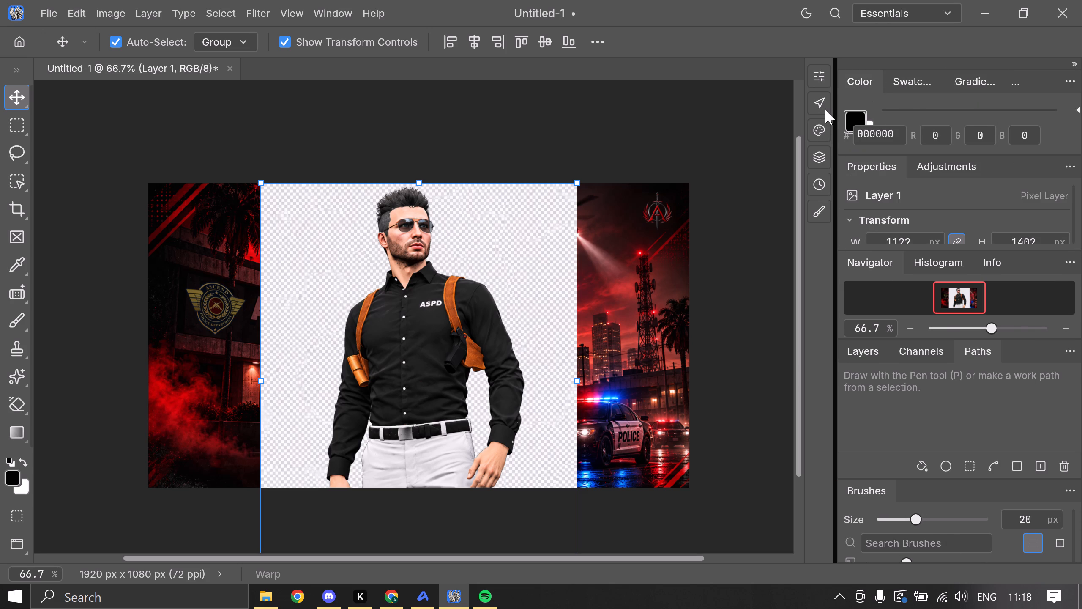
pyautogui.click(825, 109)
# Scale the pasted ASPD man image to about 63.4% and position it between the ASPD sign and the police car.
pyautogui.moveTo(496, 348); pyautogui.dragTo(500, 285)
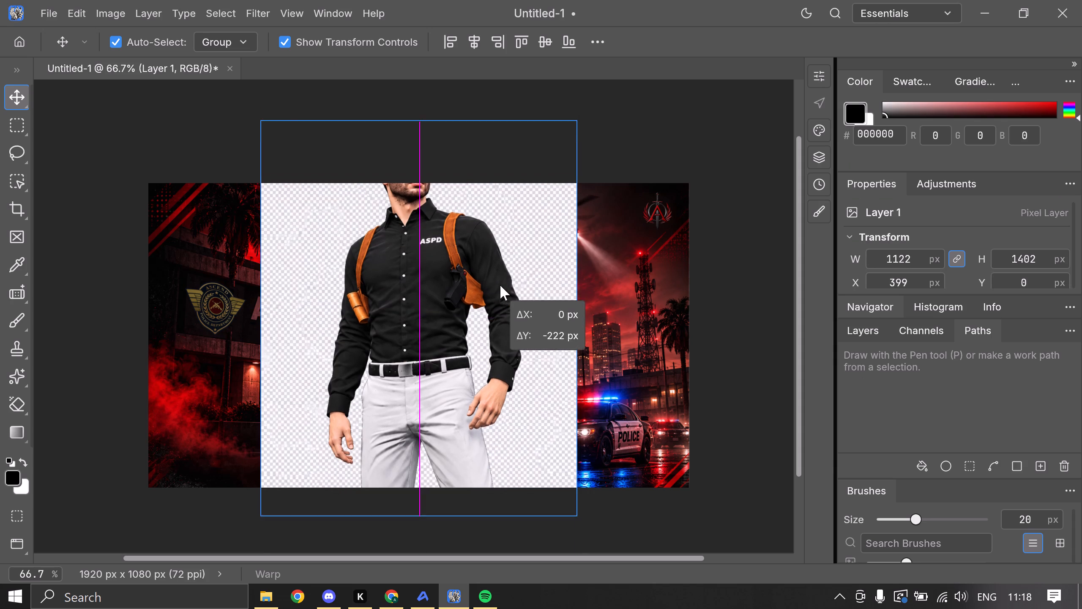
pyautogui.moveTo(500, 285); pyautogui.dragTo(500, 290)
pyautogui.moveTo(579, 515); pyautogui.dragTo(533, 448)
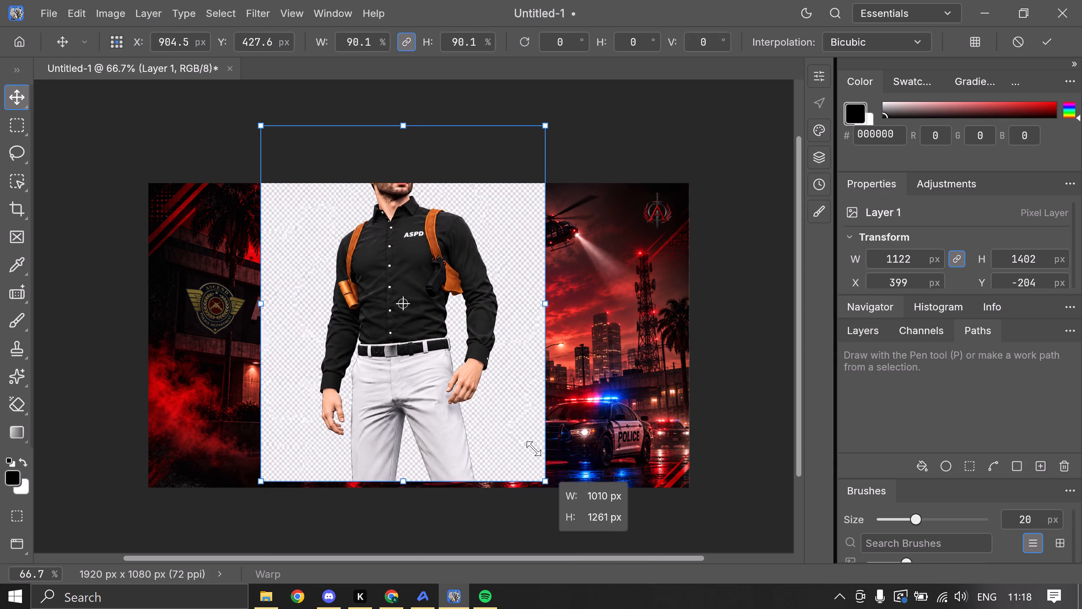
pyautogui.moveTo(533, 448); pyautogui.dragTo(461, 367)
pyautogui.moveTo(409, 277); pyautogui.dragTo(459, 376)
# Look through the brush presets, search them for "bac", and clear the search.
pyautogui.scroll(-2, 1005, 444)
pyautogui.scroll(-4, 973, 540)
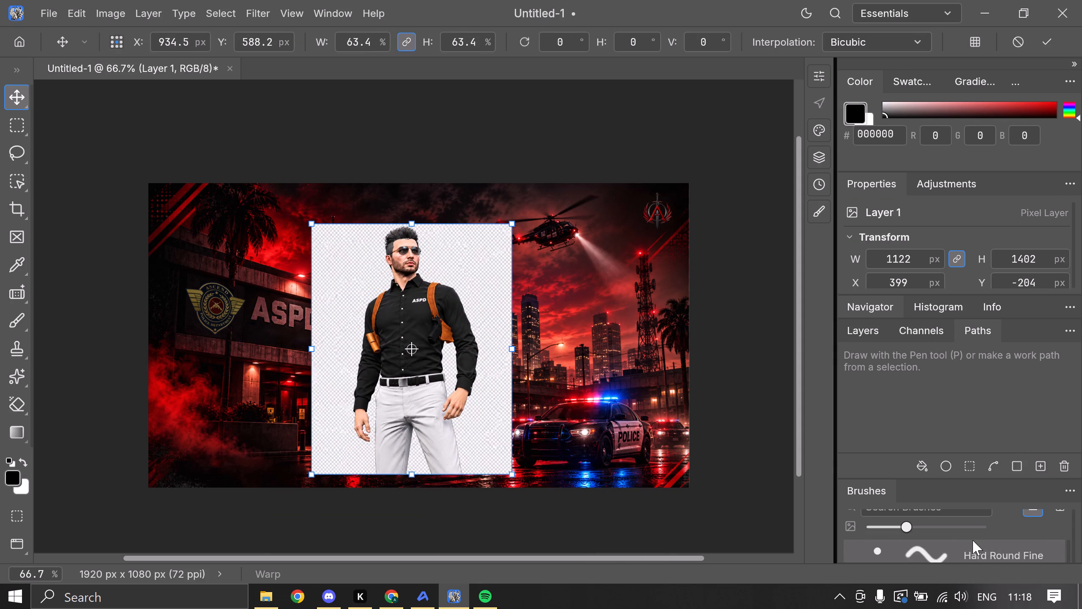
pyautogui.scroll(6, 973, 540)
pyautogui.scroll(-2, 954, 533)
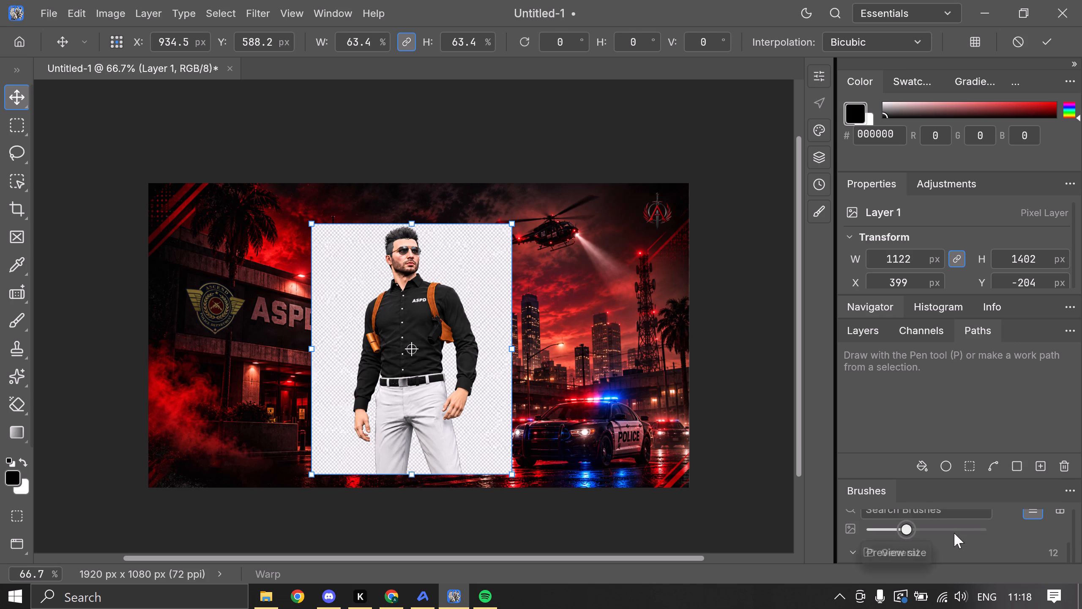
pyautogui.scroll(-10, 954, 533)
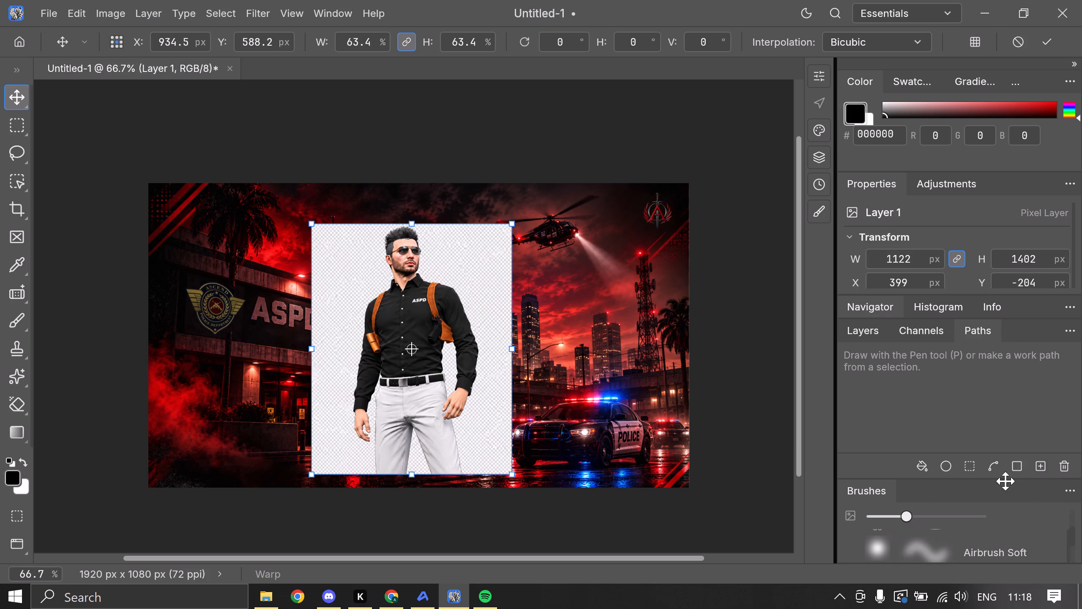
pyautogui.moveTo(893, 476); pyautogui.dragTo(893, 411)
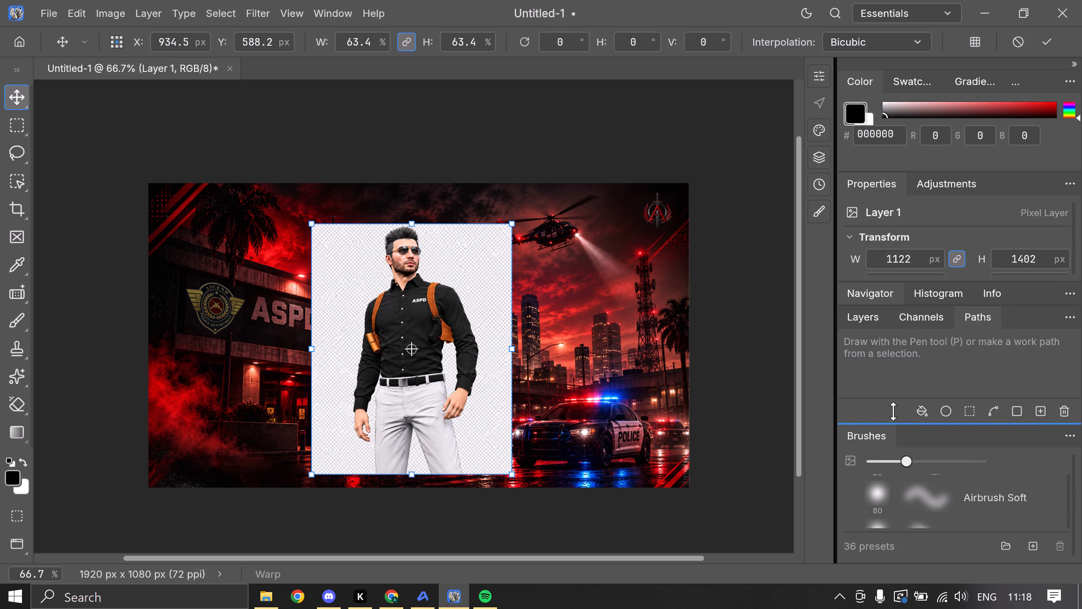
pyautogui.moveTo(893, 411); pyautogui.dragTo(893, 335)
pyautogui.scroll(-8, 957, 519)
pyautogui.scroll(1, 957, 480)
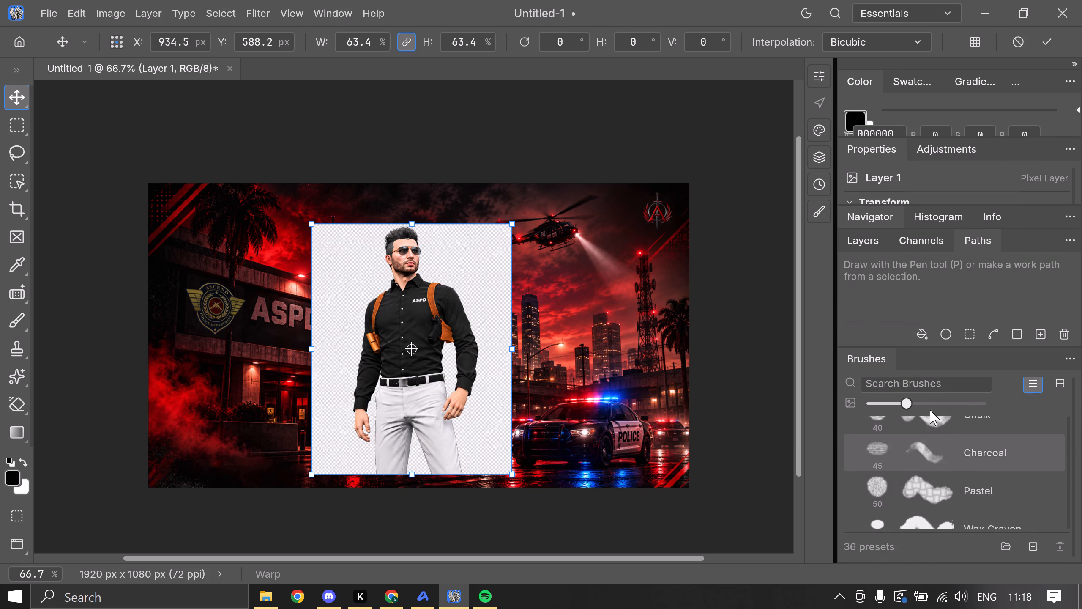
pyautogui.click(926, 388)
pyautogui.write('bac')
pyautogui.hotkey('ctrl', 'a')
pyautogui.hotkey('ctrl', 'BackSpace')
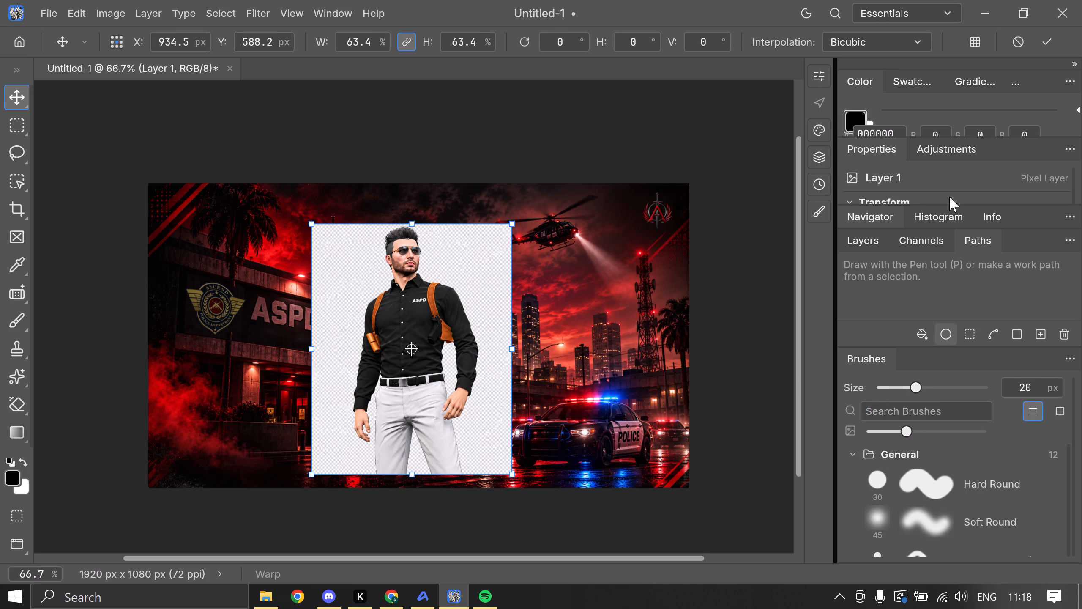
# Run Remove Background on the pasted ASPD man layer.
pyautogui.click(807, 150)
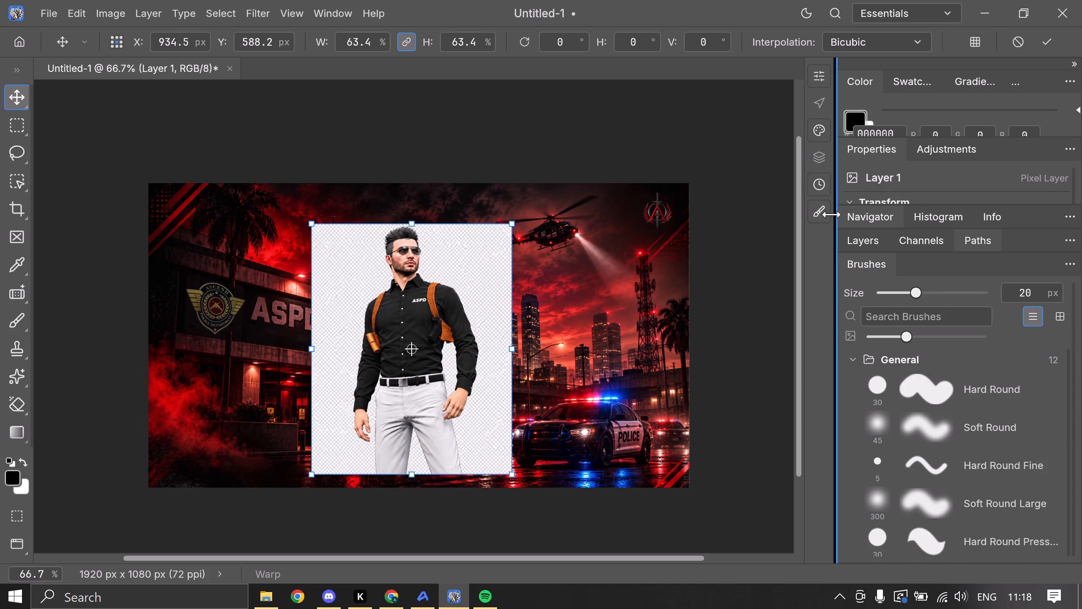
pyautogui.click(825, 174)
pyautogui.click(821, 209)
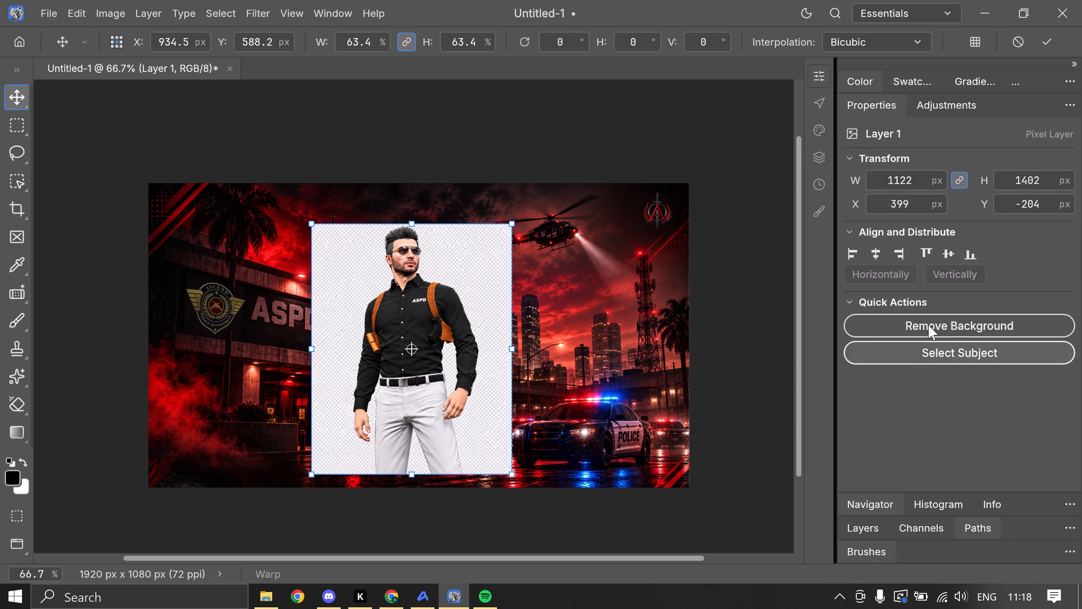
pyautogui.click(926, 319)
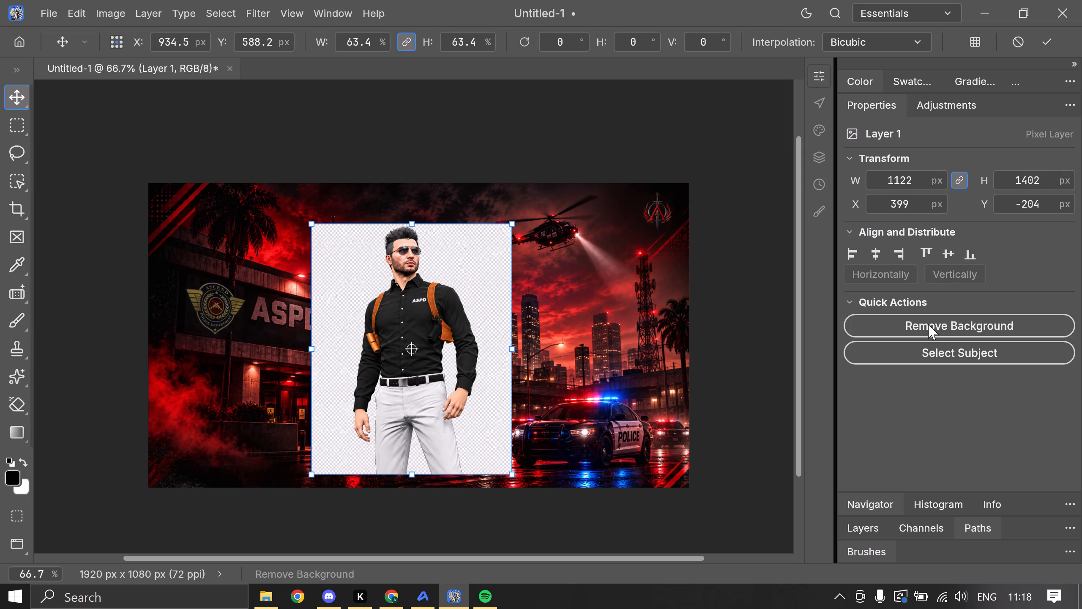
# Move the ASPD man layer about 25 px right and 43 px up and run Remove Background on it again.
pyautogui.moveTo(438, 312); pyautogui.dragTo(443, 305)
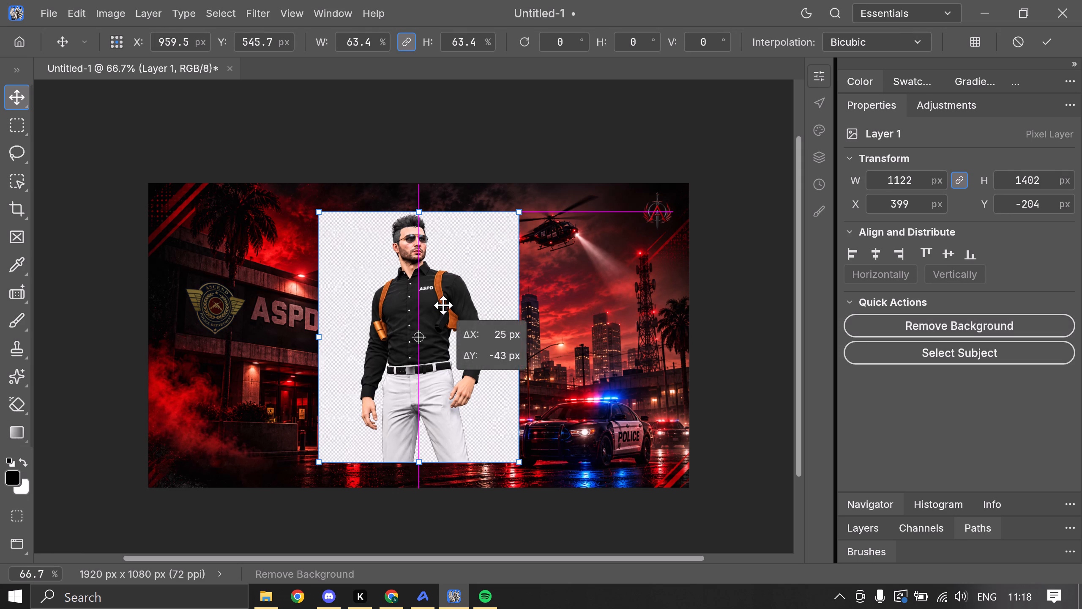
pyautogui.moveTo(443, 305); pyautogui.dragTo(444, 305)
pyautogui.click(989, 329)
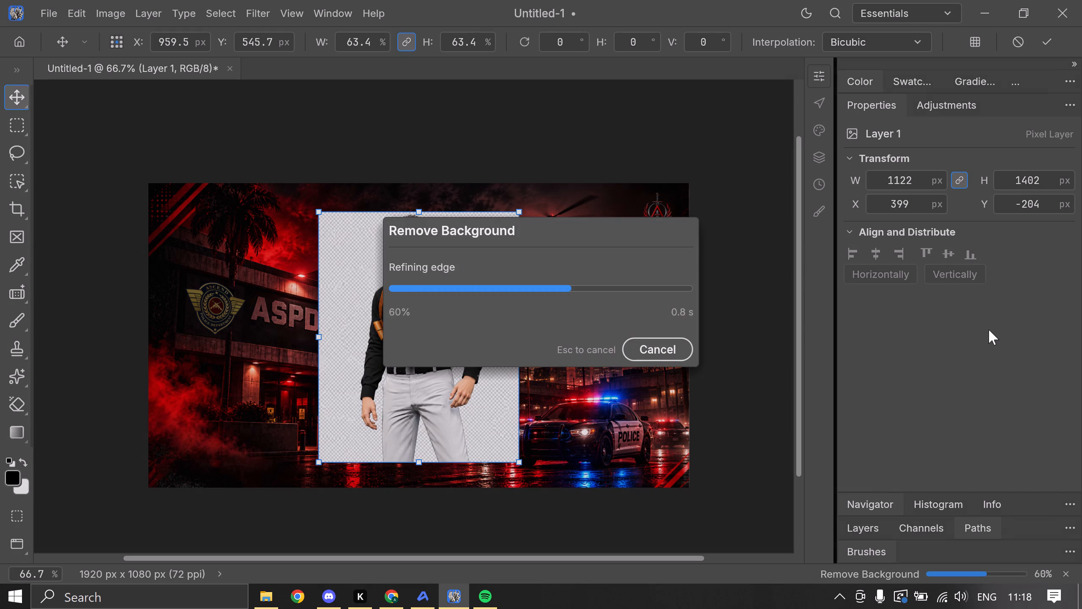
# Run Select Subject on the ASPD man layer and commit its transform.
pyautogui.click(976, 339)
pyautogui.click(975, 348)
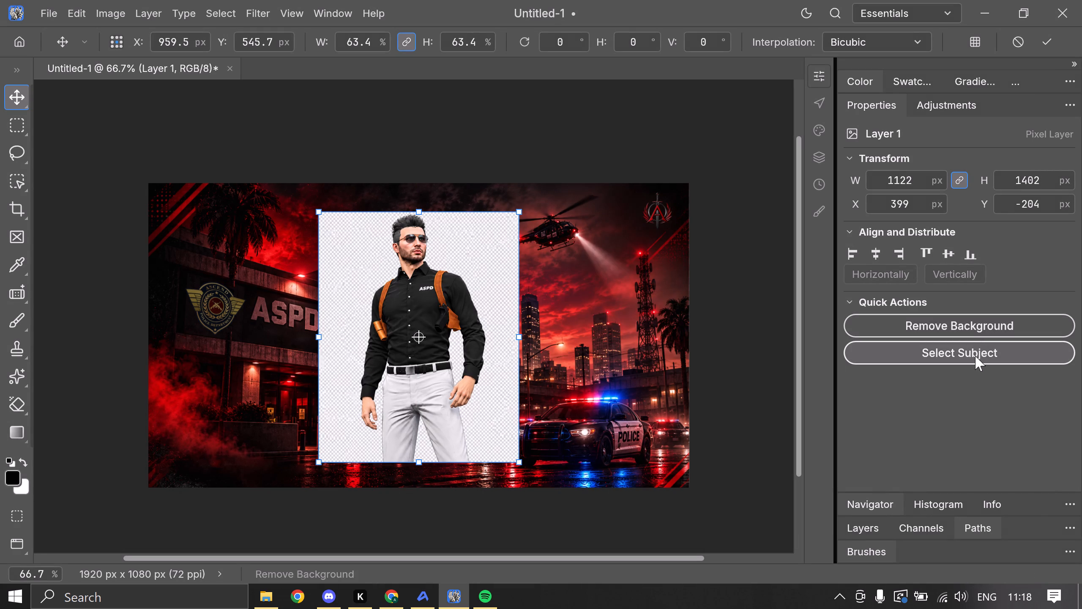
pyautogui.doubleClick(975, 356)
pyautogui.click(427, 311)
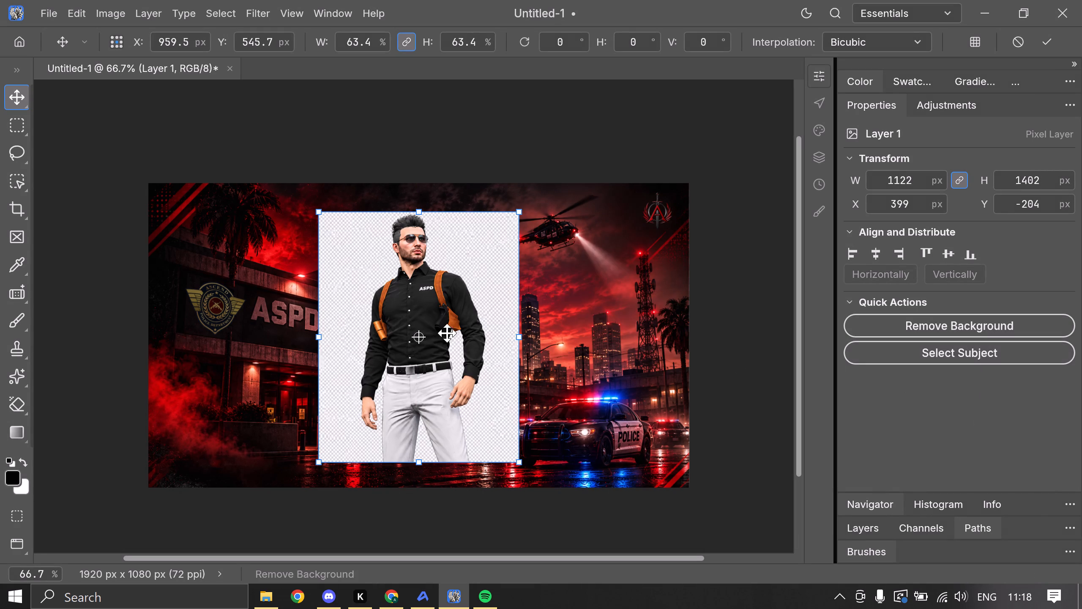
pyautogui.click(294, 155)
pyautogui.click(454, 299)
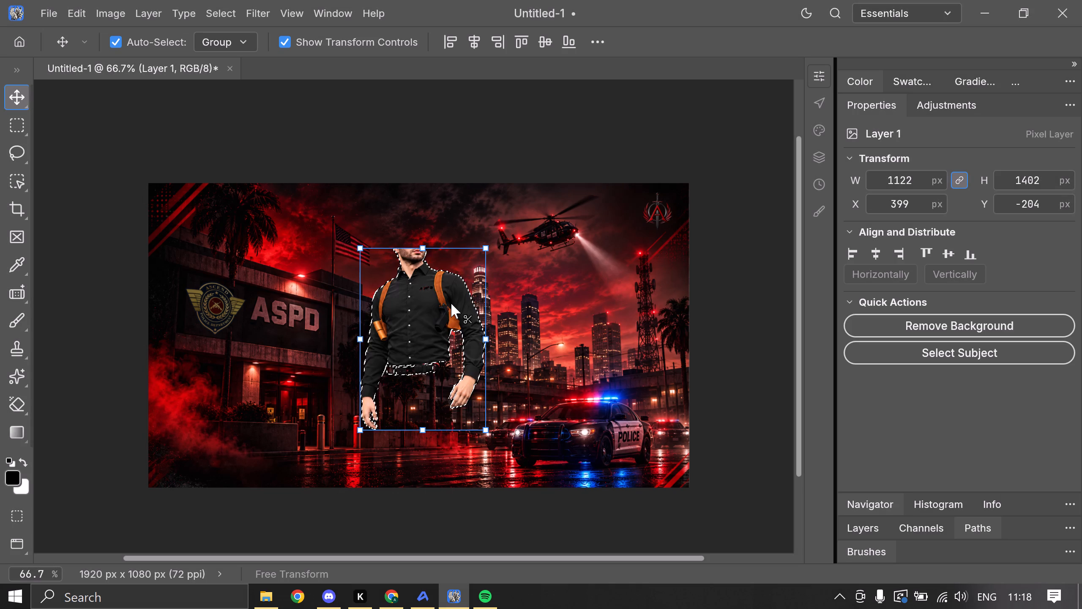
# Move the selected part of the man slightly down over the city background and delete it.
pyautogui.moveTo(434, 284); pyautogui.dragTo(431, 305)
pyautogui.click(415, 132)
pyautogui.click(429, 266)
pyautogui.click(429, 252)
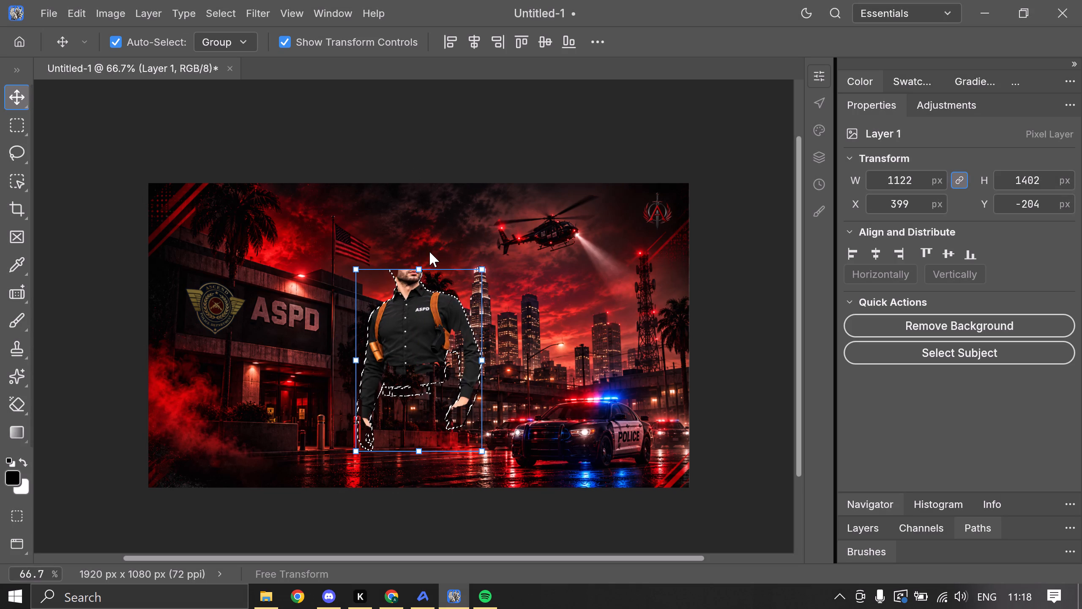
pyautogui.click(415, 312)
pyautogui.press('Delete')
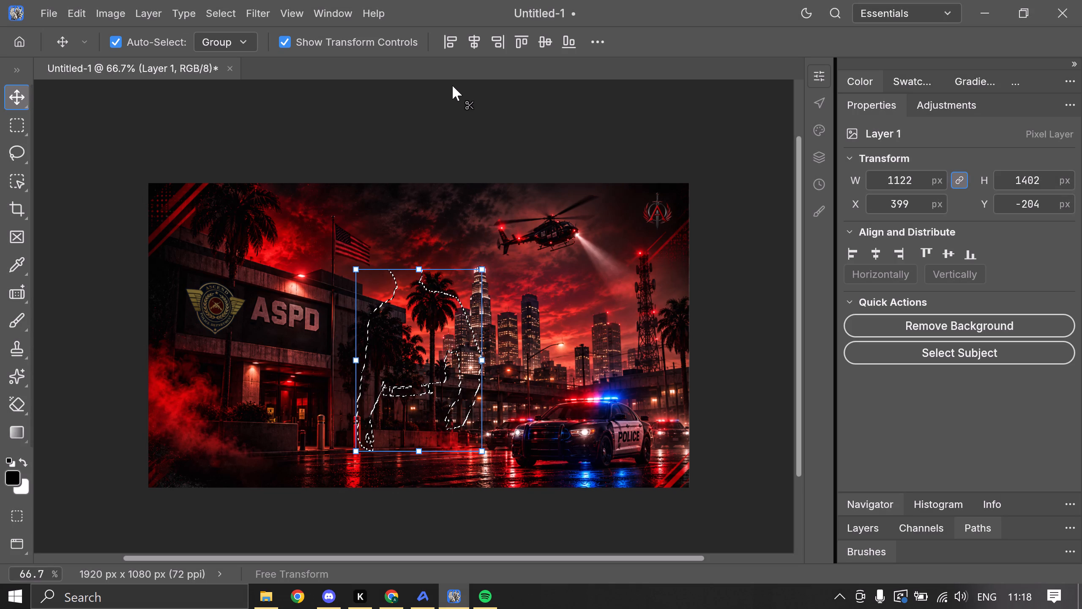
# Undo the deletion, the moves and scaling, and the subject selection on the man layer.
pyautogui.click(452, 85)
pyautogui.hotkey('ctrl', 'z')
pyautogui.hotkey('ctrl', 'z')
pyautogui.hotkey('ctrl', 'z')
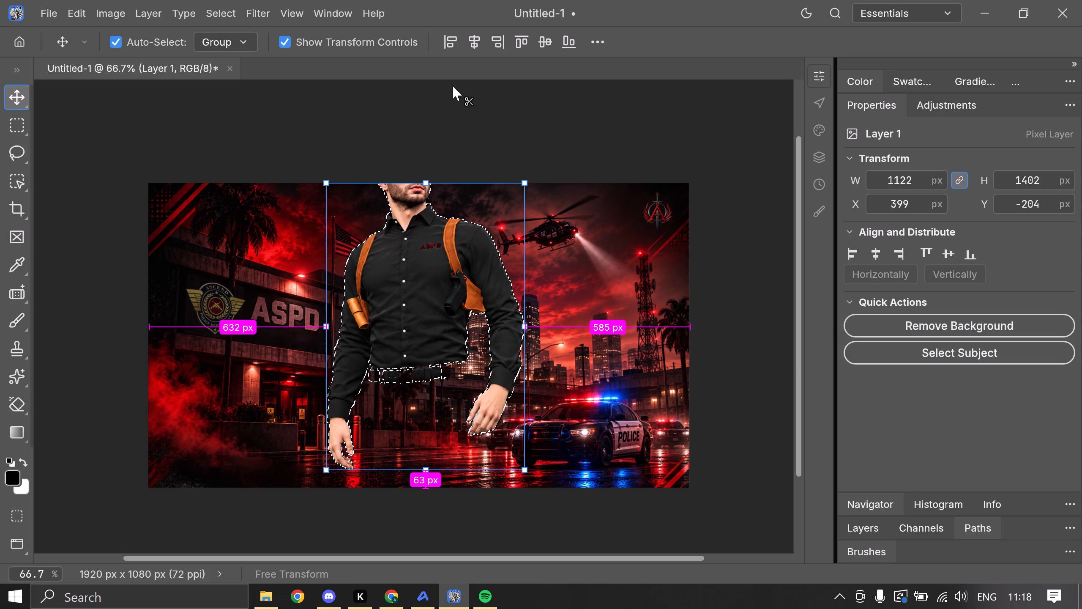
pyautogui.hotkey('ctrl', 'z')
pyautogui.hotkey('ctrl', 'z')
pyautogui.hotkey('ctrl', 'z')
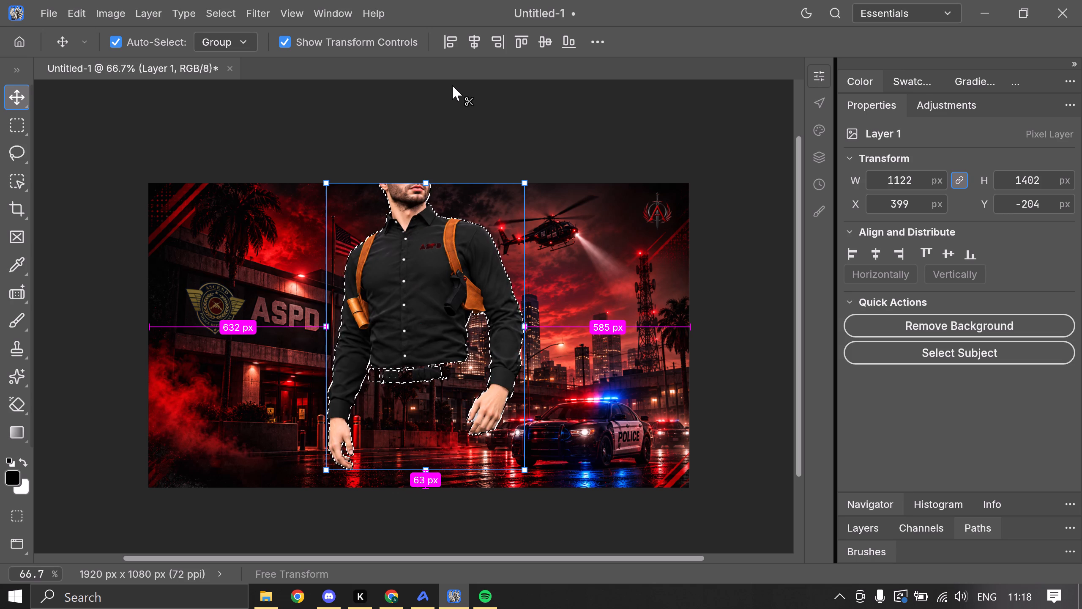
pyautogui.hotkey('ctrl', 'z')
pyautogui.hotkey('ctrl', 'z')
# Shift the partly cut-out ASPD man downward and delete his layer from the thumbnail.
pyautogui.moveTo(395, 269); pyautogui.dragTo(396, 288)
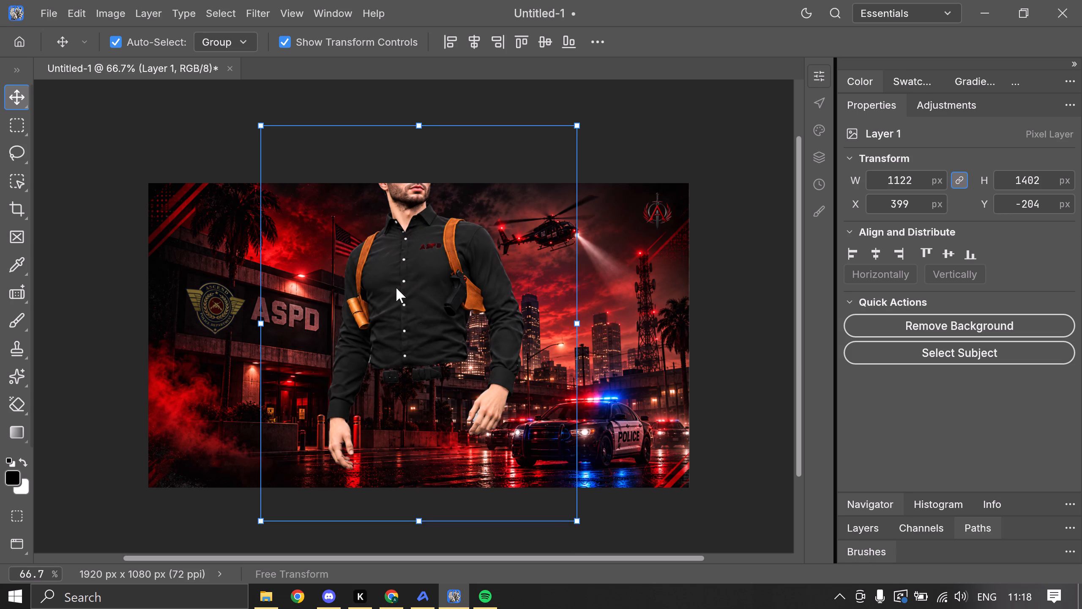
pyautogui.moveTo(396, 288); pyautogui.dragTo(396, 276)
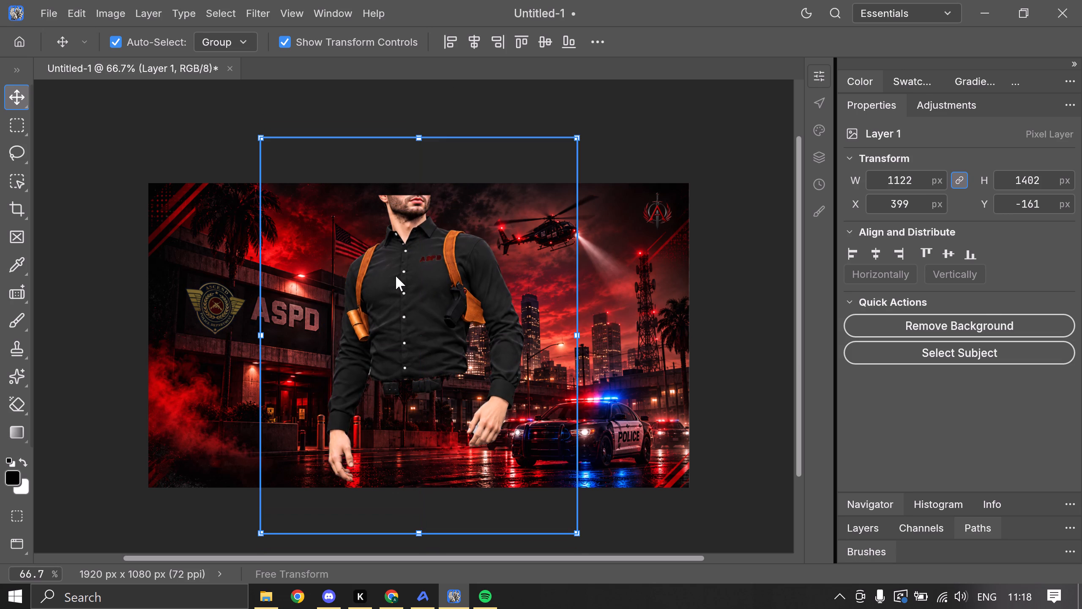
pyautogui.press('Delete')
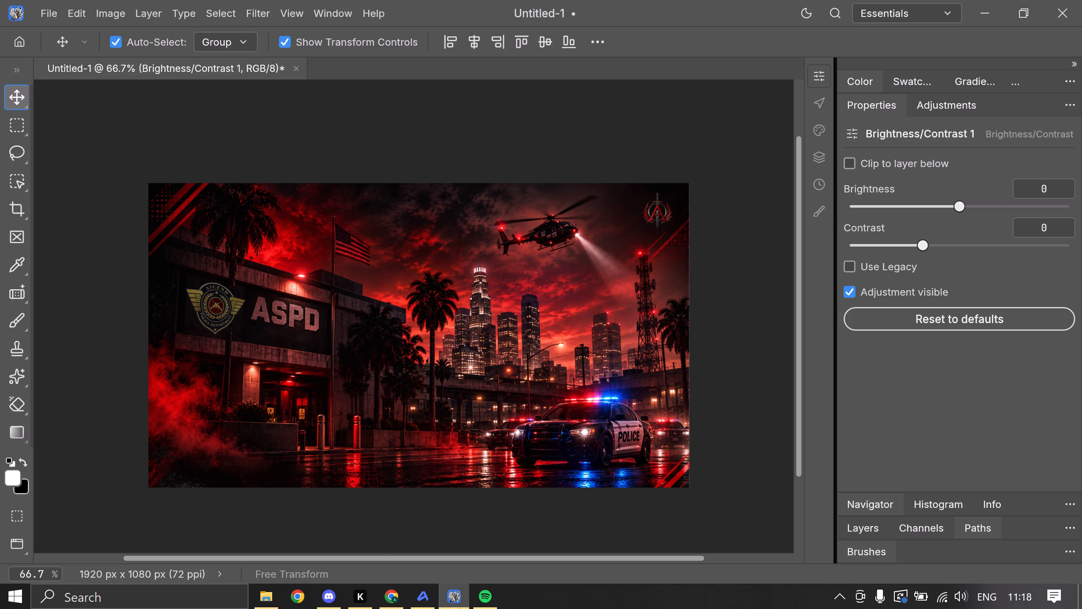
# Merge the Brightness/Contrast 1 and Brightness/Contrast 2 adjustment layers into one layer.
pyautogui.click(411, 177)
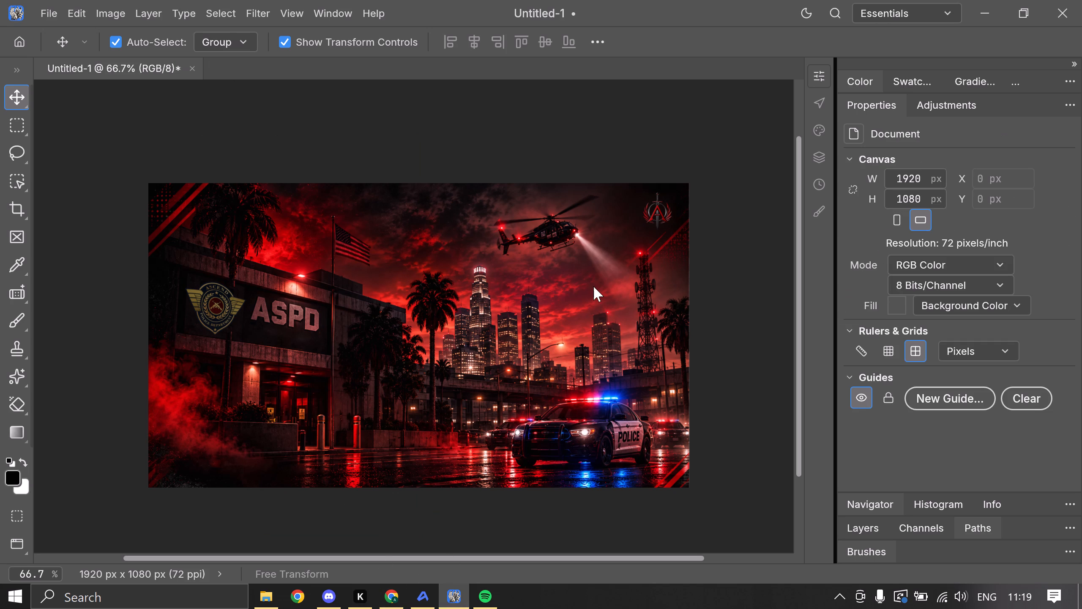
pyautogui.click(593, 286)
pyautogui.click(824, 150)
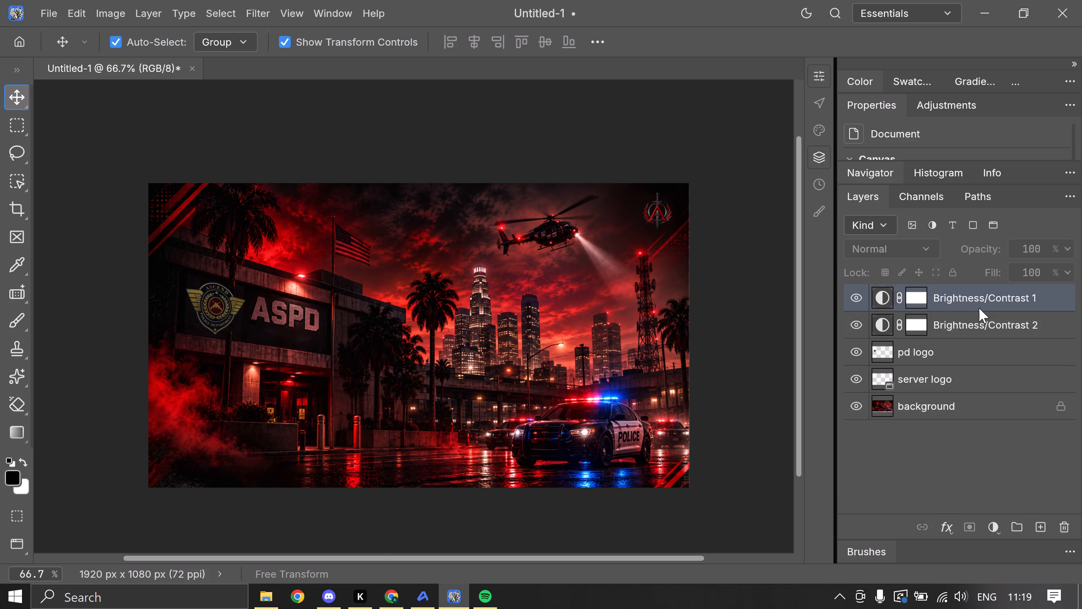
pyautogui.click(982, 319)
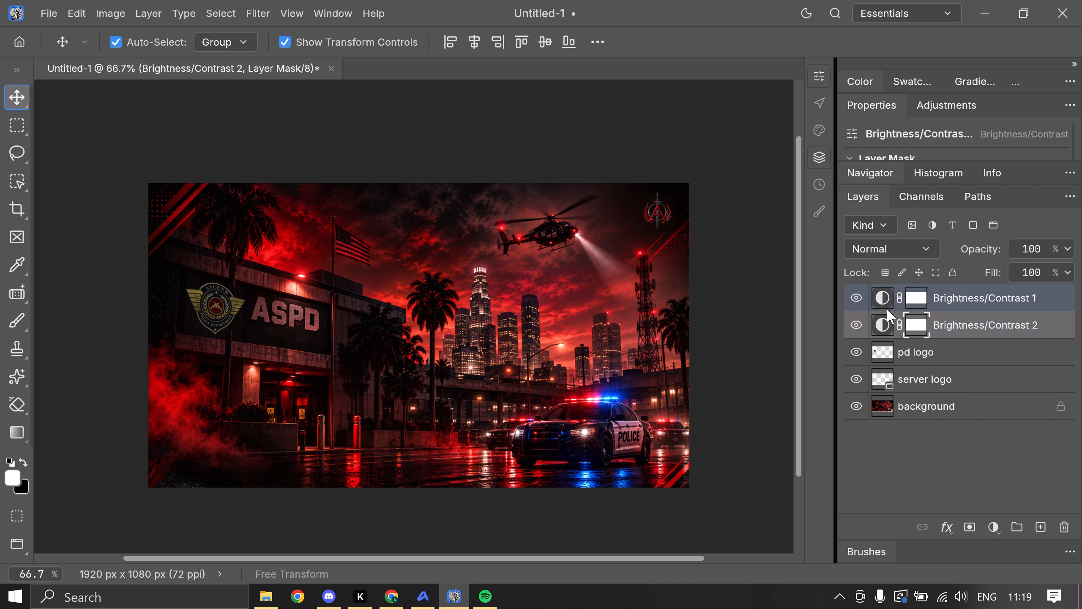
pyautogui.keyDown('shift'); pyautogui.click(883, 300); pyautogui.keyUp('shift')
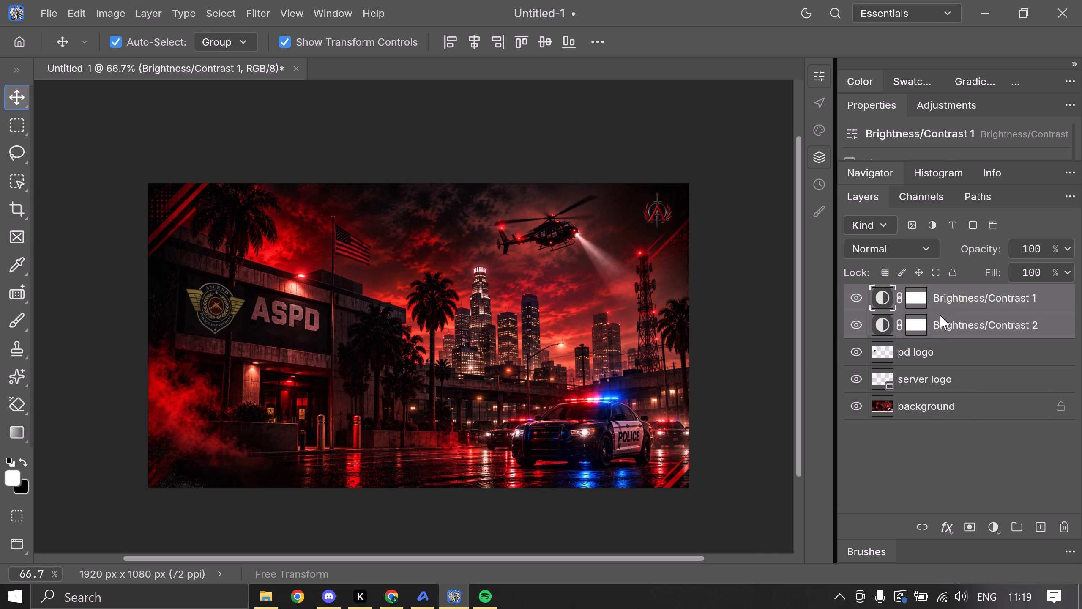
pyautogui.rightClick(939, 313)
pyautogui.click(842, 474)
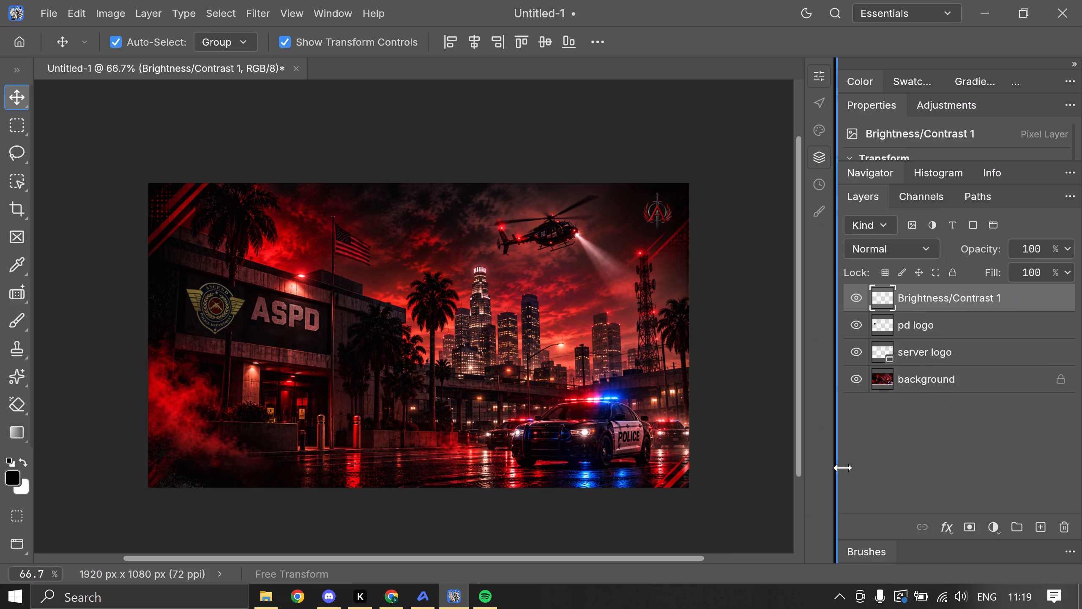
# Merge the combined Brightness/Contrast 1 layer with the pd logo layer.
pyautogui.click(931, 299)
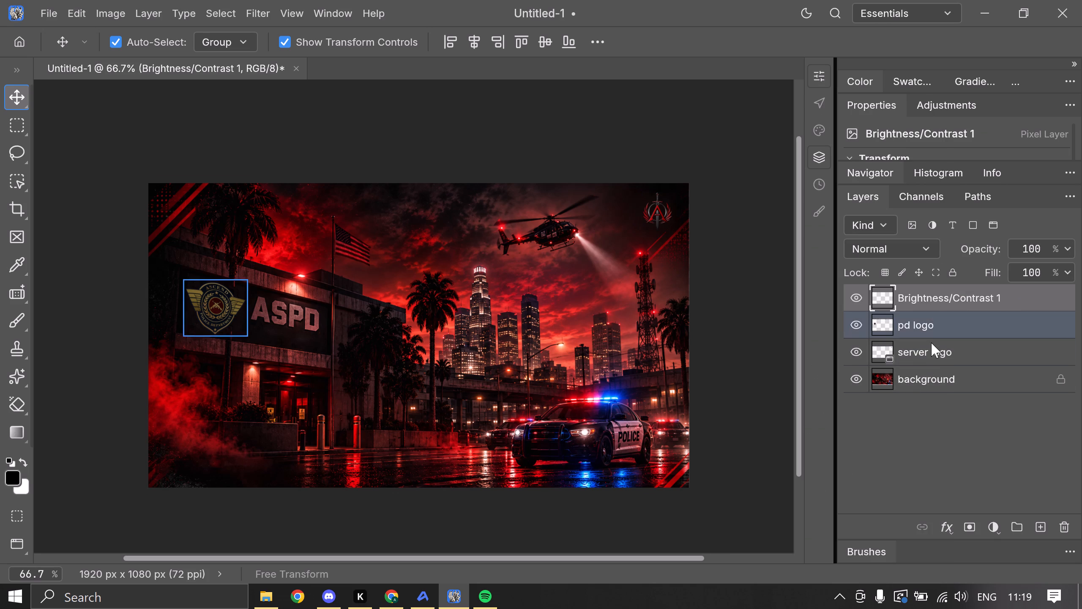
pyautogui.click(930, 327)
pyautogui.keyDown('shift'); pyautogui.click(926, 304); pyautogui.keyUp('shift')
pyautogui.rightClick(926, 304)
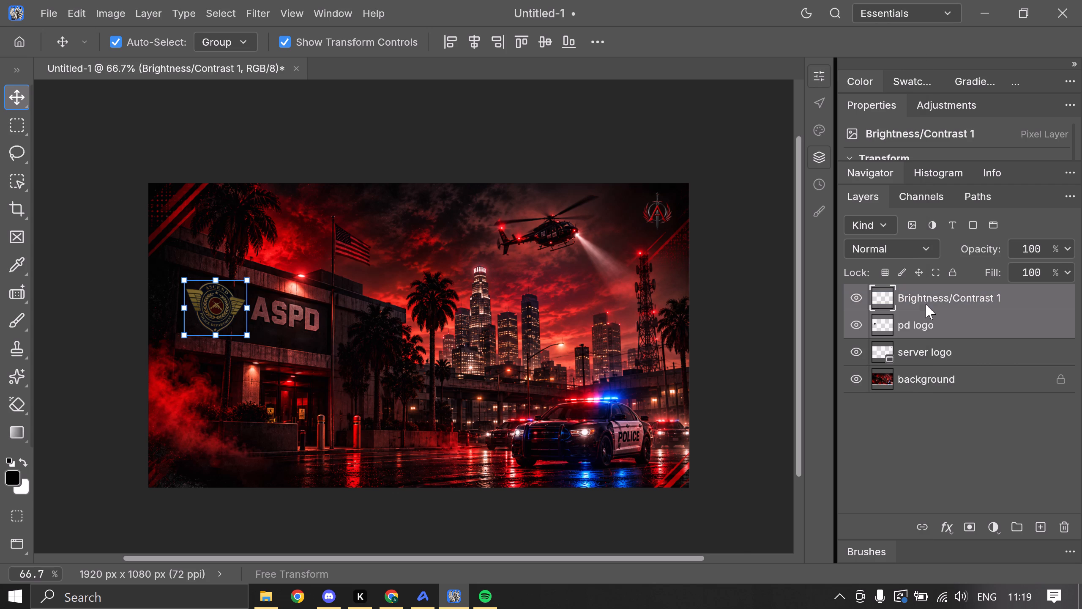
pyautogui.click(798, 462)
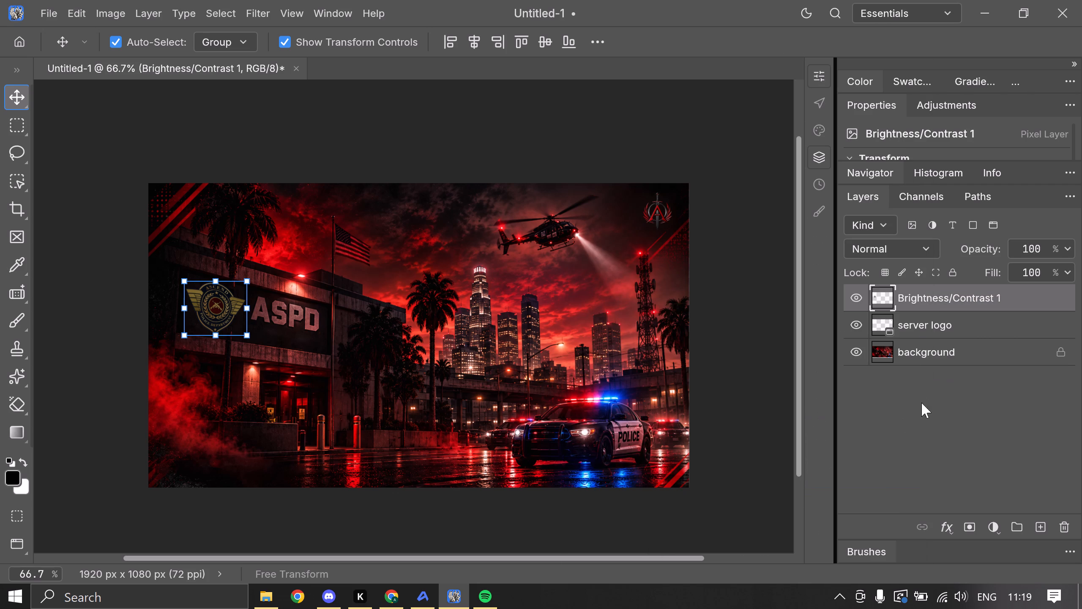
# Rename the merged Brightness/Contrast 1 layer as "pd logo" and deselect it.
pyautogui.click(924, 397)
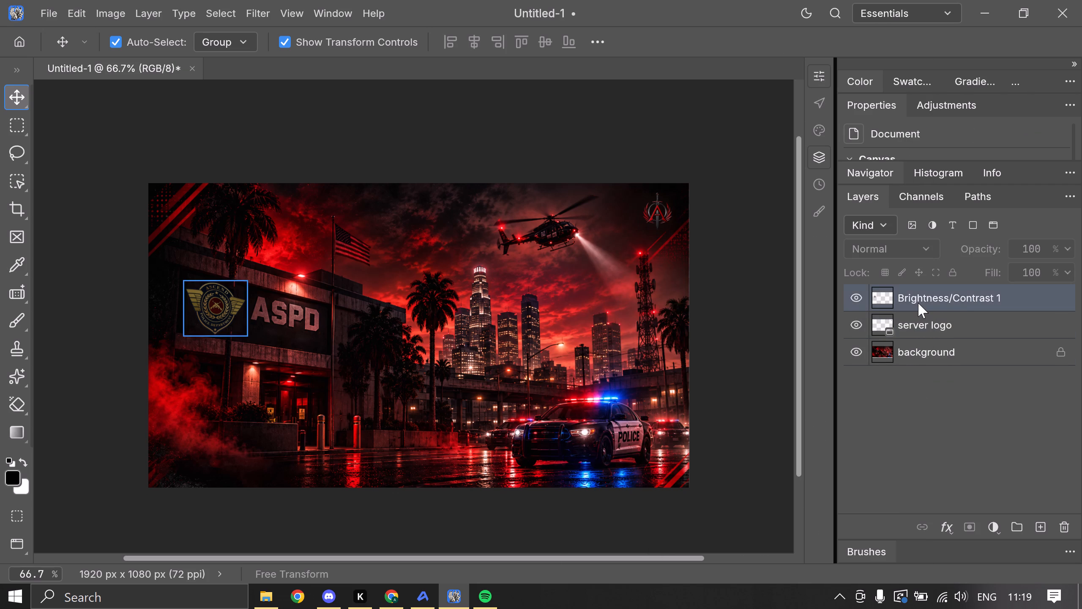
pyautogui.doubleClick(918, 303)
pyautogui.press('BackSpace')
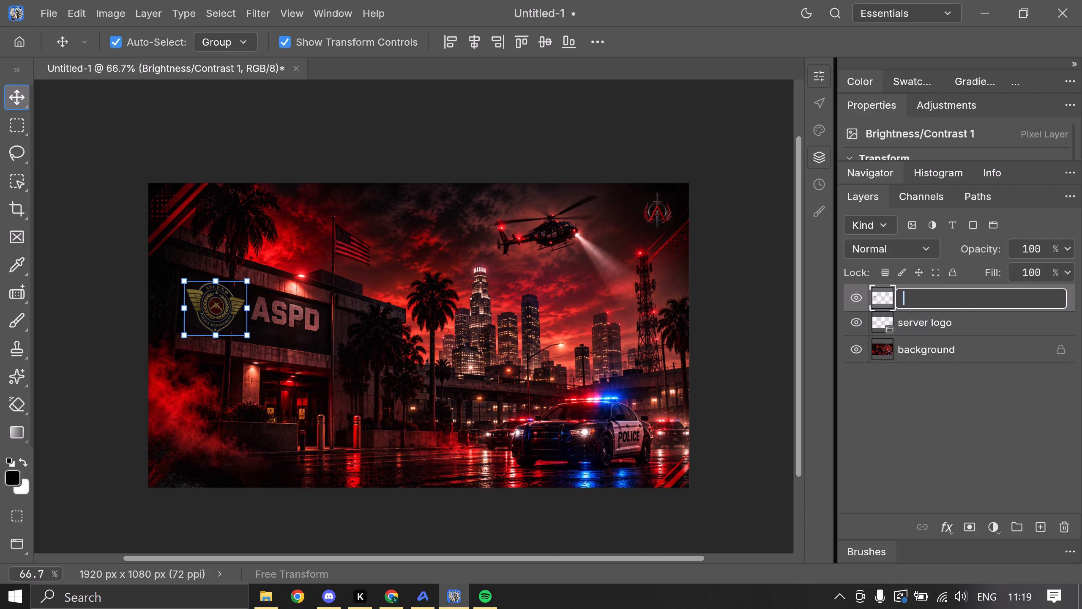
pyautogui.write('pd logo')
pyautogui.press('Return')
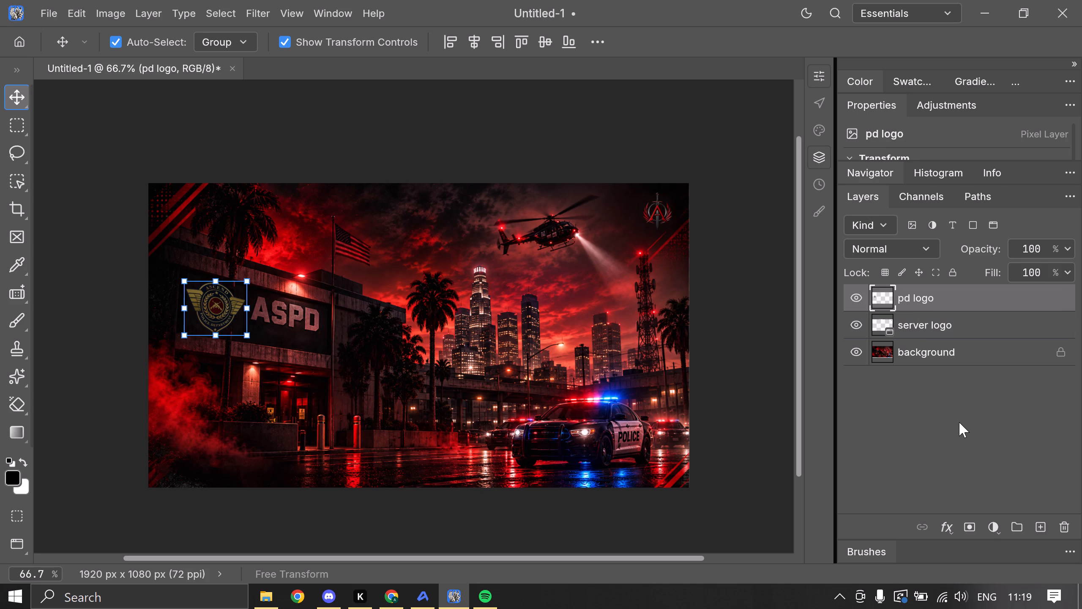
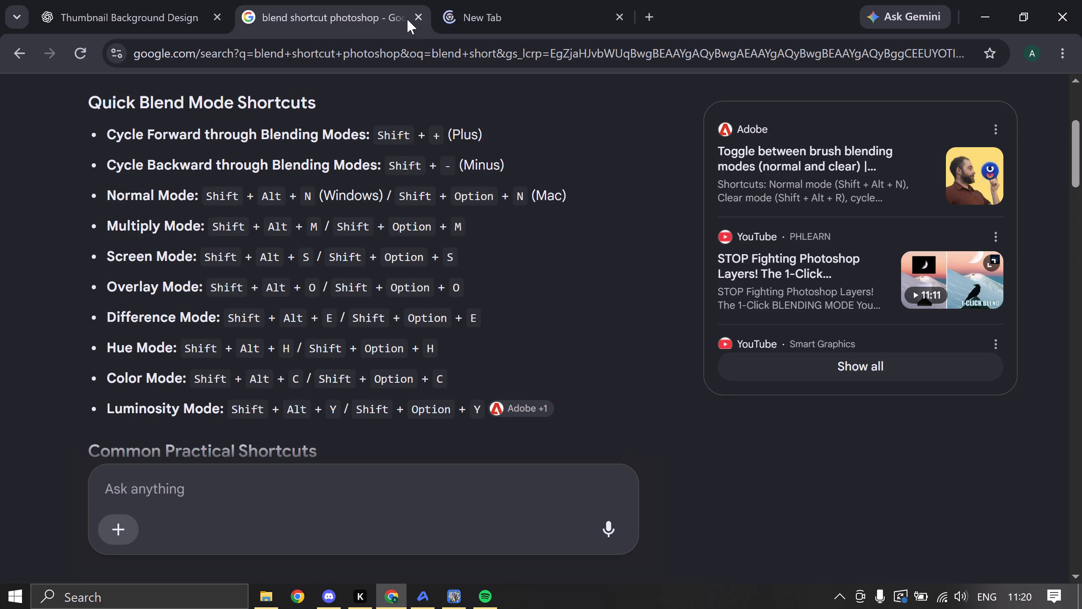
pyautogui.scroll(8, 472, 219)
pyautogui.click(453, 132)
pyautogui.hotkey('ctrl', 'a')
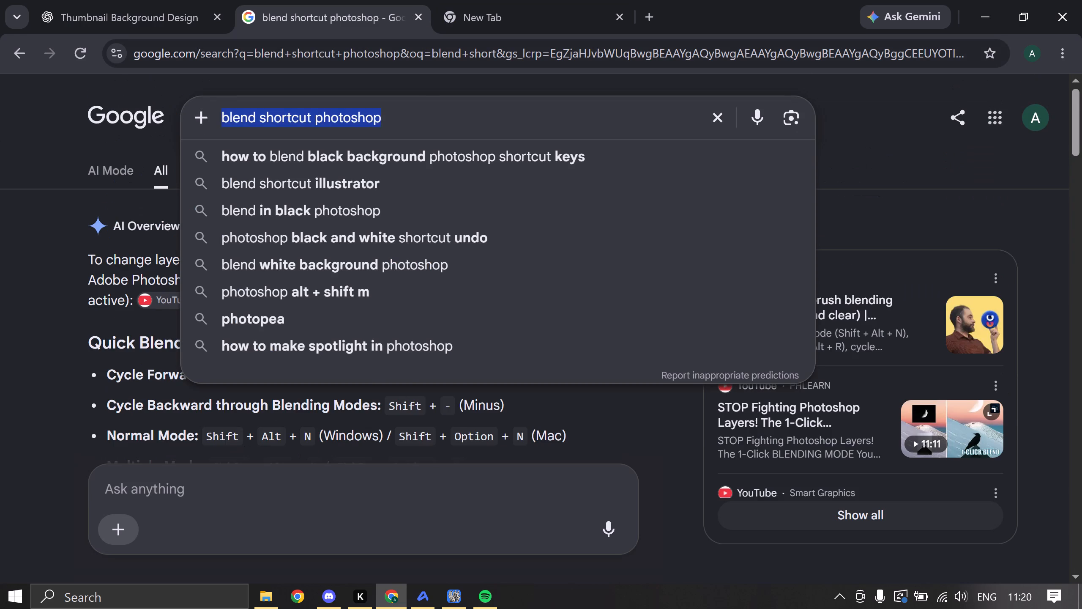
pyautogui.press('Delete')
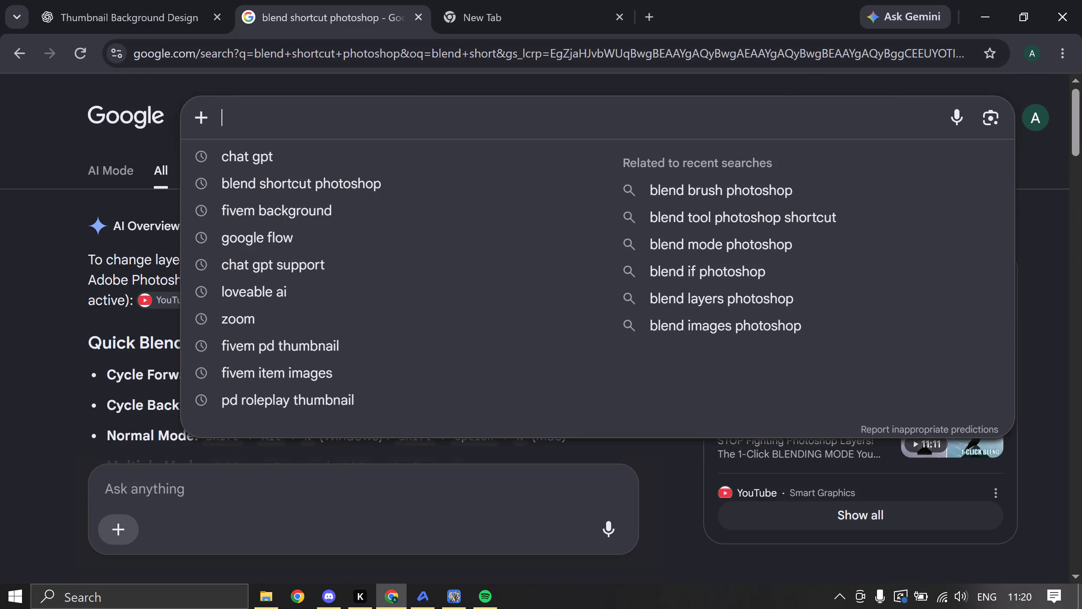
pyautogui.write('background remover\\')
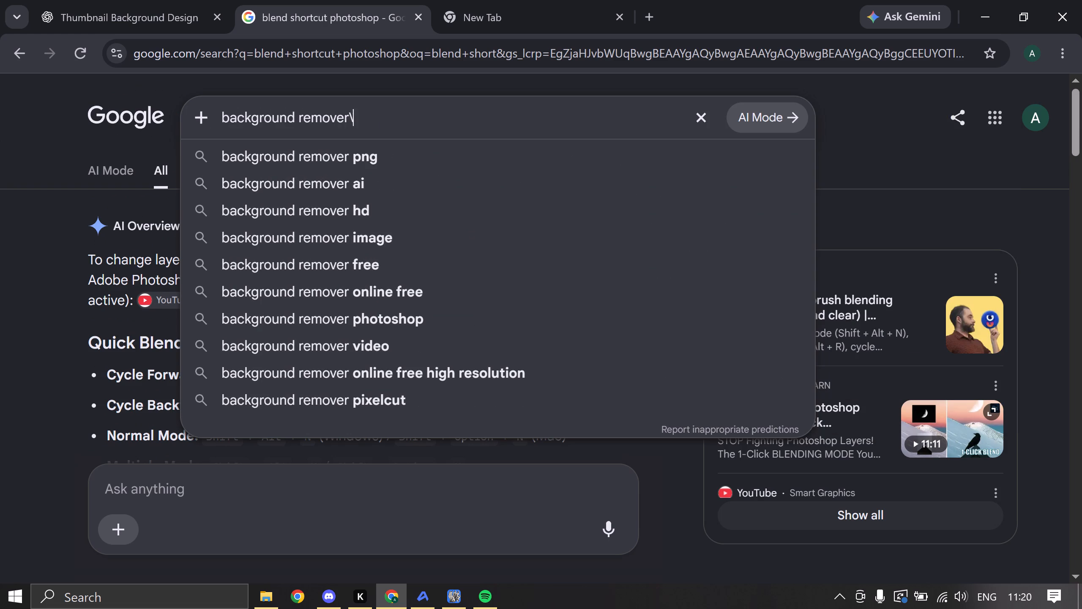
pyautogui.press('BackSpace')
pyautogui.press('Return')
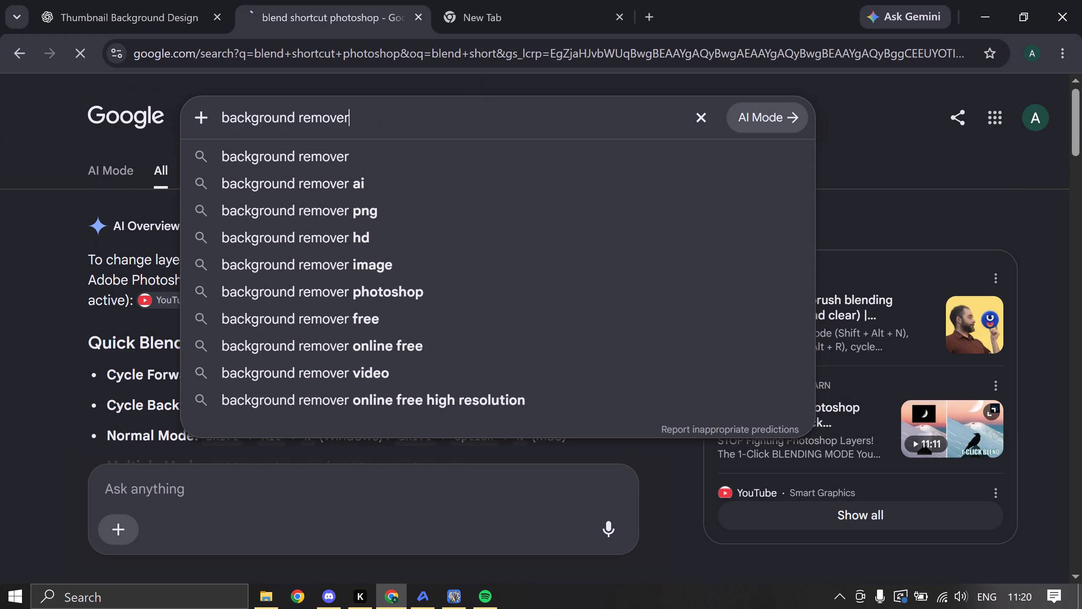
pyautogui.click(281, 264)
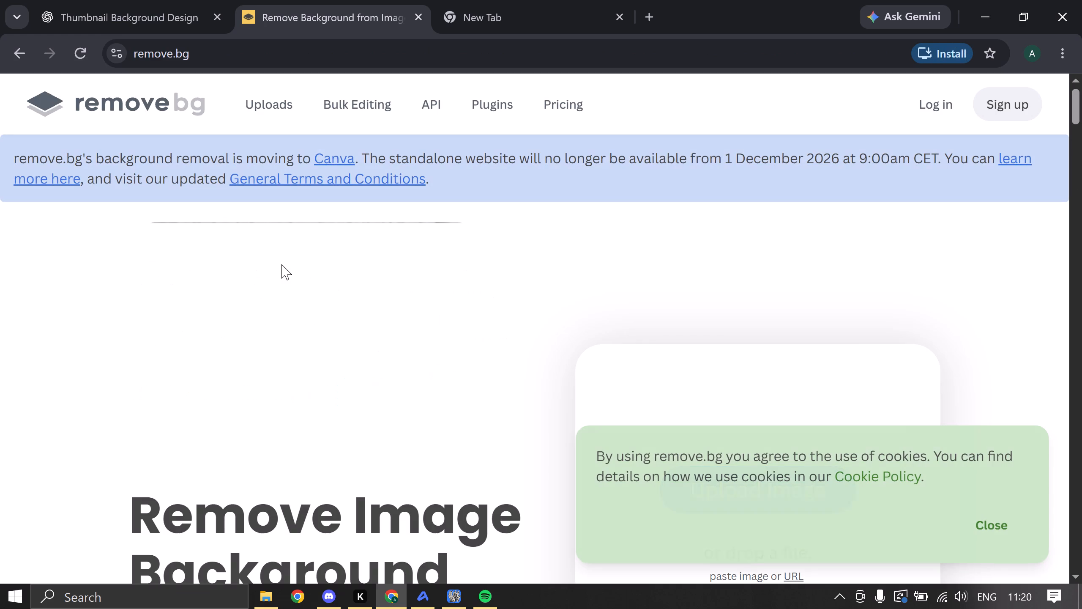
# Paste the copied ASPD man image into remove.bg to remove its background, dismissing the cookie notice and Windows app offer.
pyautogui.scroll(-3, 322, 229)
pyautogui.click(981, 532)
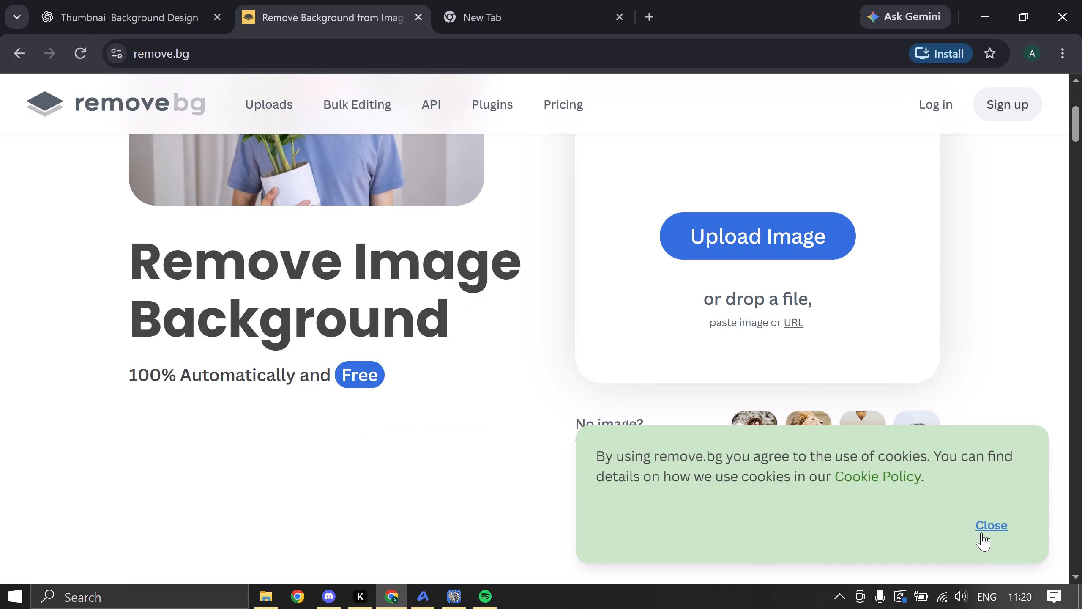
pyautogui.hotkey('ctrl', 'v')
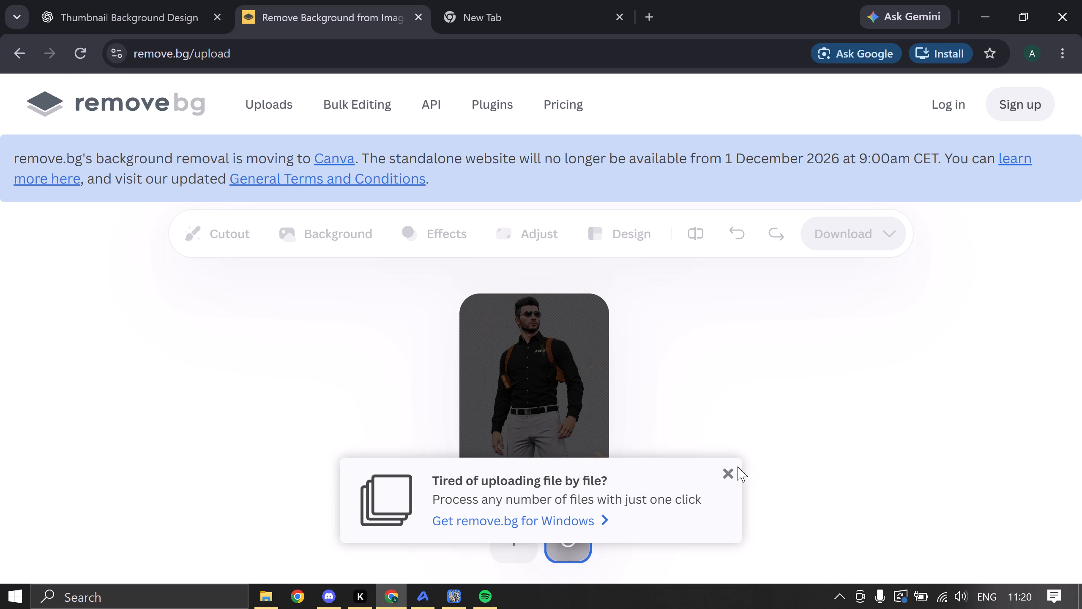
pyautogui.click(724, 469)
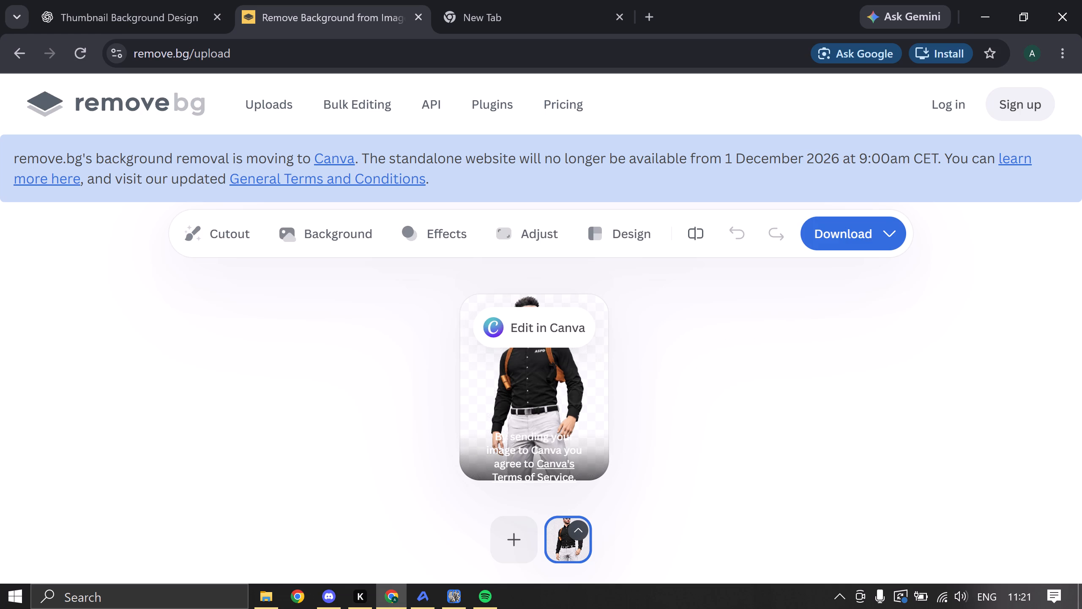
# Copy the background-free ASPD man image from remove.bg.
pyautogui.rightClick(542, 401)
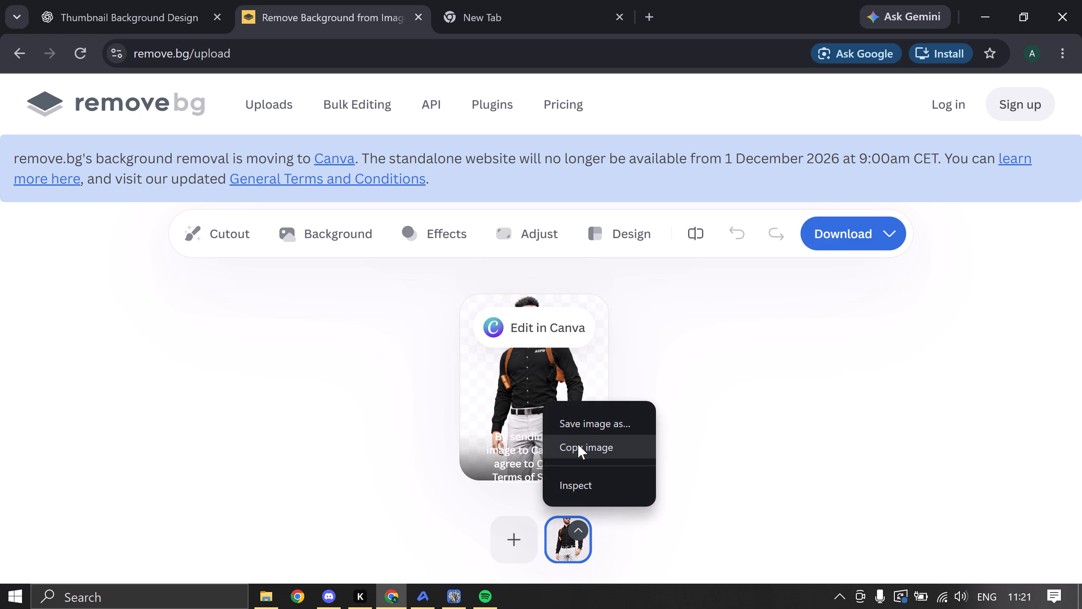
pyautogui.click(578, 444)
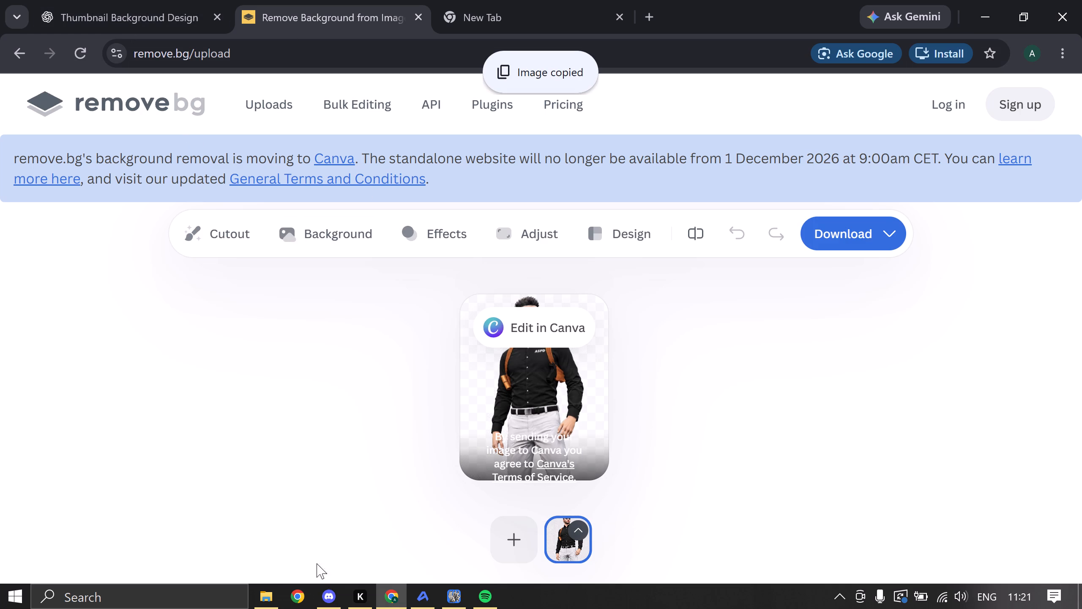
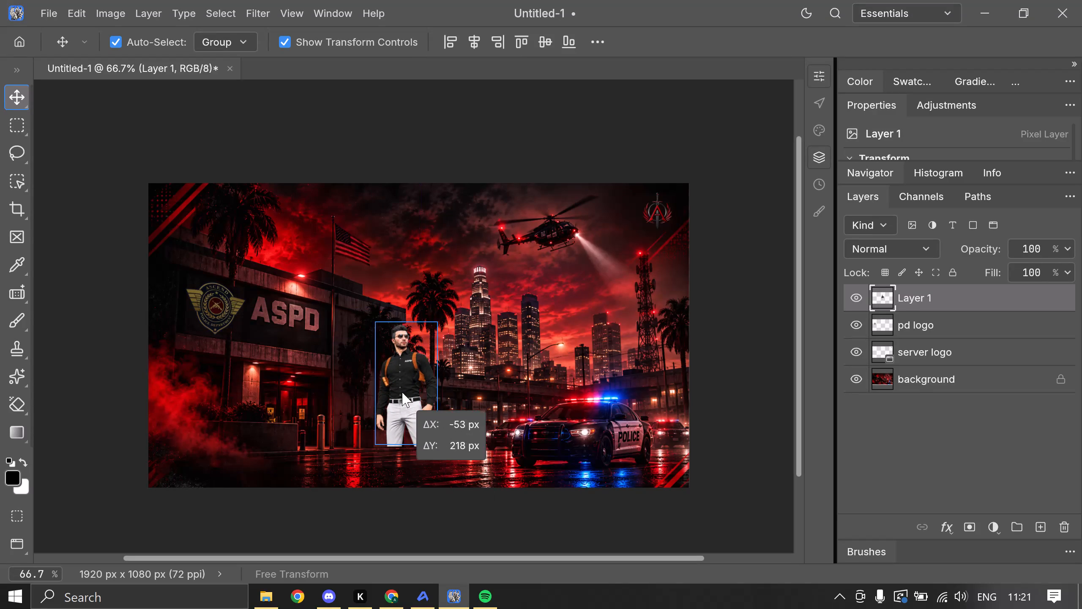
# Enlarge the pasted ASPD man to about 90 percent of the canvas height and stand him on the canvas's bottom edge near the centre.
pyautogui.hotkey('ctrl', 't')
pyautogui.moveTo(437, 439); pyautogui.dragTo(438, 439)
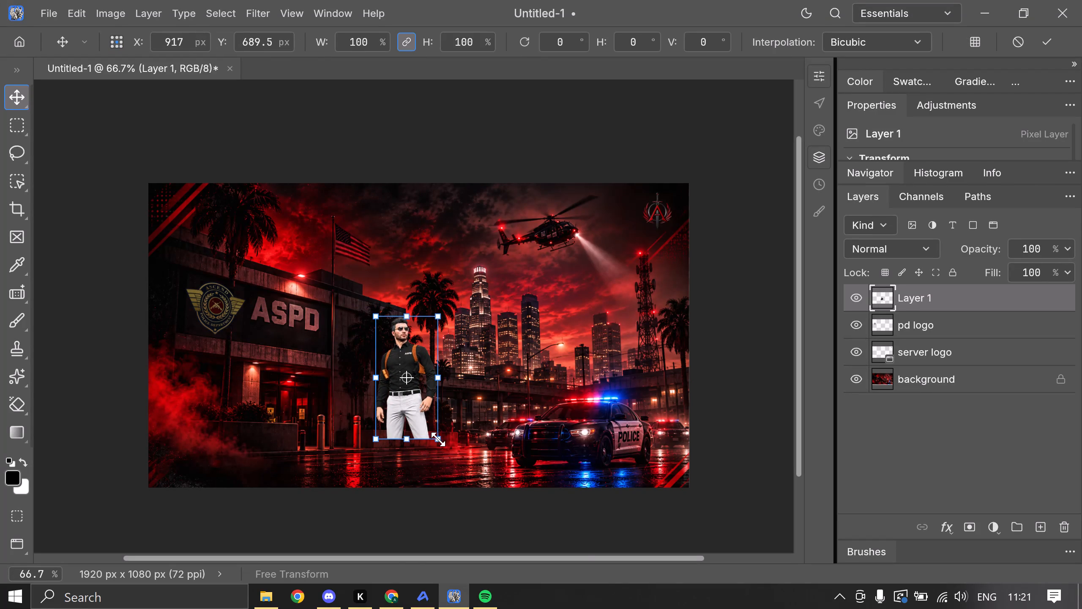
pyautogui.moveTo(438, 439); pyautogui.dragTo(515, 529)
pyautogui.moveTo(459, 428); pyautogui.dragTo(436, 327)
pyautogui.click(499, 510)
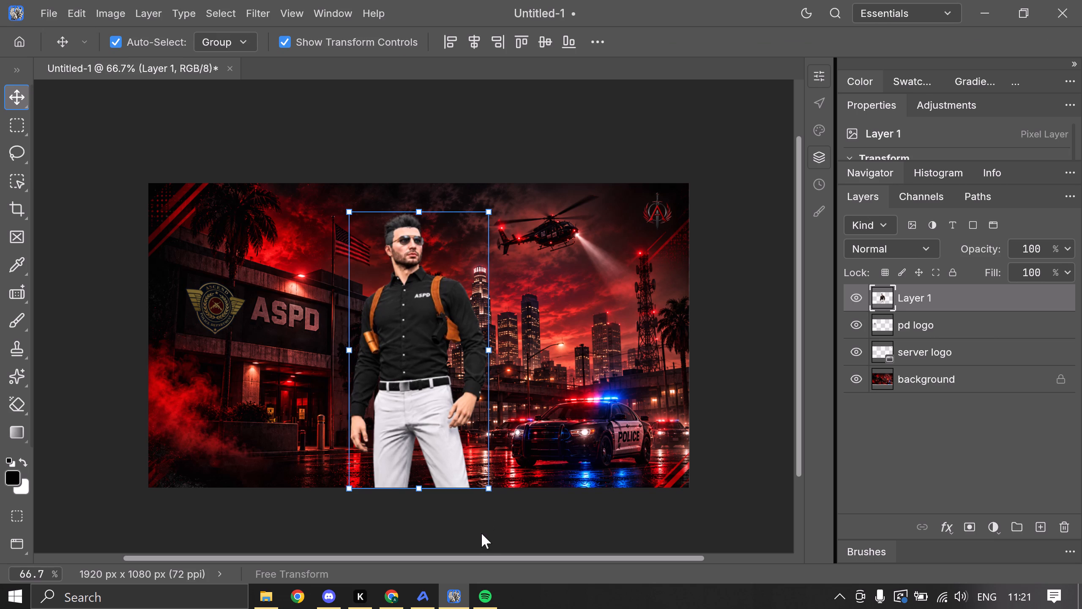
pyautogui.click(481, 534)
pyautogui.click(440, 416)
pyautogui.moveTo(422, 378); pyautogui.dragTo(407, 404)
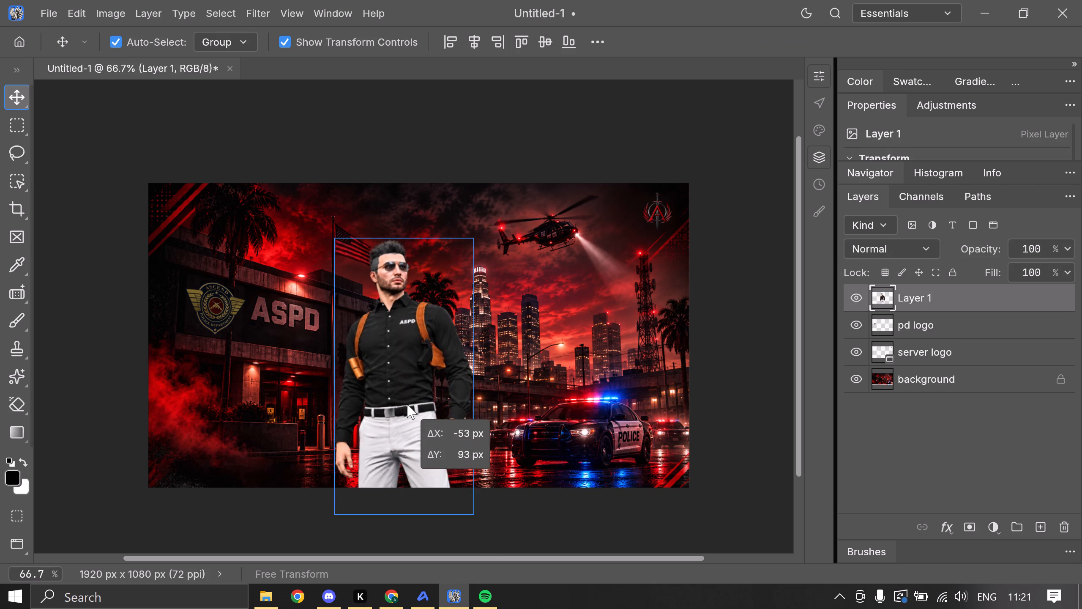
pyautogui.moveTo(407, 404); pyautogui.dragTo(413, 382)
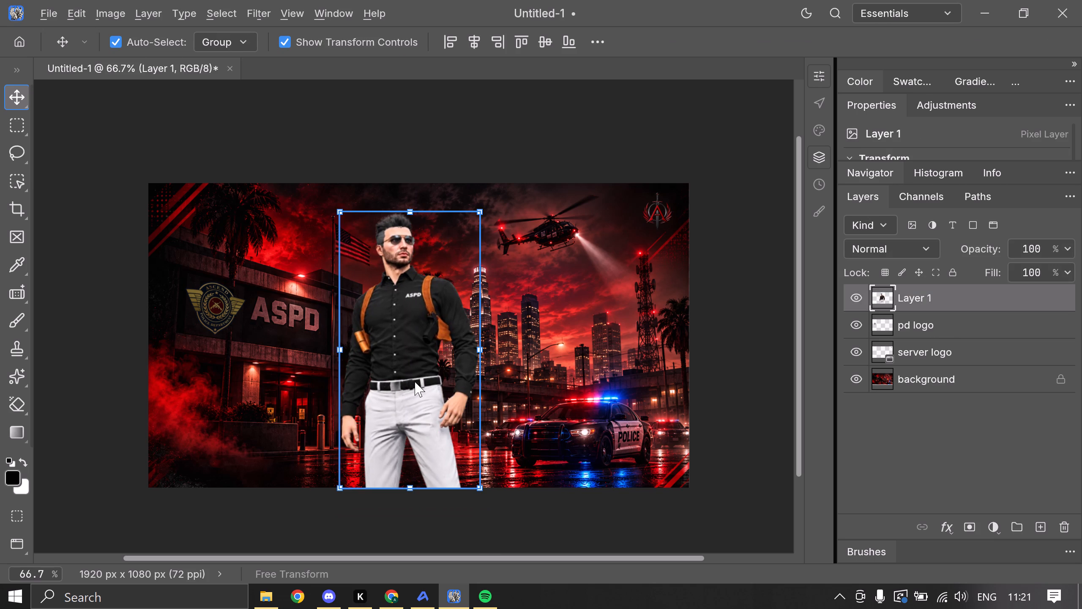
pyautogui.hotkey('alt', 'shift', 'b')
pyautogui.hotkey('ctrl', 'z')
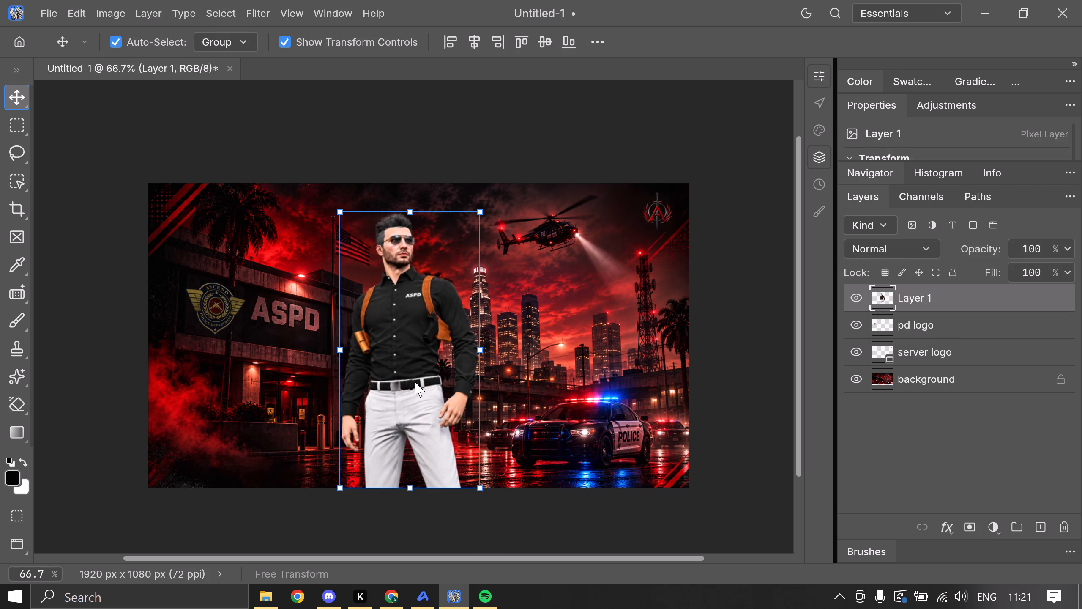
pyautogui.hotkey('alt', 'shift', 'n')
# Resize the ASPD man to about 60 percent of the canvas height and place him at the bottom edge, just beside the ASPD building.
pyautogui.click(458, 525)
pyautogui.click(429, 422)
pyautogui.moveTo(474, 488); pyautogui.dragTo(410, 419)
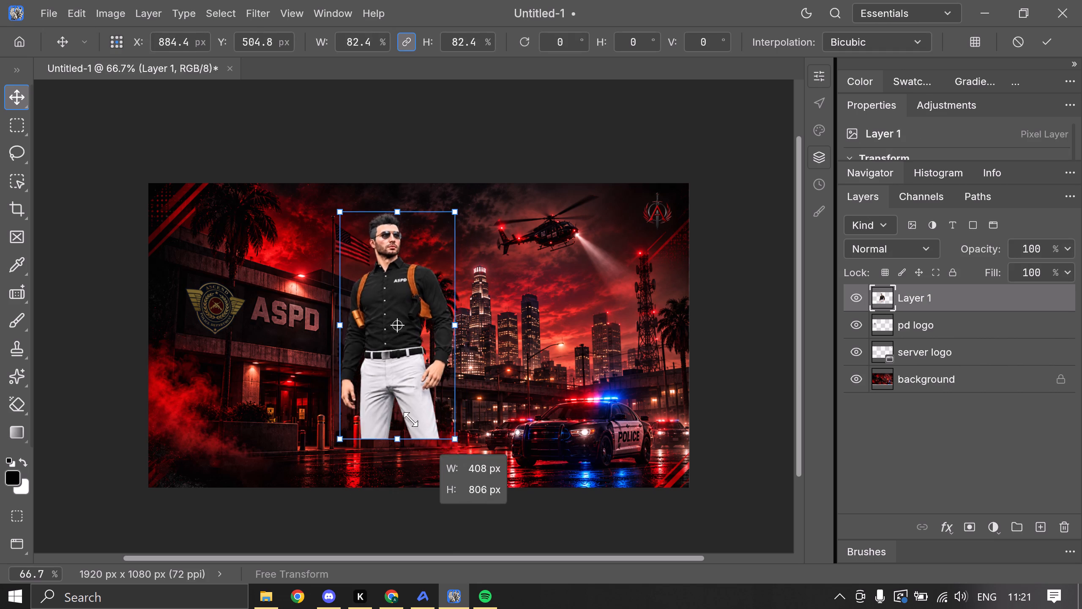
pyautogui.moveTo(410, 419); pyautogui.dragTo(393, 393)
pyautogui.moveTo(382, 346); pyautogui.dragTo(369, 439)
pyautogui.click(415, 494)
pyautogui.click(431, 515)
pyautogui.click(456, 535)
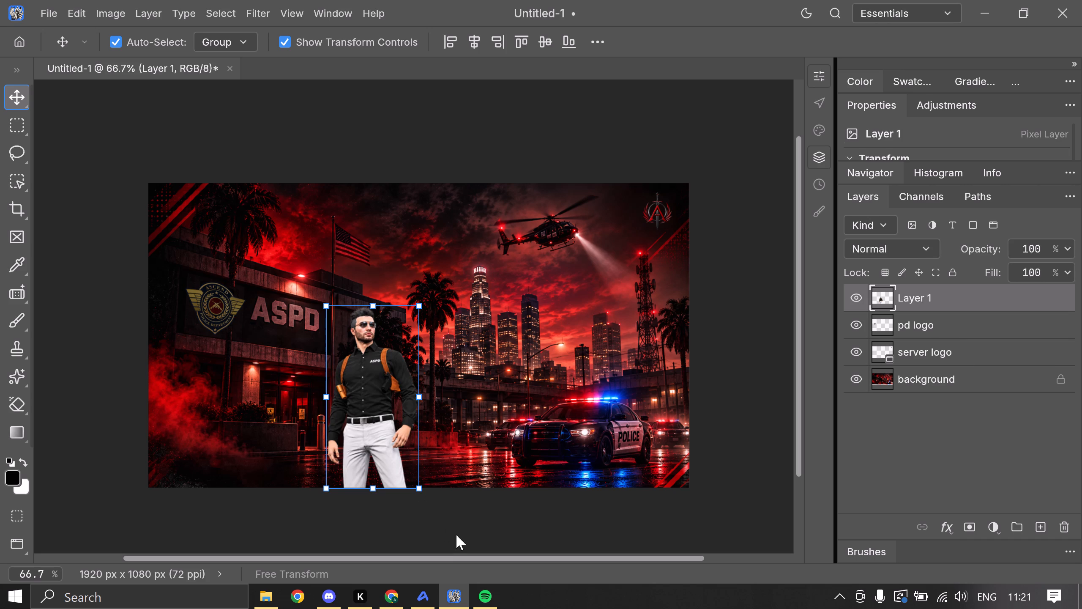
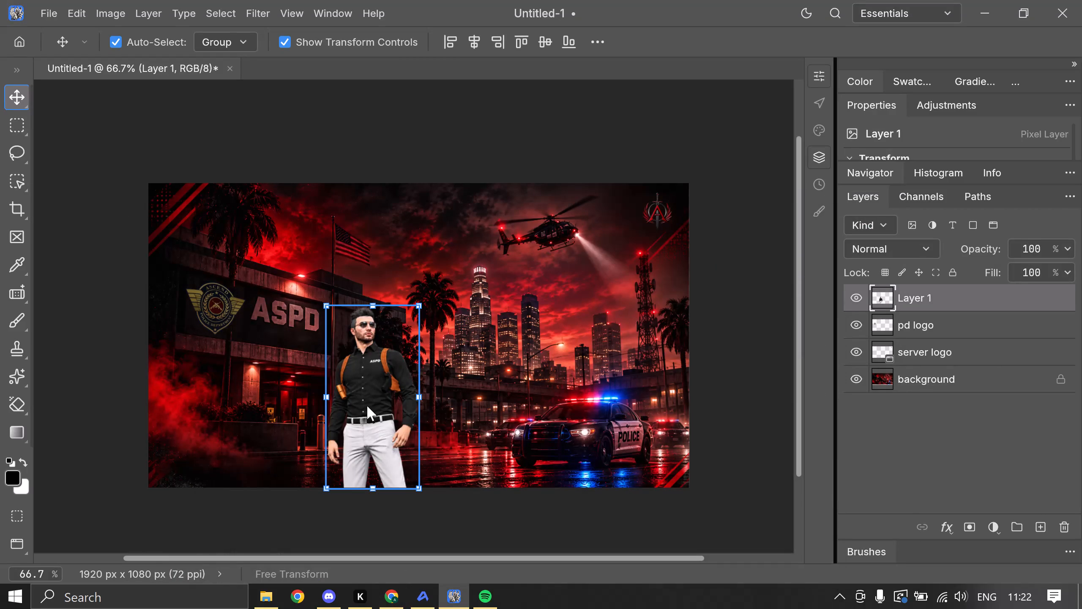
pyautogui.moveTo(366, 392); pyautogui.dragTo(385, 373)
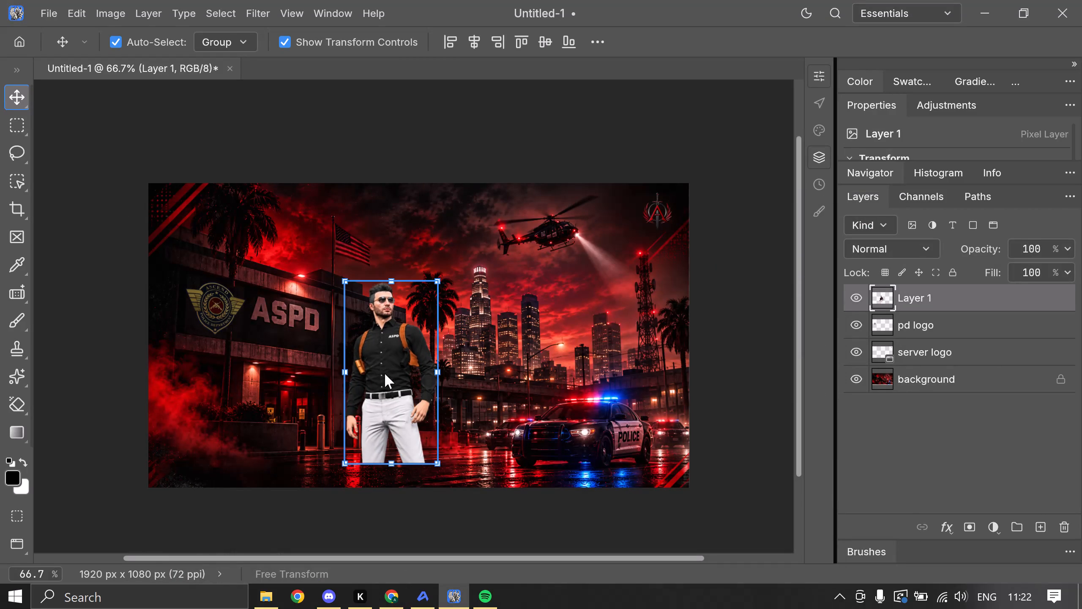
pyautogui.hotkey('ctrl', 't')
pyautogui.moveTo(433, 466); pyautogui.dragTo(442, 476)
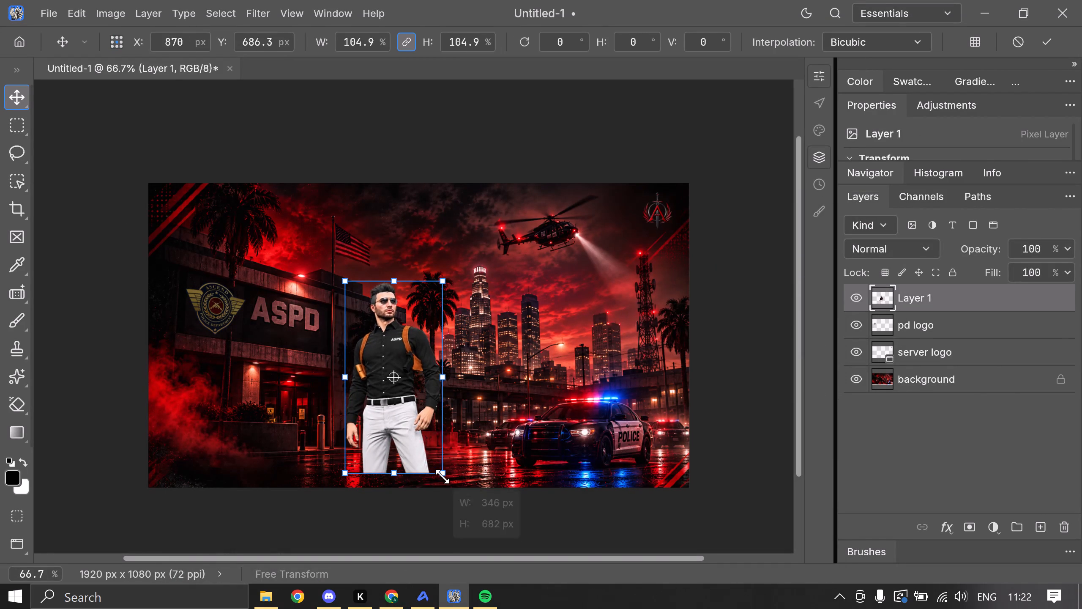
pyautogui.moveTo(442, 476); pyautogui.dragTo(451, 488)
pyautogui.moveTo(451, 491); pyautogui.dragTo(446, 486)
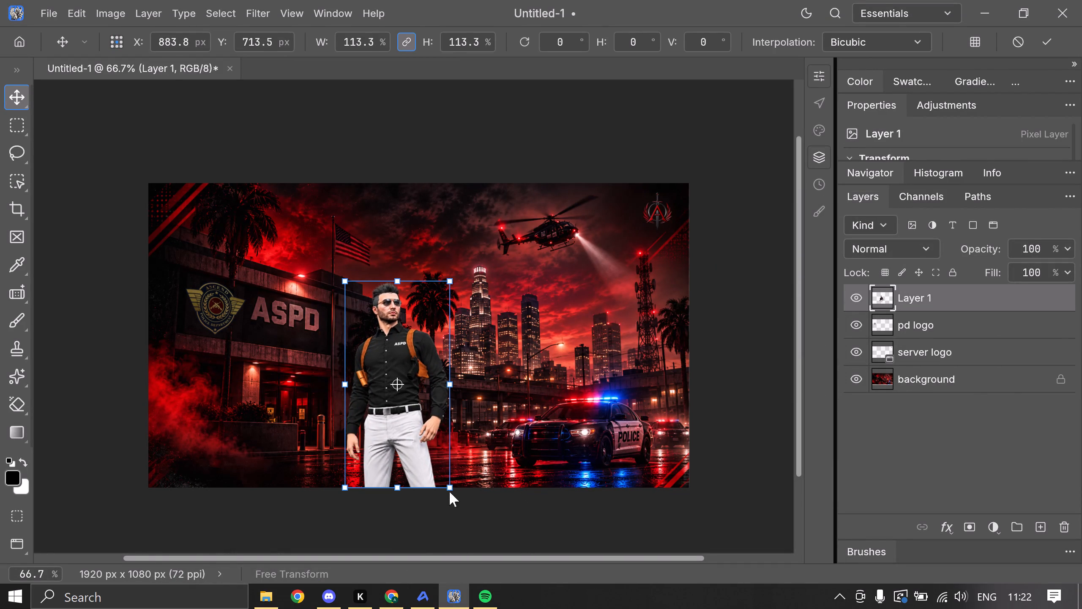
pyautogui.click(476, 525)
pyautogui.click(462, 532)
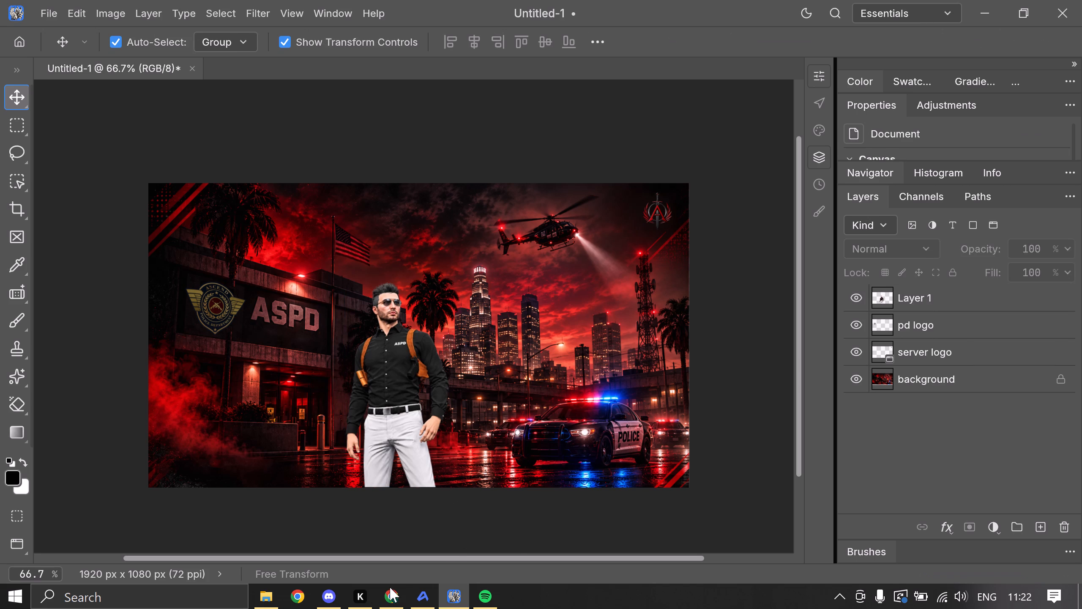
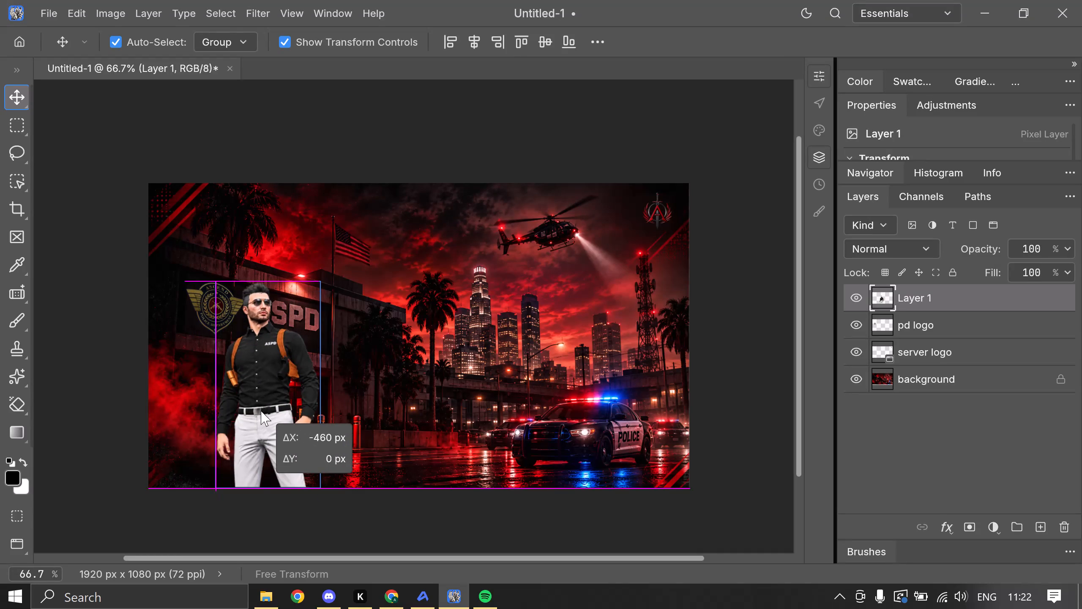
# Delete the Layer 1 cutout of the ASPD man from the thumbnail composition.
pyautogui.press('Delete')
pyautogui.click(402, 526)
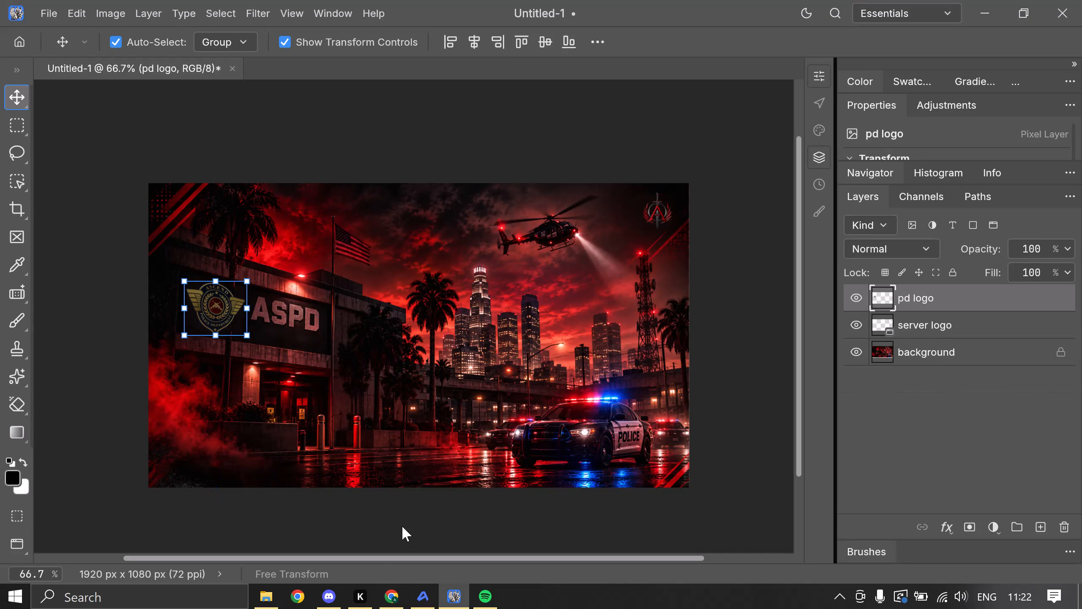
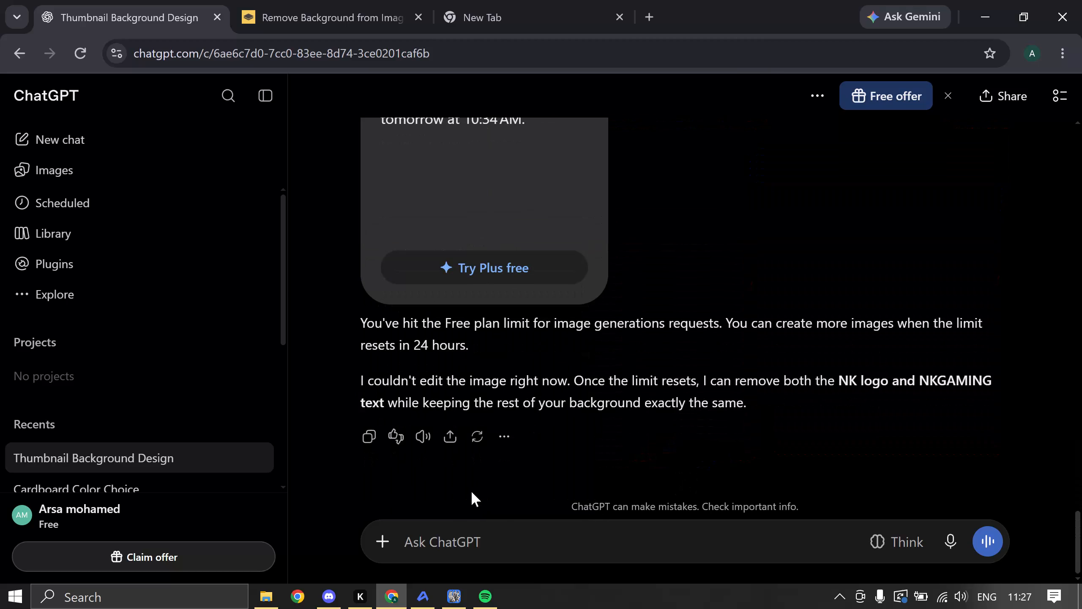
# Return from the ChatGPT conversation to the Untitled-1 thumbnail composition in Photocraft.
pyautogui.click(385, 600)
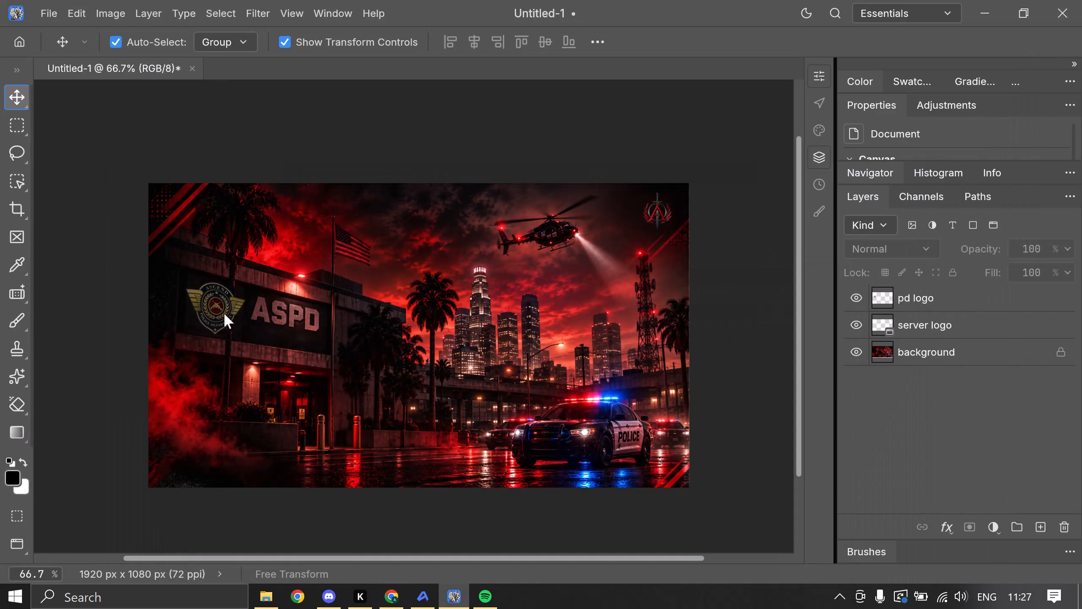
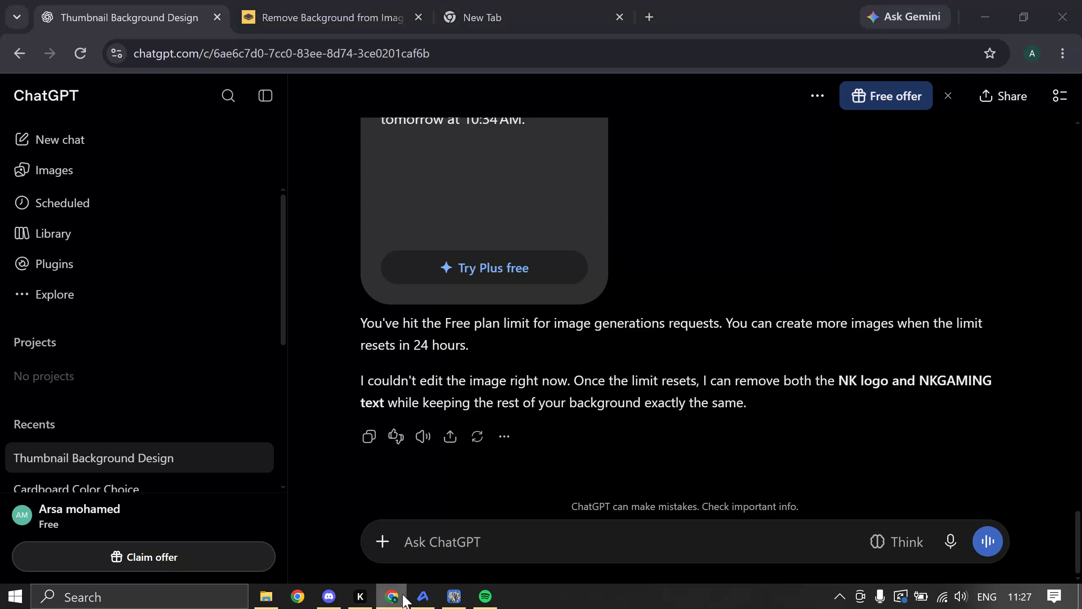
# Switch to the Untitled-1 thumbnail in Photocraft and enlarge the server logo in the artwork's upper-right corner to about 116 x 152 px.
pyautogui.click(431, 597)
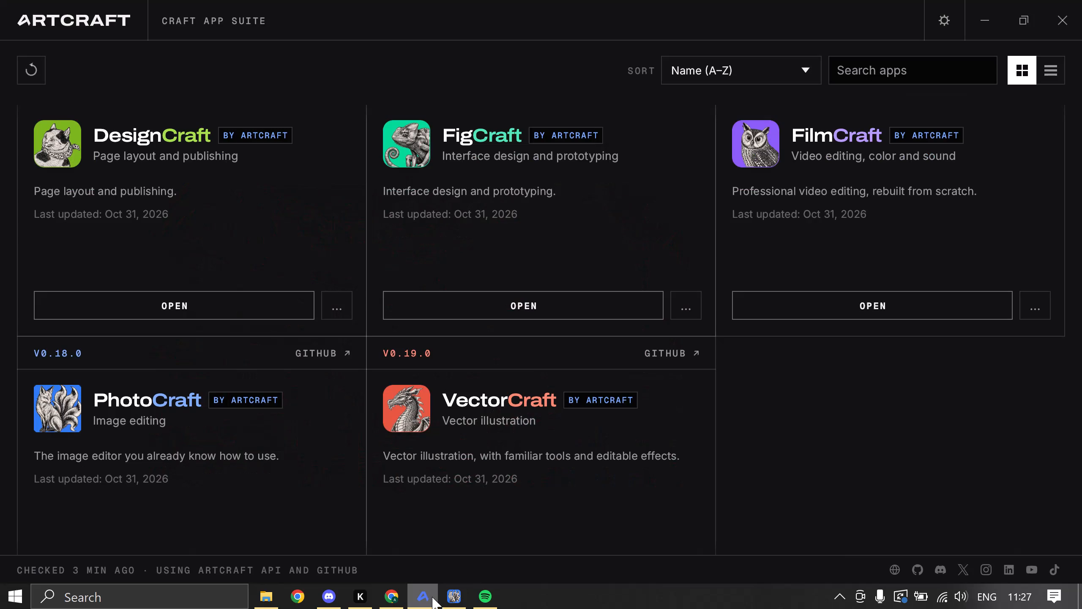
pyautogui.click(432, 597)
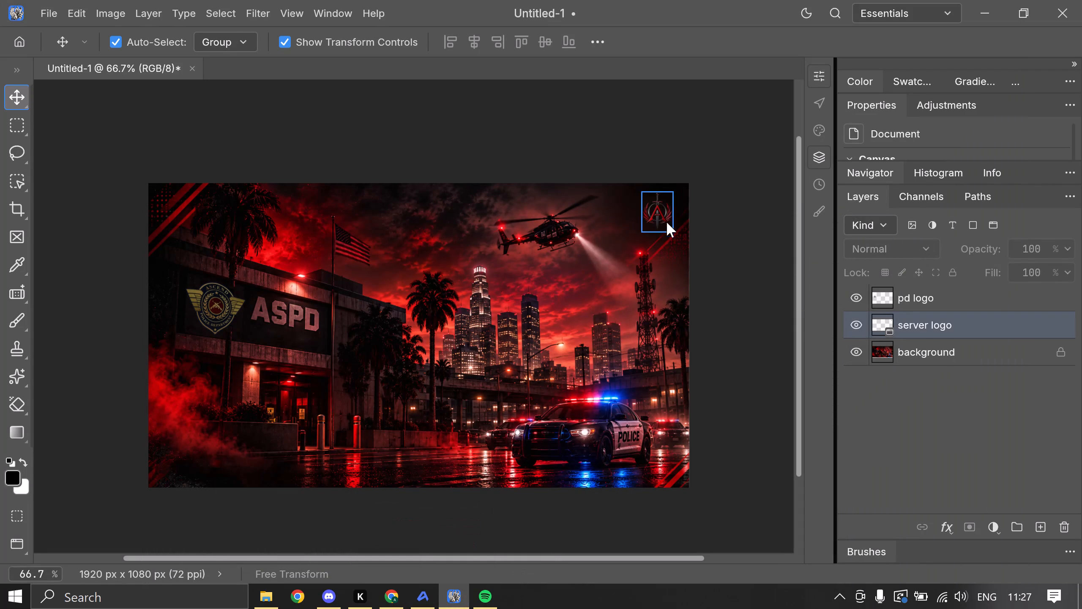
pyautogui.click(662, 210)
pyautogui.click(662, 224)
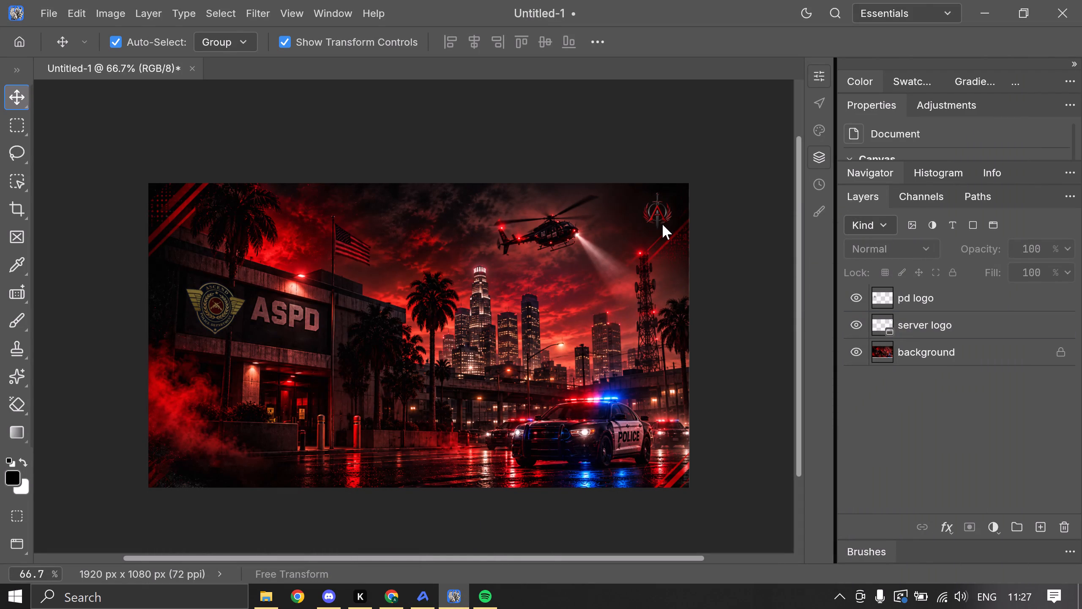
pyautogui.click(662, 216)
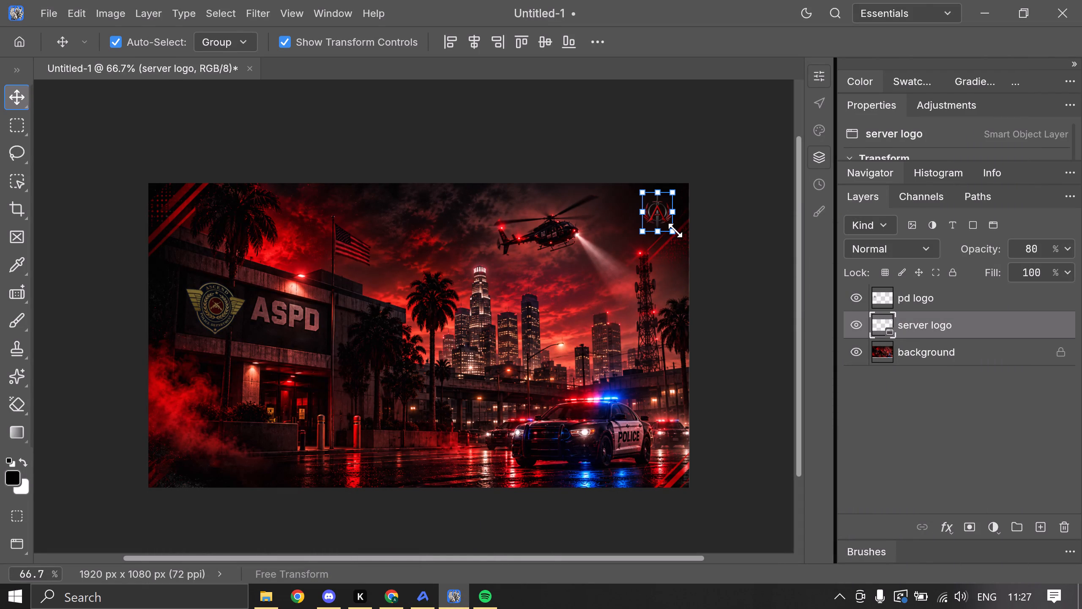
pyautogui.click(672, 232)
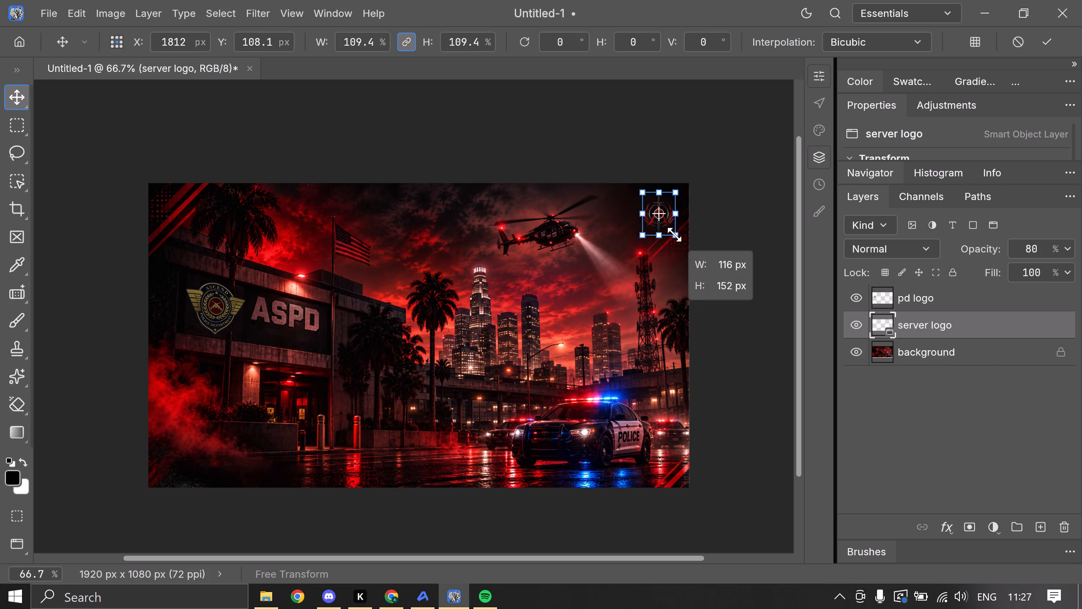
pyautogui.click(700, 224)
pyautogui.click(701, 224)
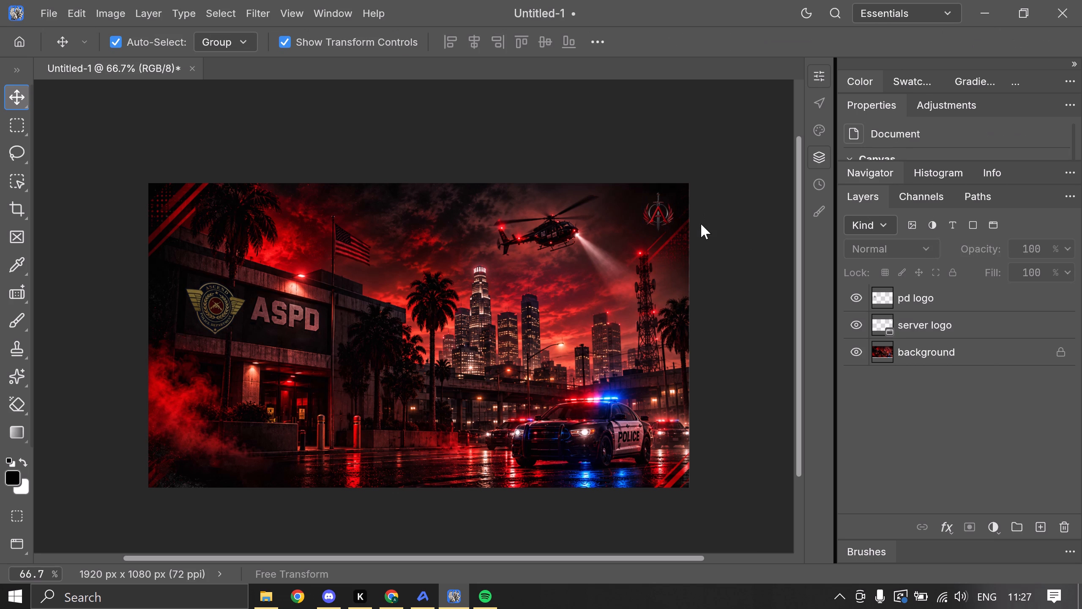
pyautogui.click(674, 217)
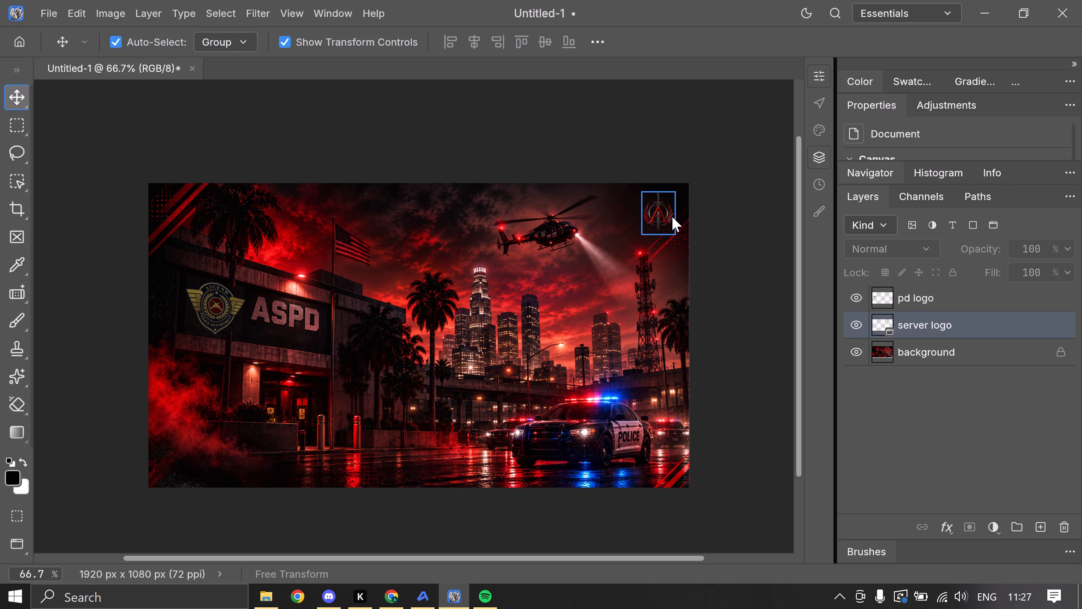
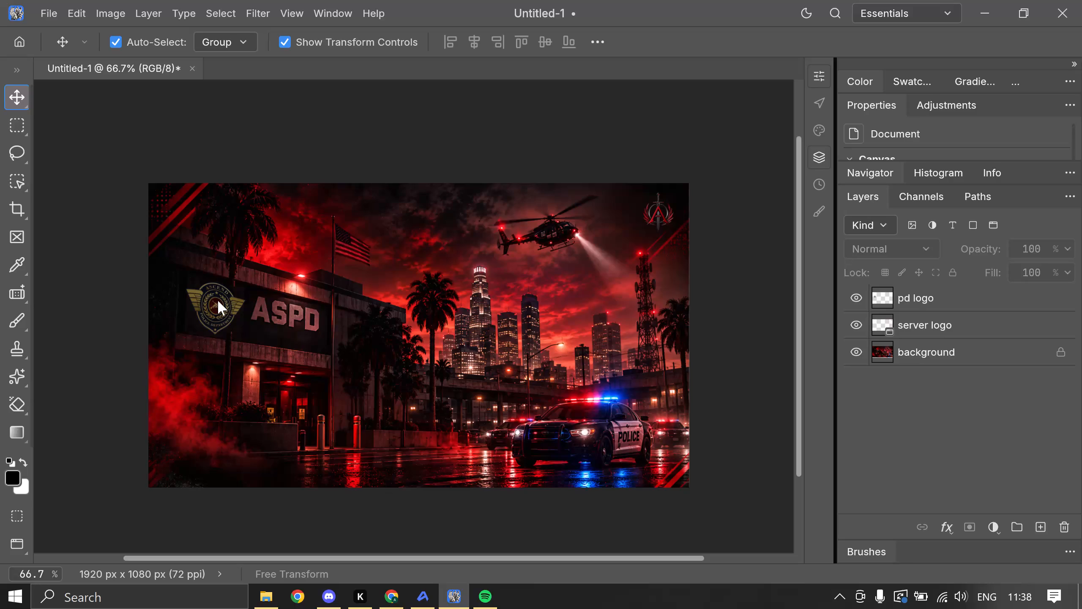
# Nudge the pd logo about 26 px right and 3 px down on the building sign, closer to the ASPD lettering.
pyautogui.click(217, 300)
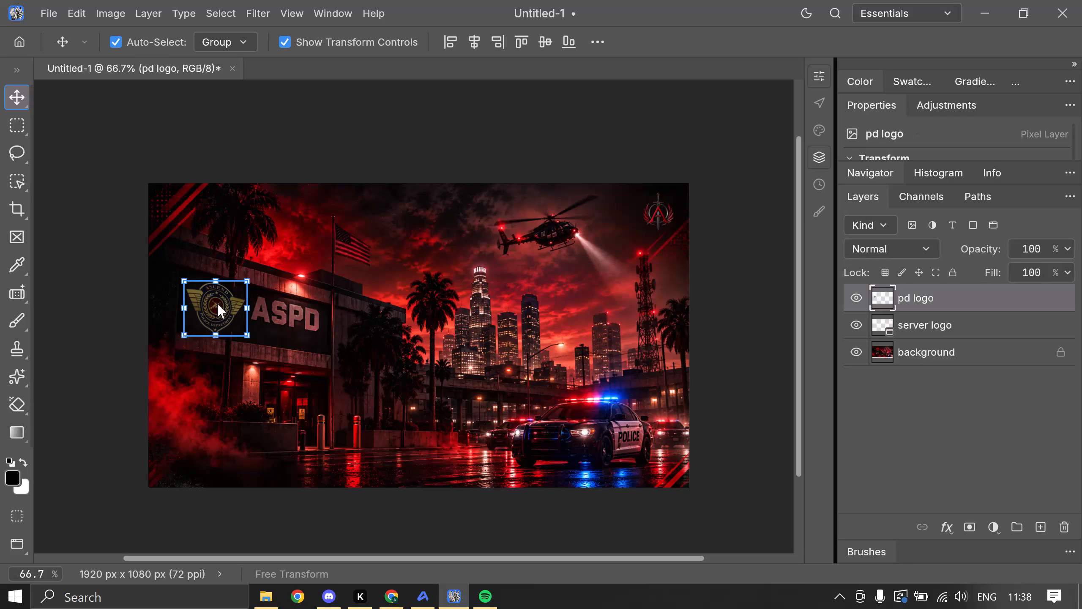
pyautogui.press('Right')
pyautogui.press('Right')
pyautogui.press('Right')
pyautogui.press('Right')
pyautogui.press('Right')
pyautogui.press('Right')
pyautogui.press('Right')
pyautogui.press('Right')
pyautogui.press('Right')
pyautogui.press('Right')
pyautogui.press('Right')
pyautogui.press('Right')
pyautogui.press('Right')
pyautogui.press('Right')
pyautogui.press('Right')
pyautogui.press('Right')
pyautogui.press('Right')
pyautogui.press('Right')
pyautogui.press('Right')
pyautogui.press('Right')
pyautogui.press('Right')
pyautogui.press('Right')
pyautogui.press('Right')
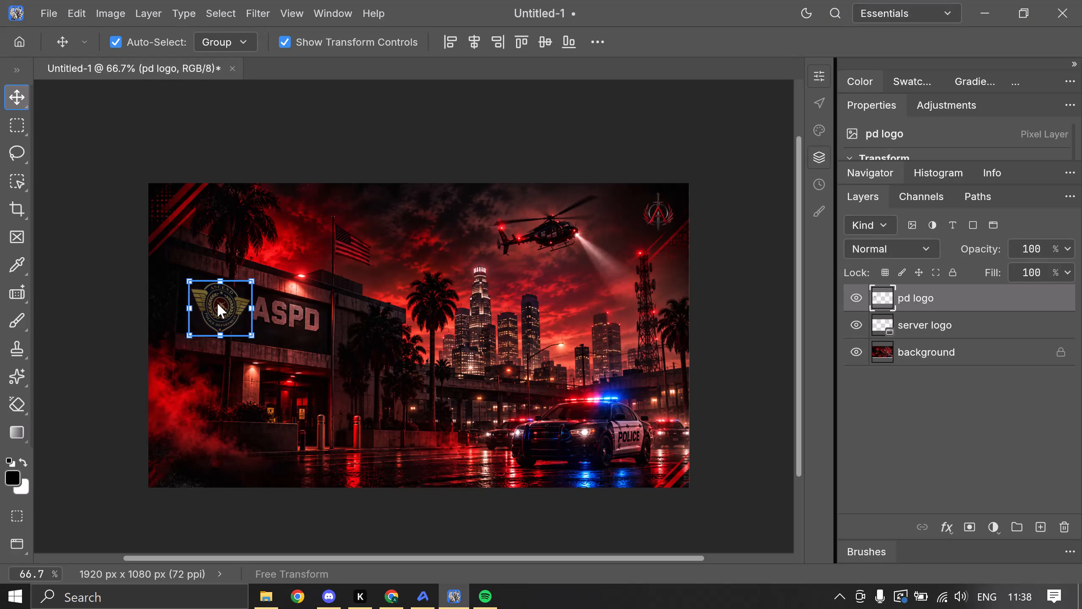
pyautogui.press('Right')
pyautogui.press('Right')
pyautogui.press('Right')
pyautogui.press('Left')
pyautogui.press('Left')
pyautogui.press('Left')
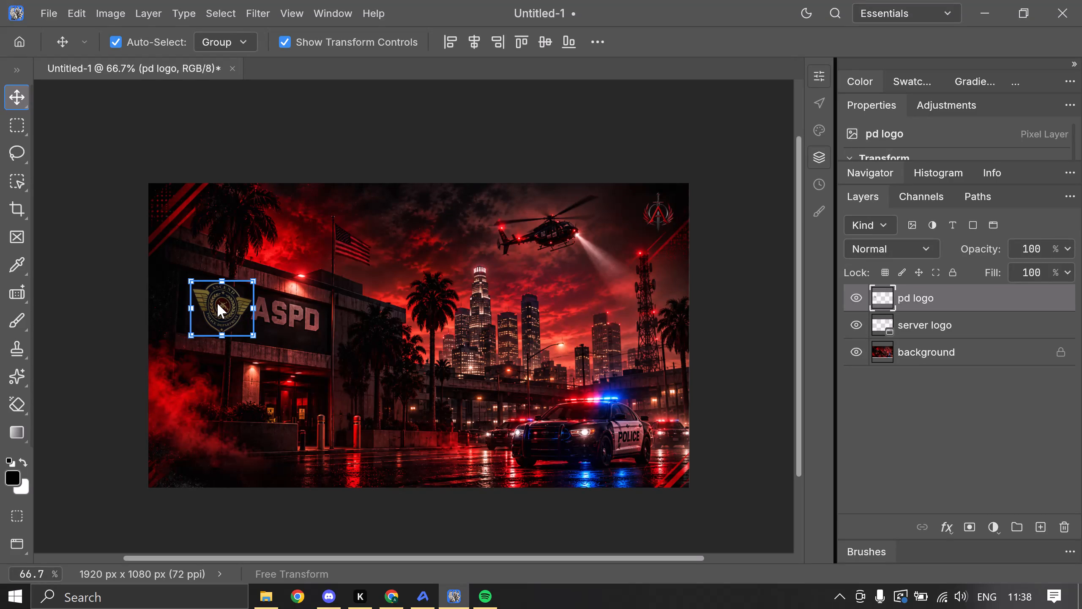
pyautogui.press('Right')
pyautogui.press('Right')
pyautogui.press('Right')
pyautogui.press('Right')
pyautogui.press('Down')
pyautogui.press('Down')
pyautogui.press('Down')
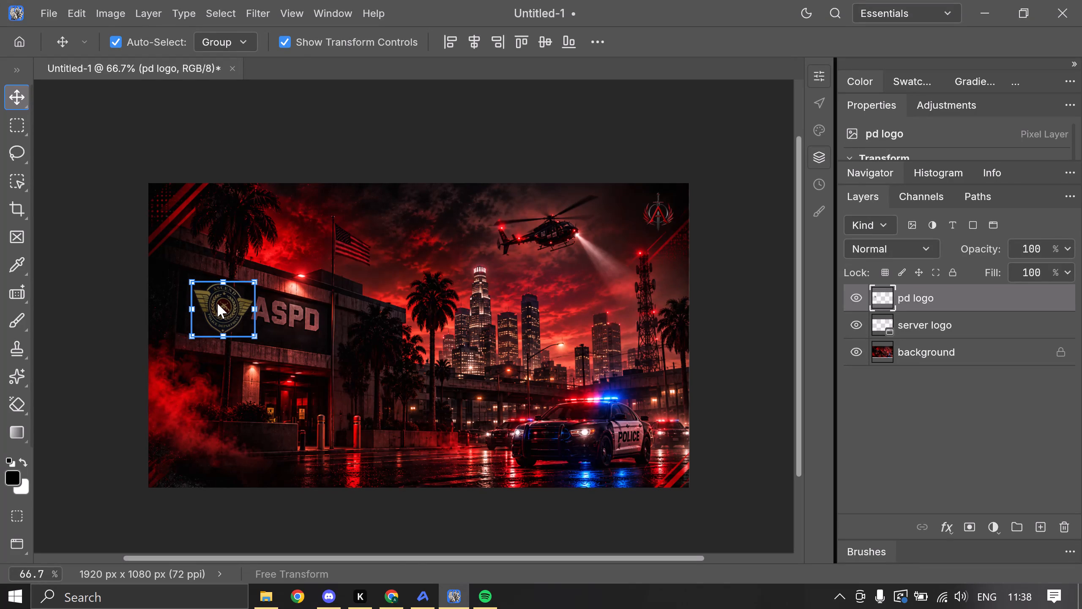
pyautogui.press('Up')
pyautogui.press('Down')
pyautogui.press('Right')
pyautogui.press('Right')
pyautogui.press('Right')
pyautogui.press('Left')
pyautogui.press('Left')
pyautogui.press('Left')
pyautogui.press('Left')
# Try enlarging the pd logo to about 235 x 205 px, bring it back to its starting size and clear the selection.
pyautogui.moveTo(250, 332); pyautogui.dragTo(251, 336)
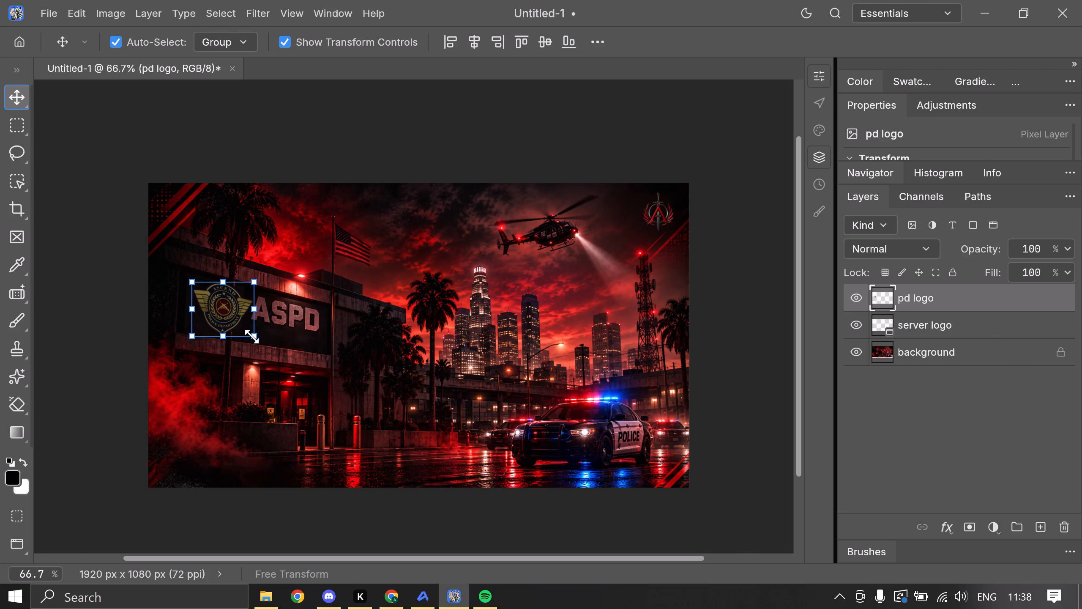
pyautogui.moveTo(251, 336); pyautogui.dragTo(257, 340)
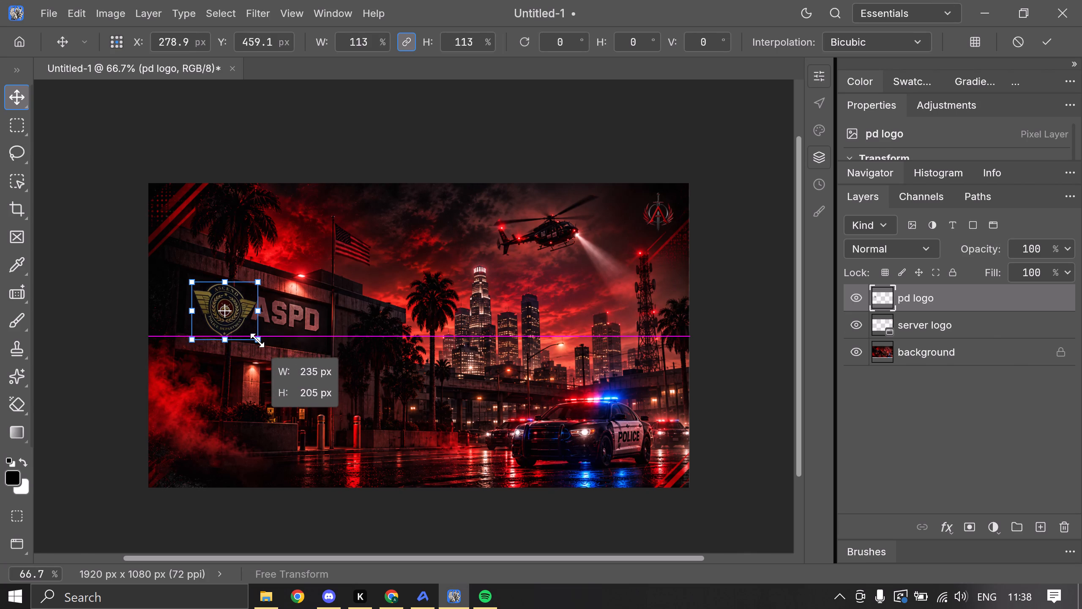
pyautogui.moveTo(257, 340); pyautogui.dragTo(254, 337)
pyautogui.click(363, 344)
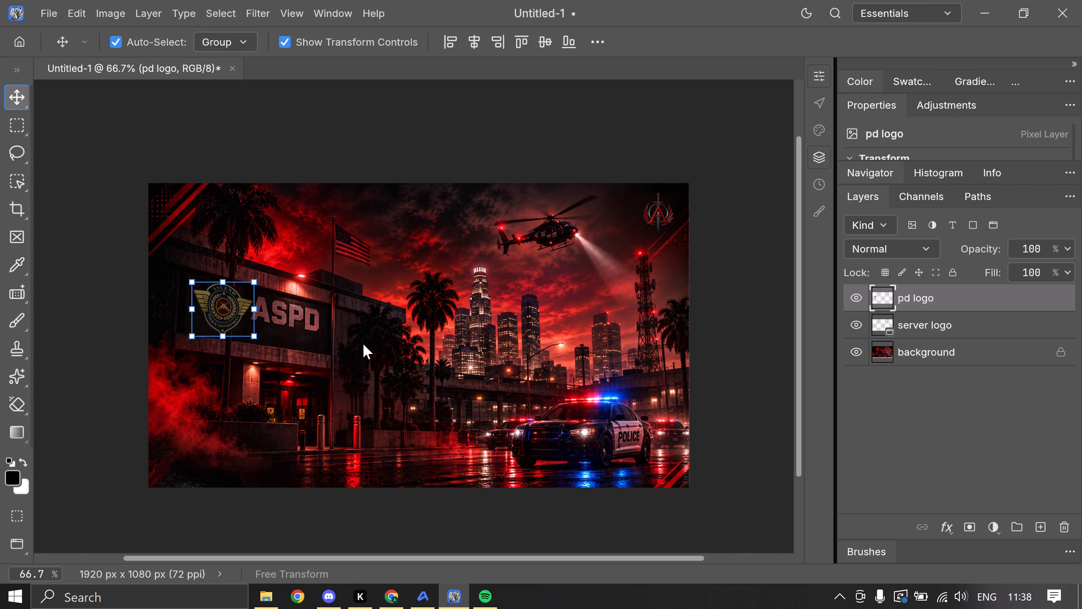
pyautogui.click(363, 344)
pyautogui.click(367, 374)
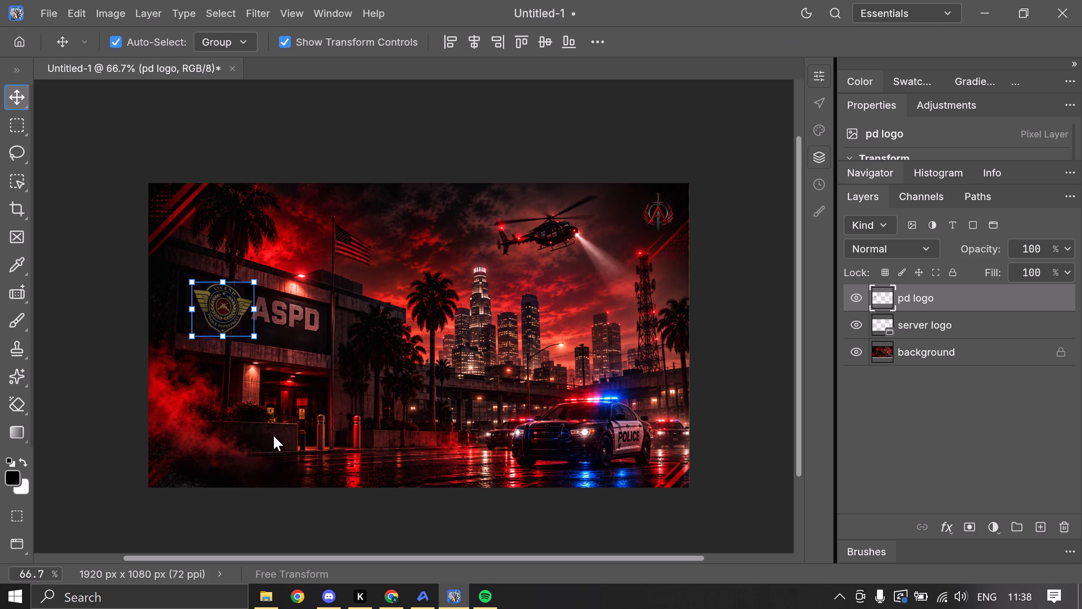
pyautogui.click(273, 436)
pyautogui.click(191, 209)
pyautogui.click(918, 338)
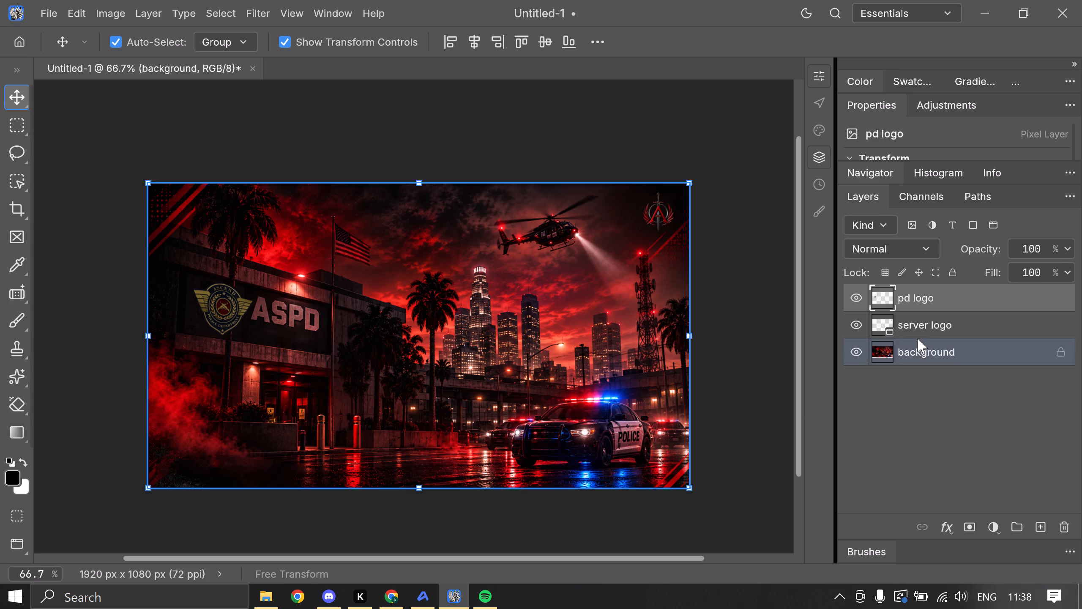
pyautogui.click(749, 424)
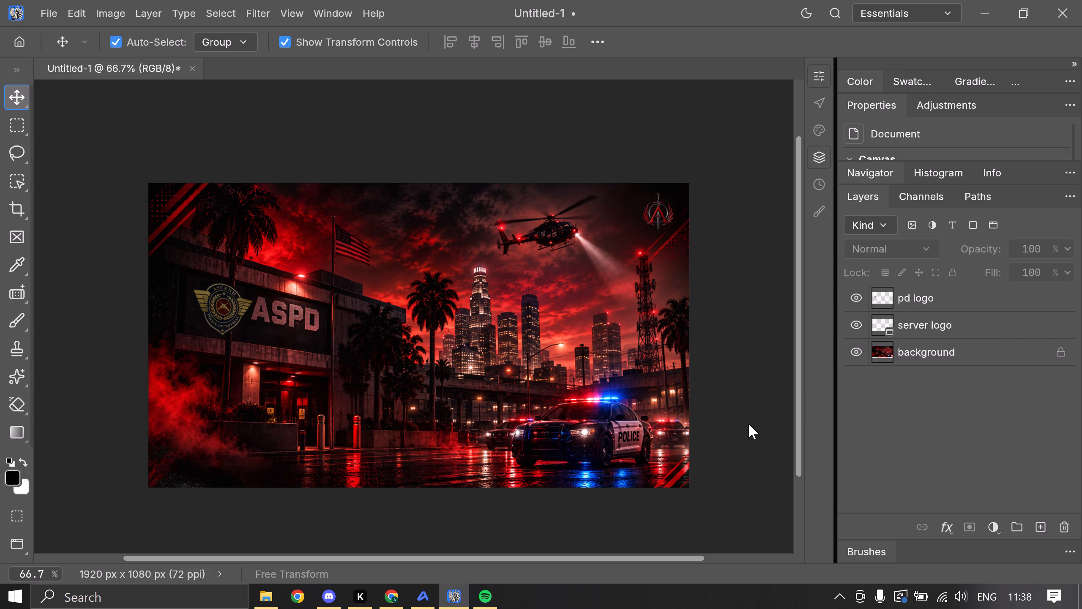
# Nudge the pd logo about 4 px up on the ASPD sign and deselect it.
pyautogui.click(208, 305)
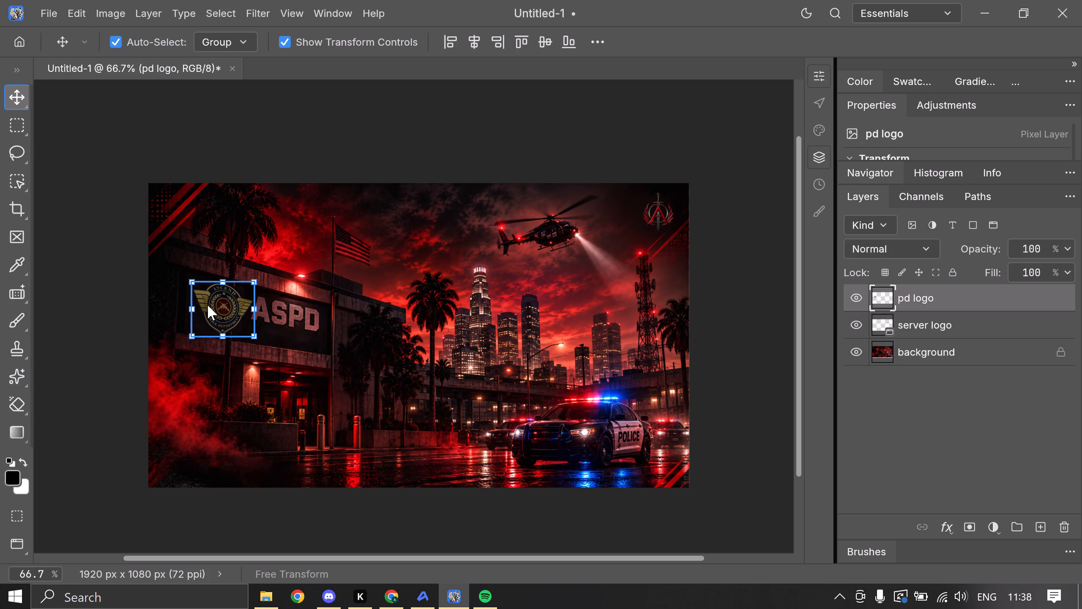
pyautogui.press('Up')
pyautogui.press('Up')
pyautogui.press('Up')
pyautogui.press('Up')
pyautogui.press('Up')
pyautogui.press('Down')
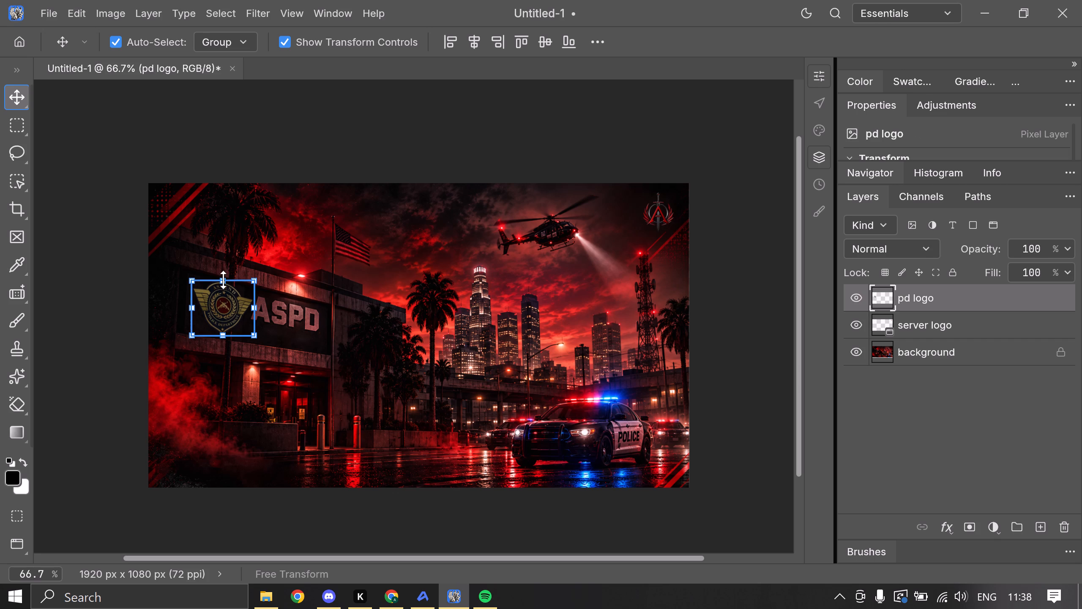
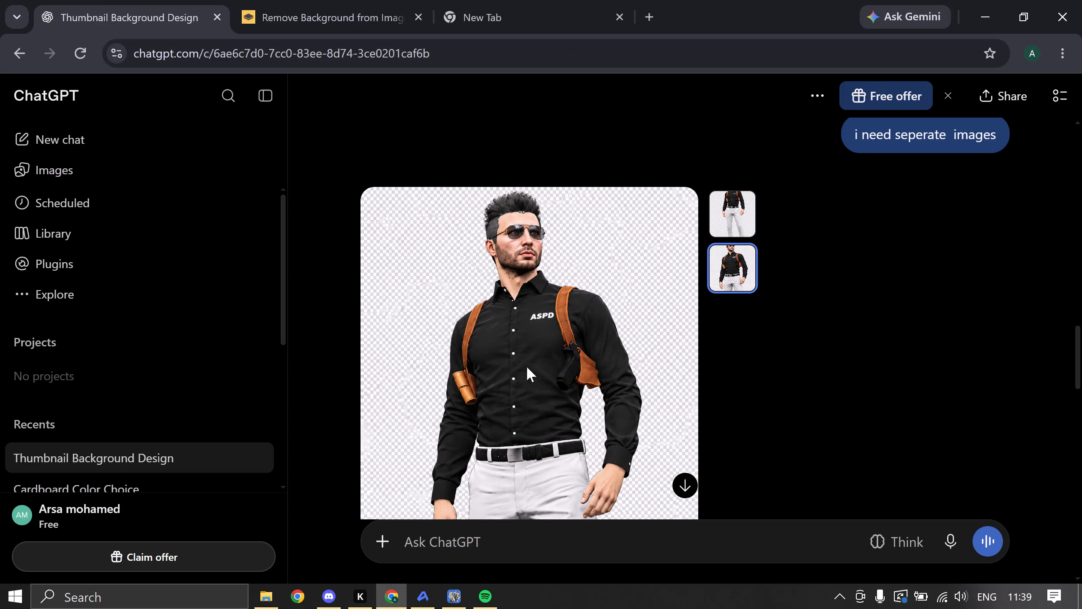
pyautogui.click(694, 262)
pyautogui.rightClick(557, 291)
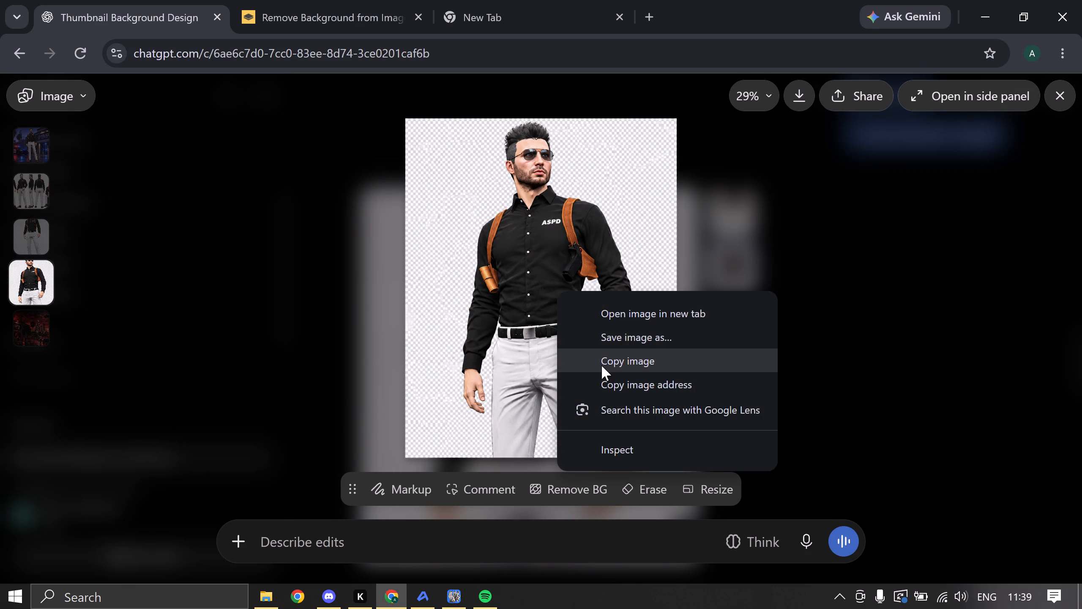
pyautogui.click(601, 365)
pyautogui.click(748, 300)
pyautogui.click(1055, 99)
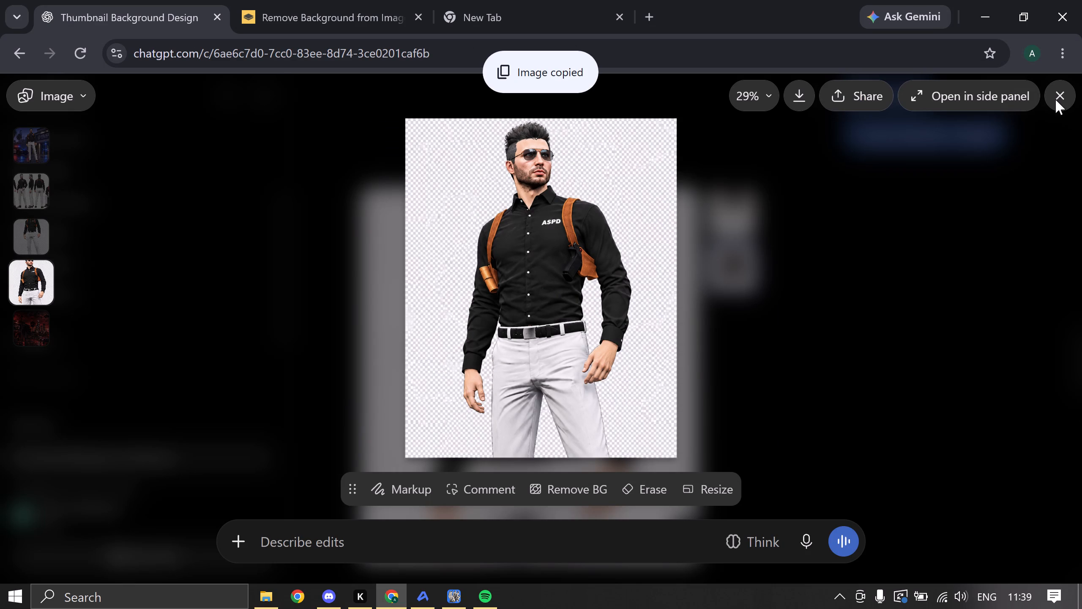
# Copy the generated sheet showing the ASPD officer in five poses, under the request for different angles.
pyautogui.scroll(4, 756, 369)
pyautogui.scroll(11, 391, 237)
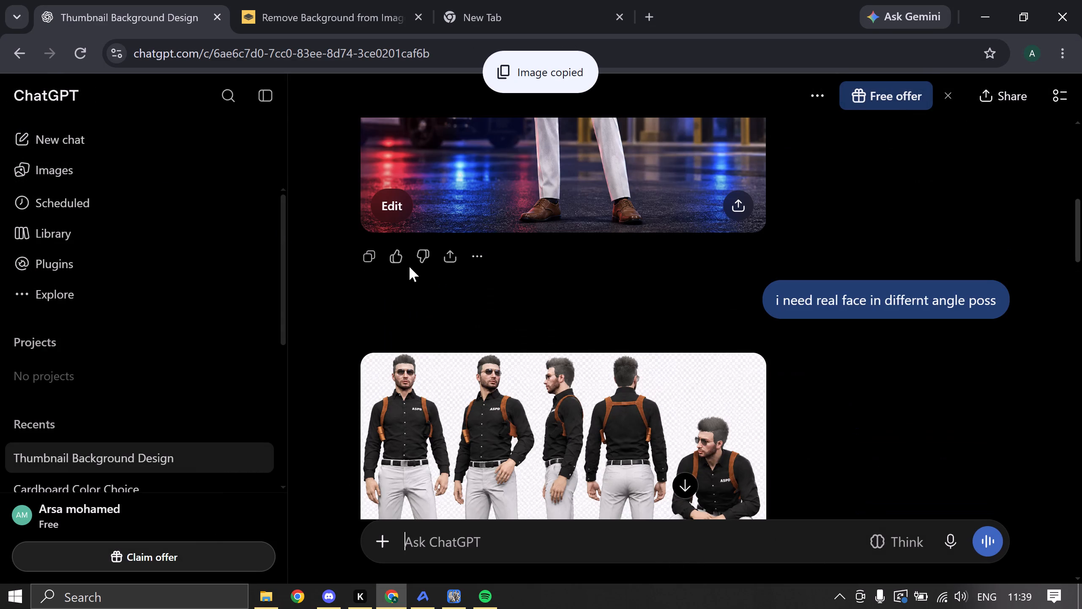
pyautogui.scroll(-2, 409, 266)
pyautogui.rightClick(422, 294)
pyautogui.click(463, 354)
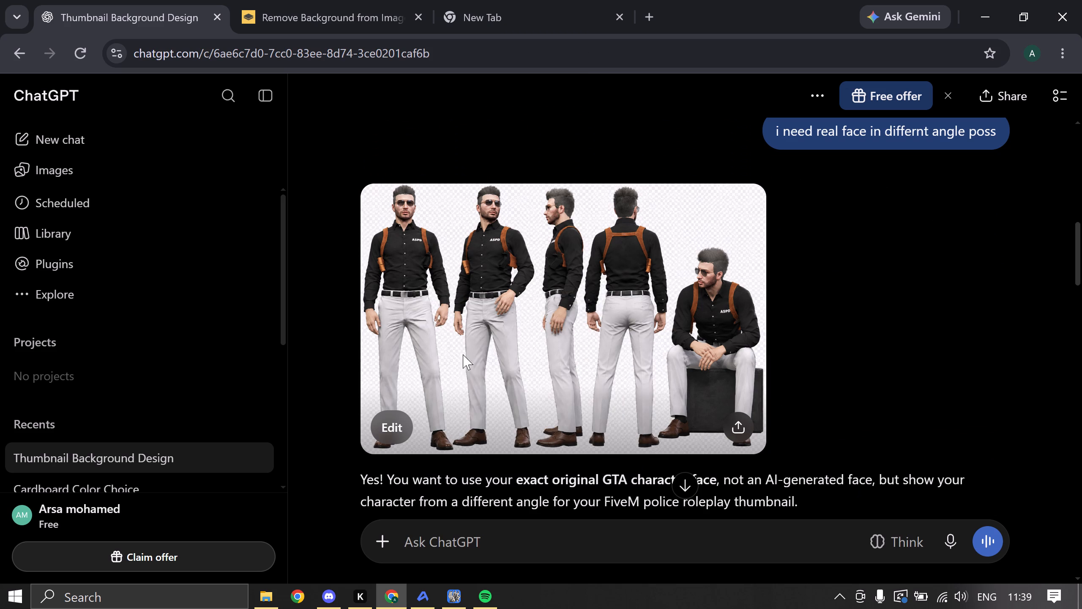
# In Photocraft, create a new 1536 x 1024 px document with a white background and paste the five-pose officer sheet into it.
pyautogui.click(443, 597)
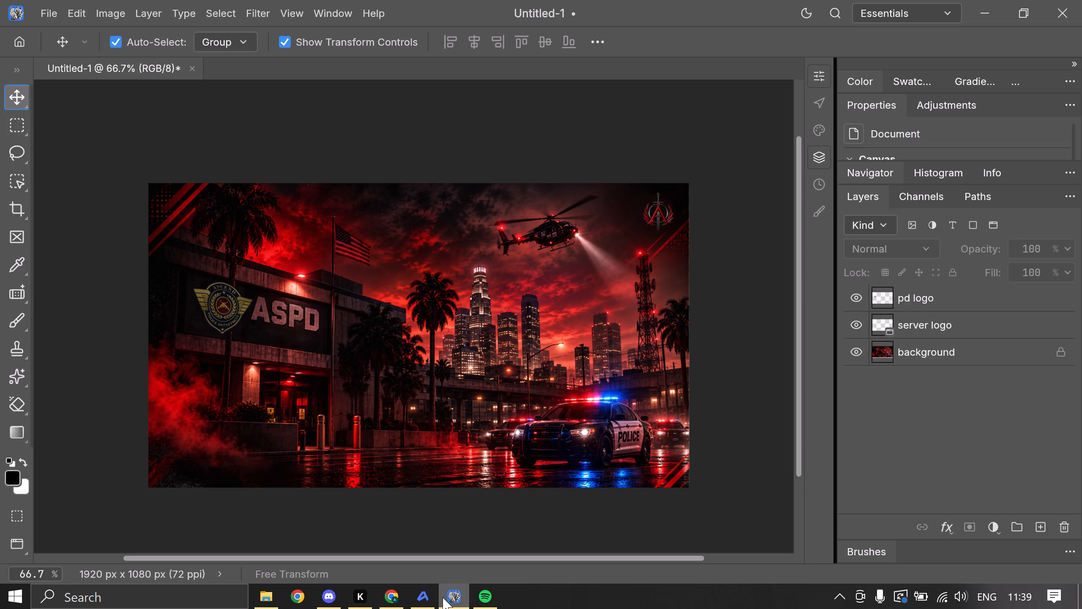
pyautogui.hotkey('ctrl', 'n')
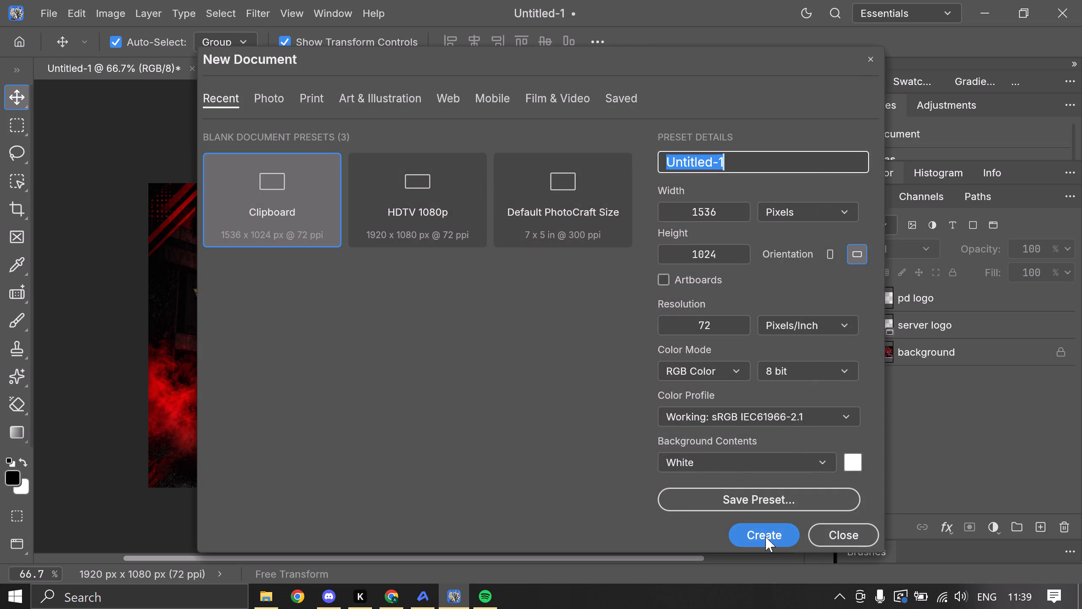
pyautogui.click(765, 537)
pyautogui.hotkey('ctrl', 'v')
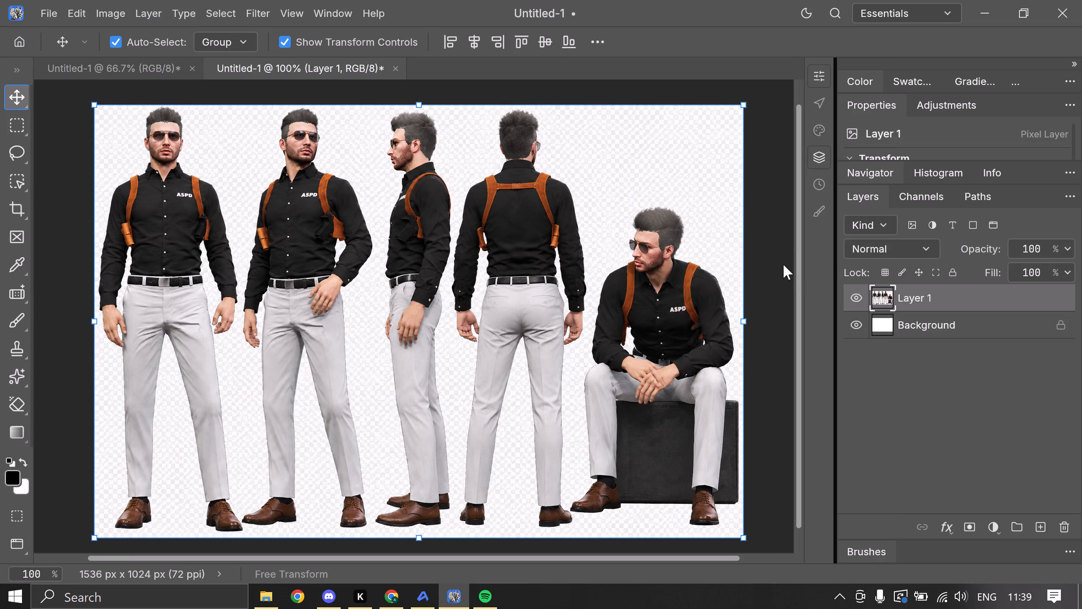
pyautogui.click(783, 264)
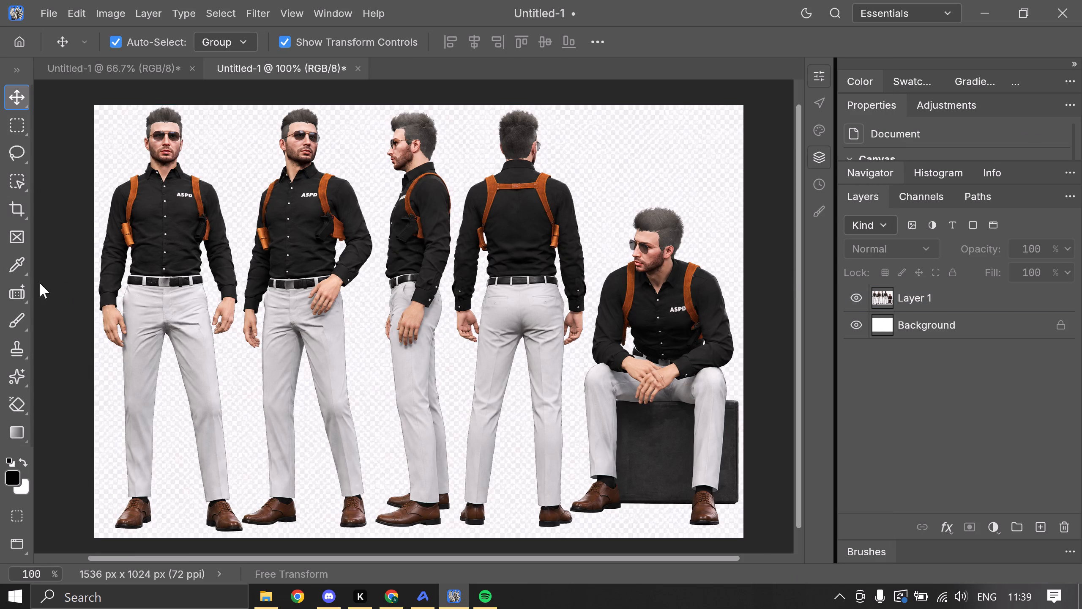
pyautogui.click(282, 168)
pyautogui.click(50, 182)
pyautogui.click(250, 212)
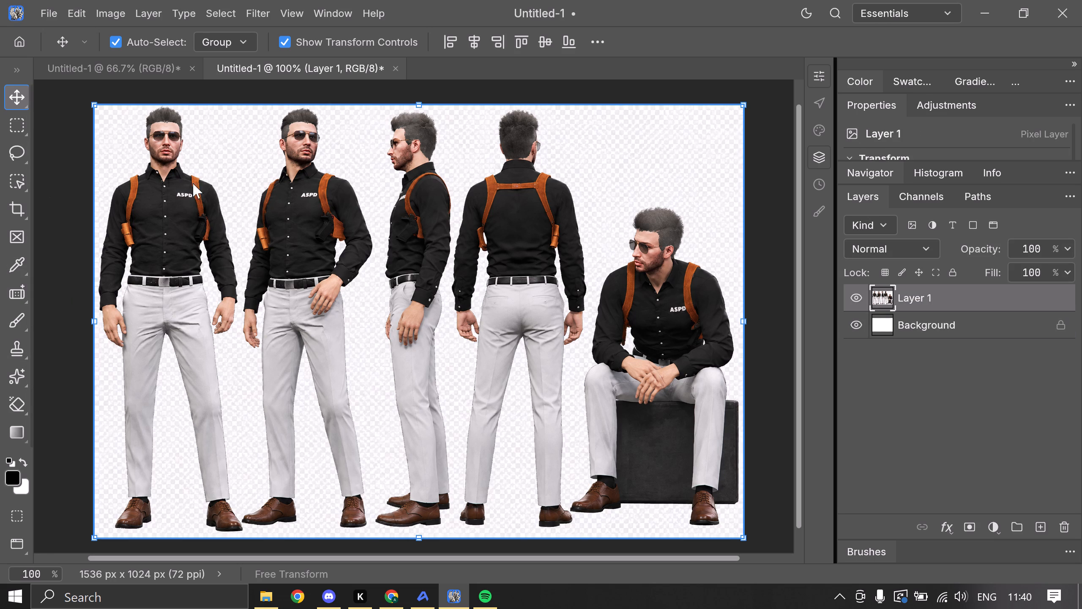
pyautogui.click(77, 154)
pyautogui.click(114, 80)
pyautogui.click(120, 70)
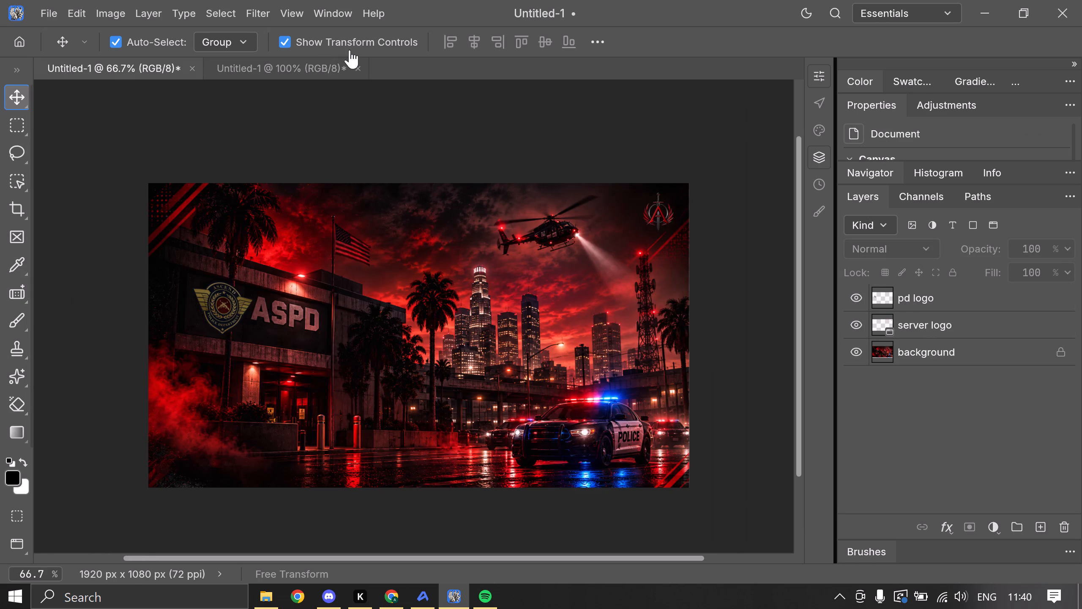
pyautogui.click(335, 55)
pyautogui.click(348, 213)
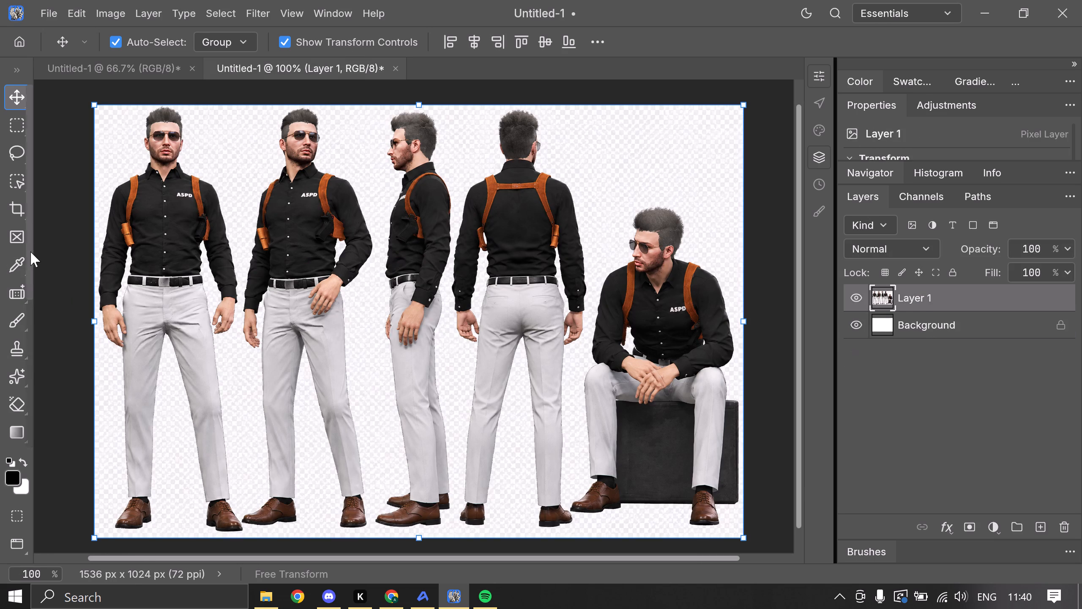
# Try to brush away the checkered background beside the first standing officer's leg with the Remove tool.
pyautogui.rightClick(19, 296)
pyautogui.moveTo(19, 296); pyautogui.dragTo(81, 303)
pyautogui.click(81, 303)
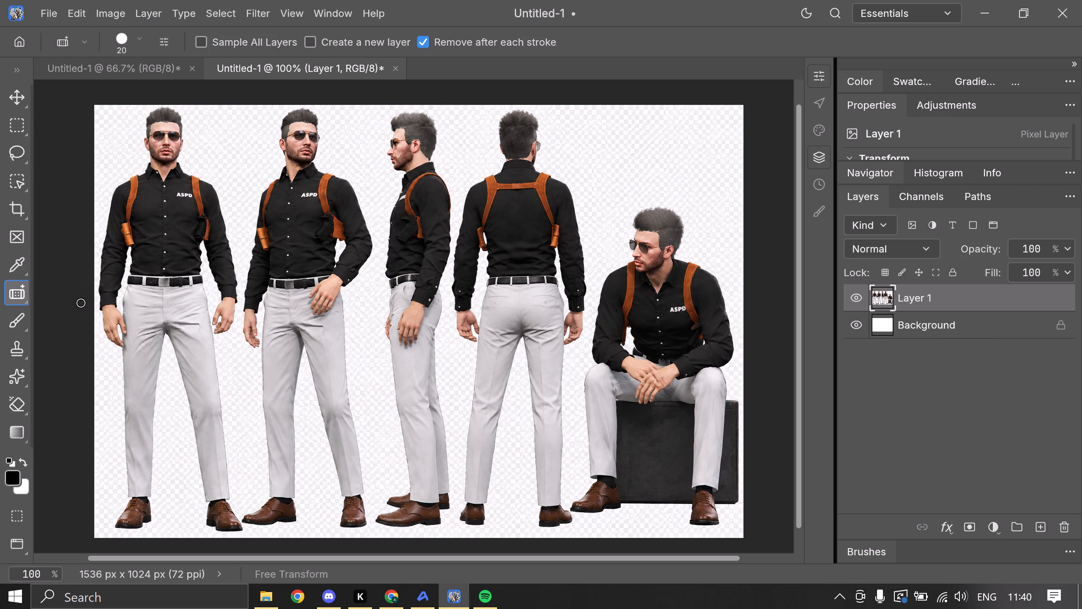
pyautogui.moveTo(104, 355); pyautogui.dragTo(100, 409)
pyautogui.moveTo(96, 362); pyautogui.dragTo(96, 409)
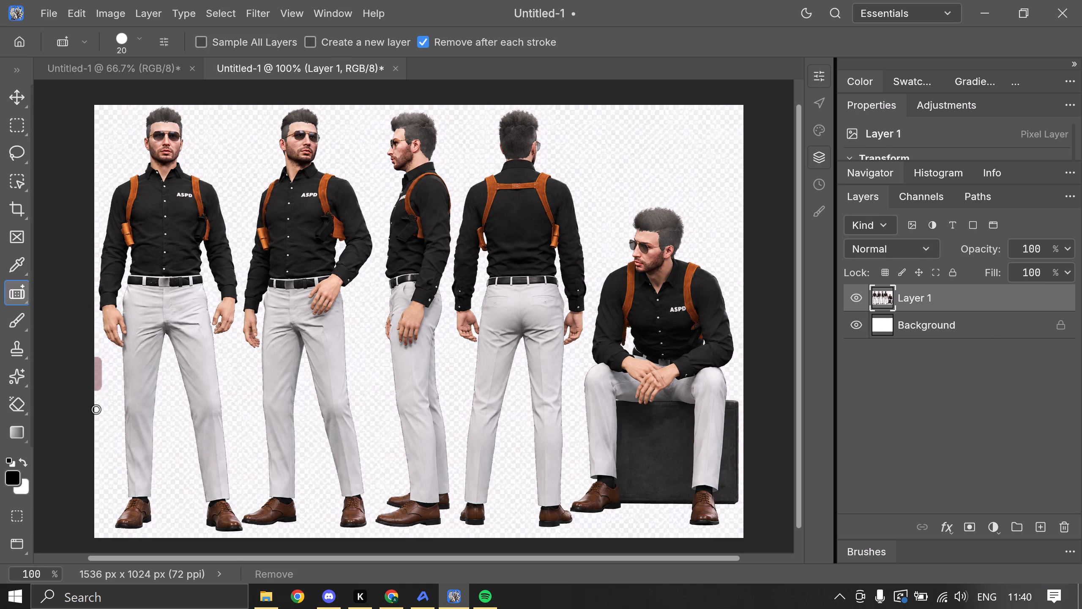
pyautogui.moveTo(96, 409); pyautogui.dragTo(96, 411)
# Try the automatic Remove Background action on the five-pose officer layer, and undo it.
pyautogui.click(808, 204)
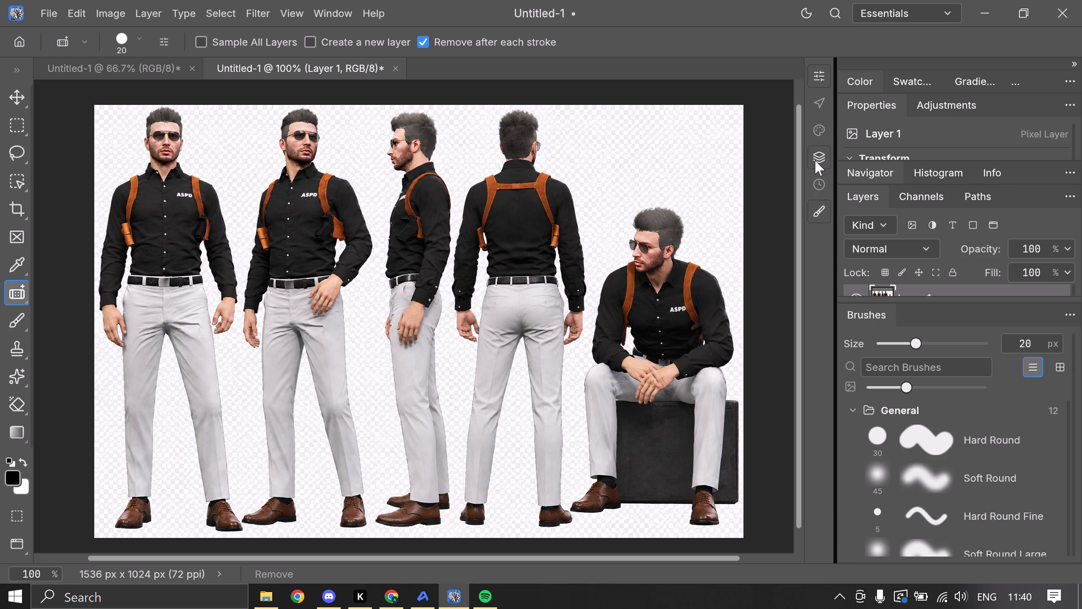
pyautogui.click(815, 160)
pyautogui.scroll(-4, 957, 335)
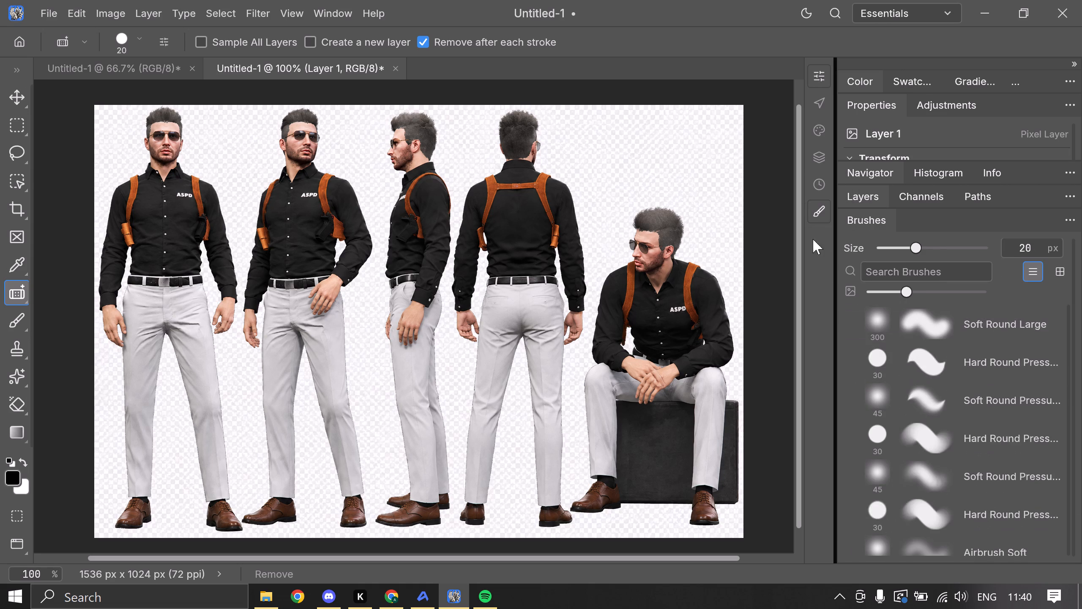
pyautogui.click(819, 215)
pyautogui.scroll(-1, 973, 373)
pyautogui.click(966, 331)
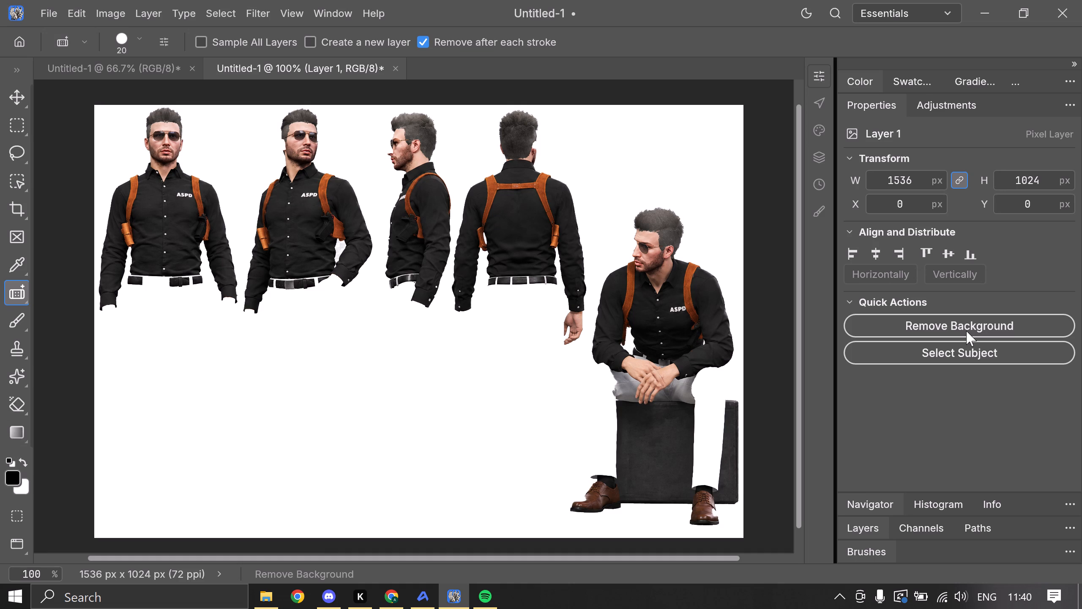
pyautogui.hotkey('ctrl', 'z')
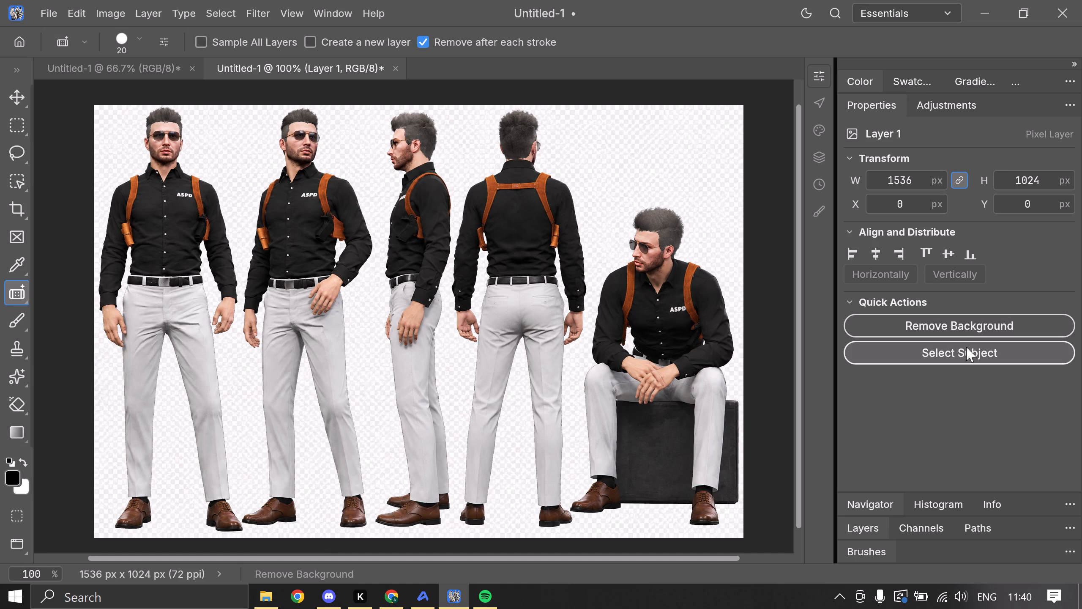
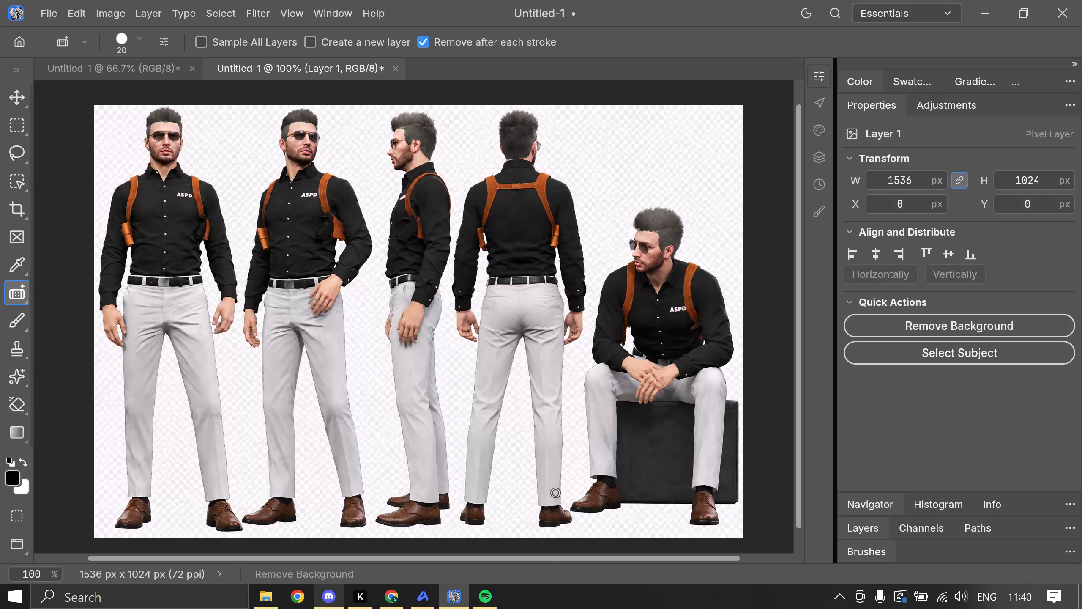
# Switch to Spotify and close its window to return to the officer sheet document.
pyautogui.click(502, 596)
pyautogui.click(496, 595)
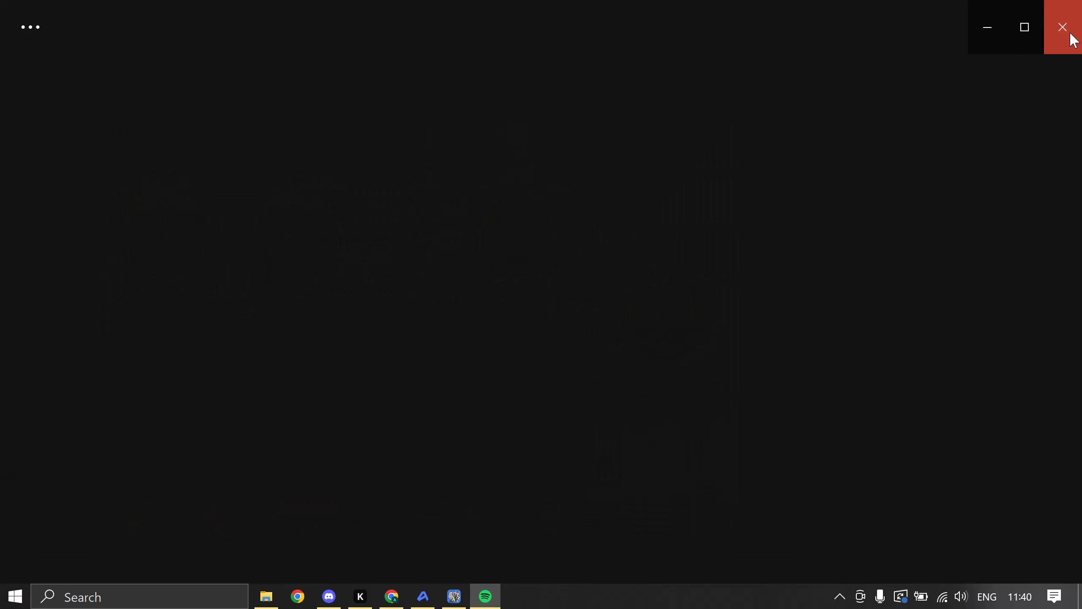
pyautogui.click(1070, 33)
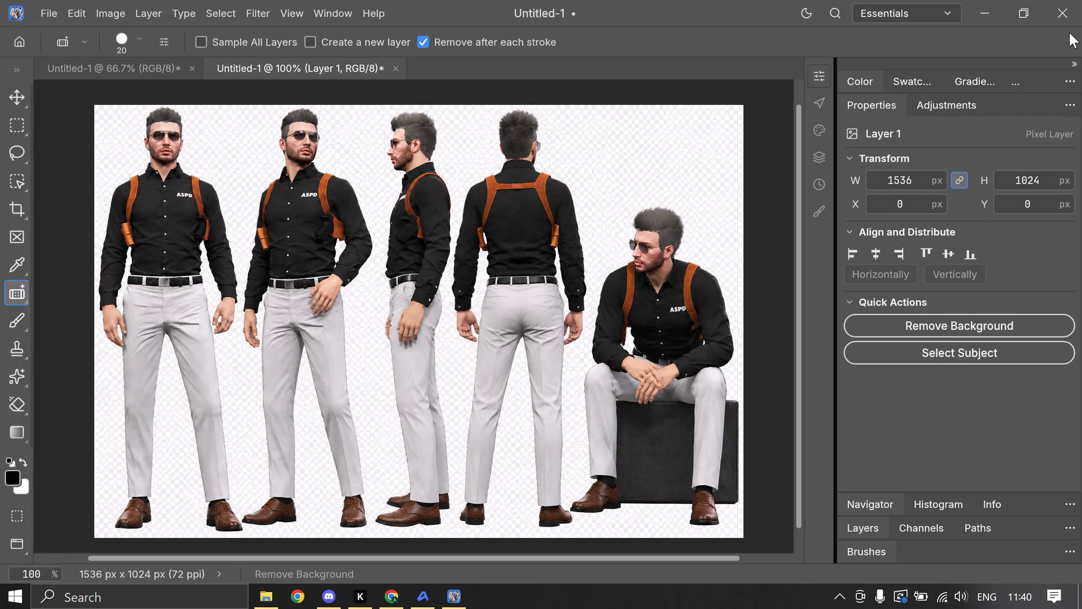